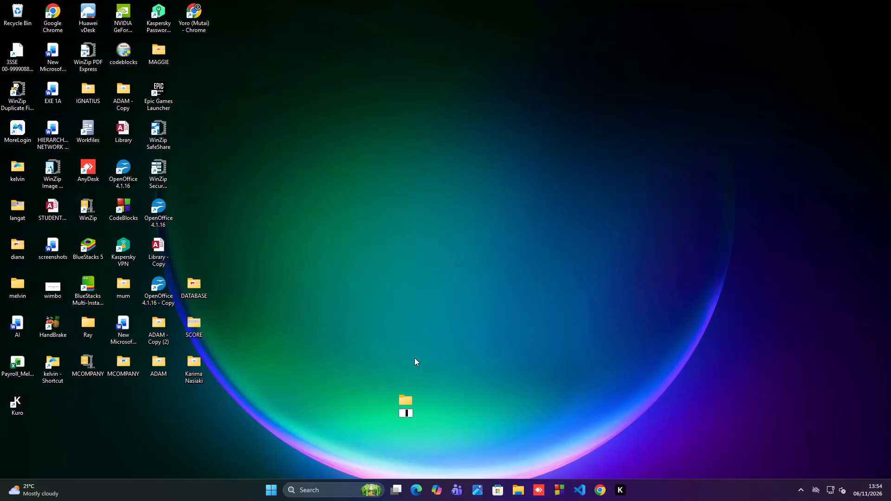
# Name the new desktop folder "Anual meeting".
pyautogui.write('nual m')
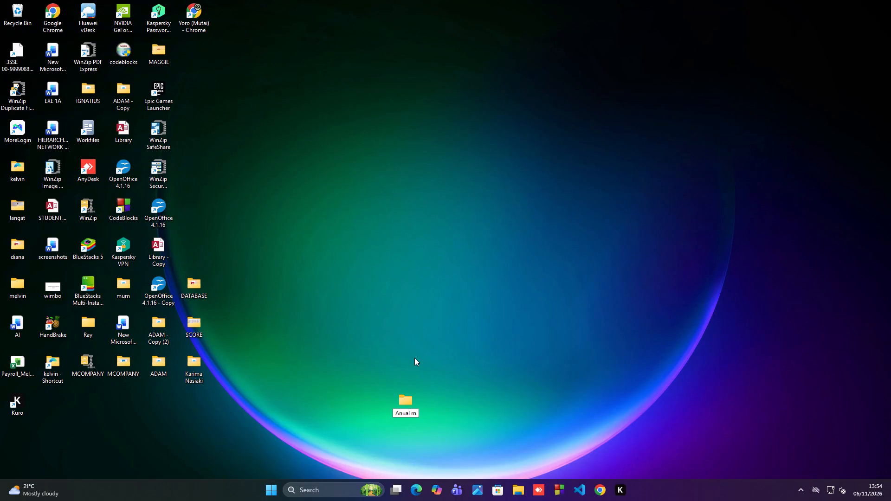
pyautogui.write('eeti')
pyautogui.write('ng')
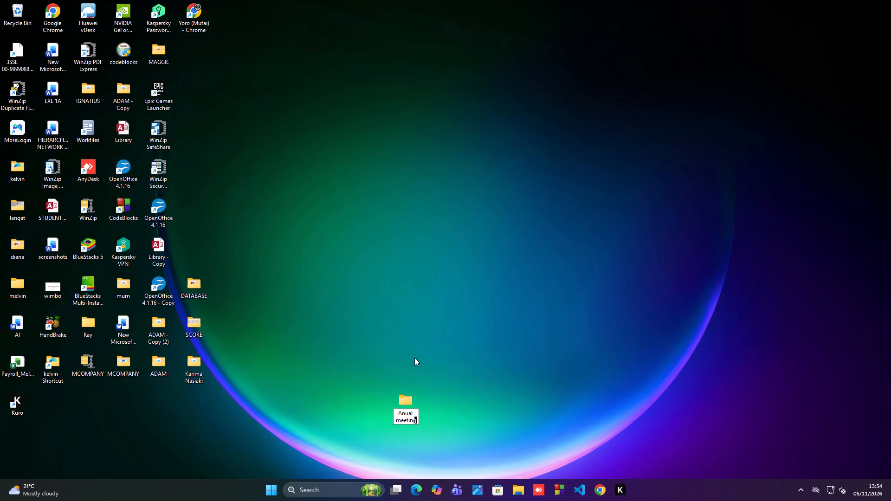
pyautogui.press('Return')
# Create a Microsoft PowerPoint presentation named "jiinue" inside the Anual meeting folder.
pyautogui.rightClick(410, 420)
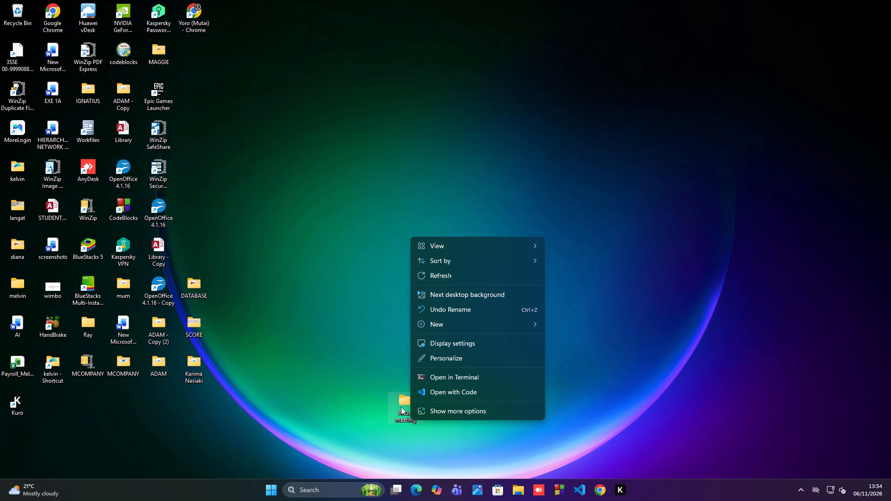
pyautogui.click(395, 413)
pyautogui.doubleClick(404, 405)
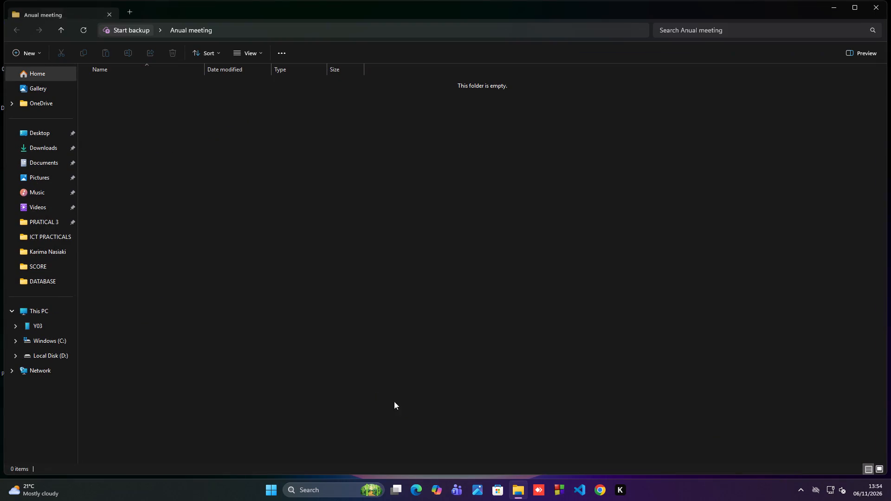
pyautogui.click(37, 51)
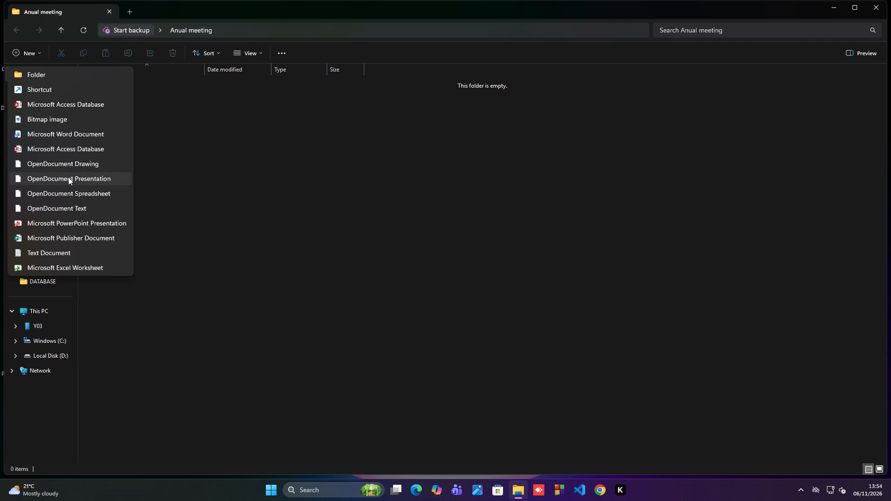
pyautogui.click(95, 223)
pyautogui.press('BackSpace')
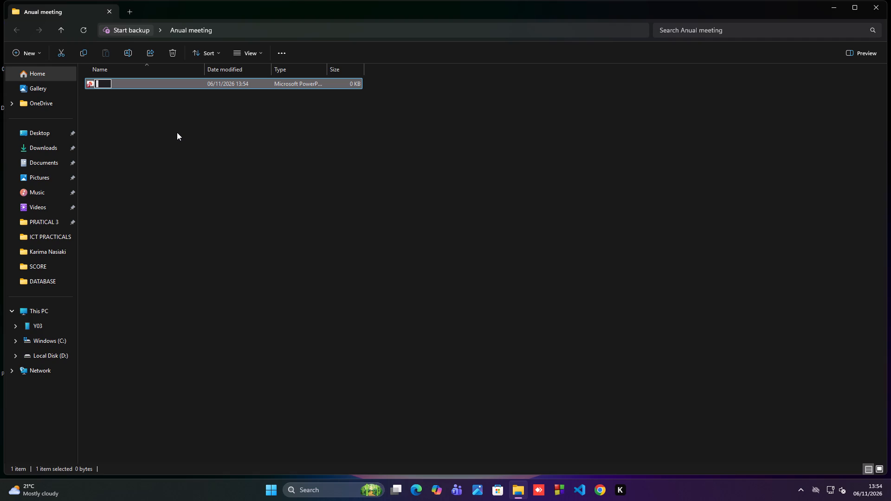
pyautogui.write('jiin')
pyautogui.write('ue')
# Open the jiinue presentation in PowerPoint and dismiss the Office activation wizard.
pyautogui.doubleClick(161, 83)
pyautogui.doubleClick(162, 83)
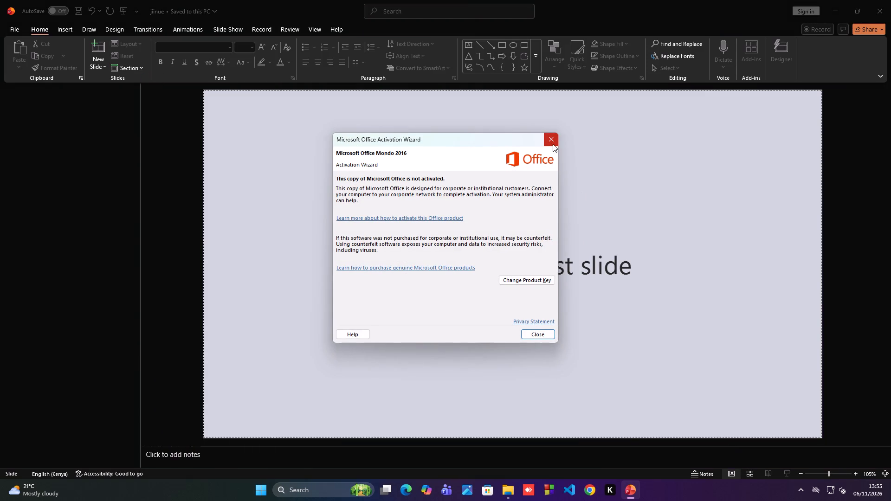
pyautogui.click(553, 144)
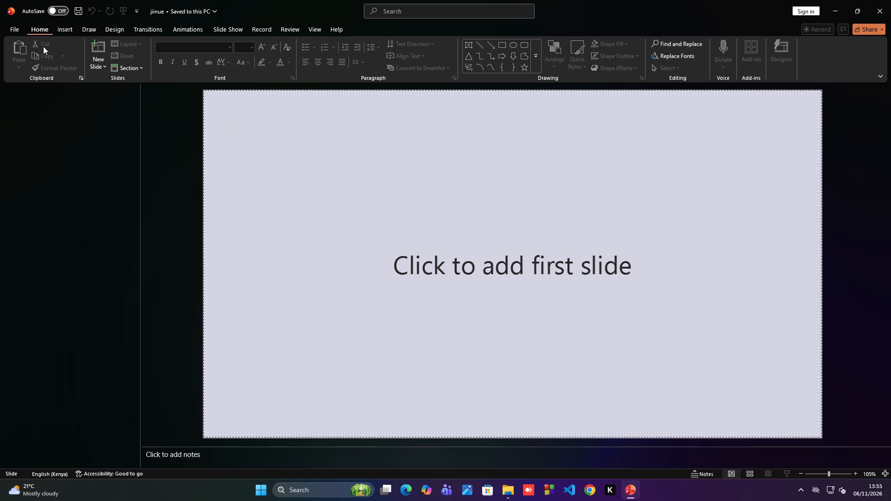
# Add a first slide with the Title Slide layout.
pyautogui.click(104, 64)
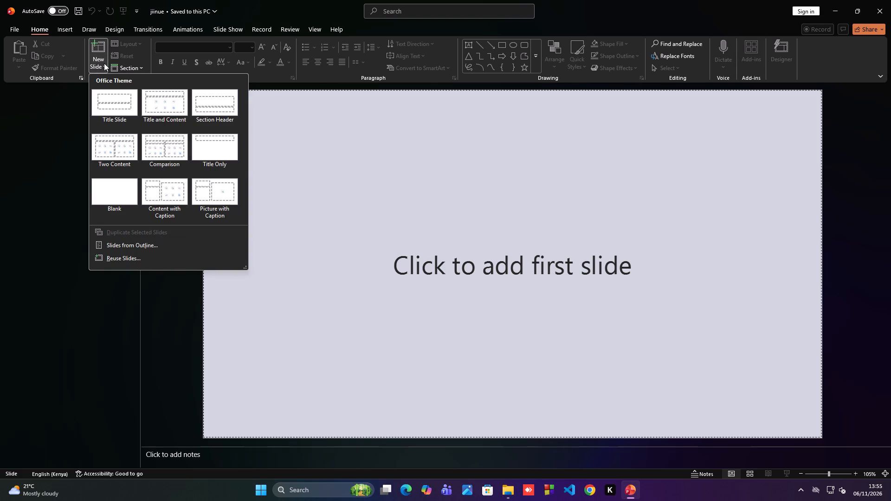
pyautogui.click(110, 99)
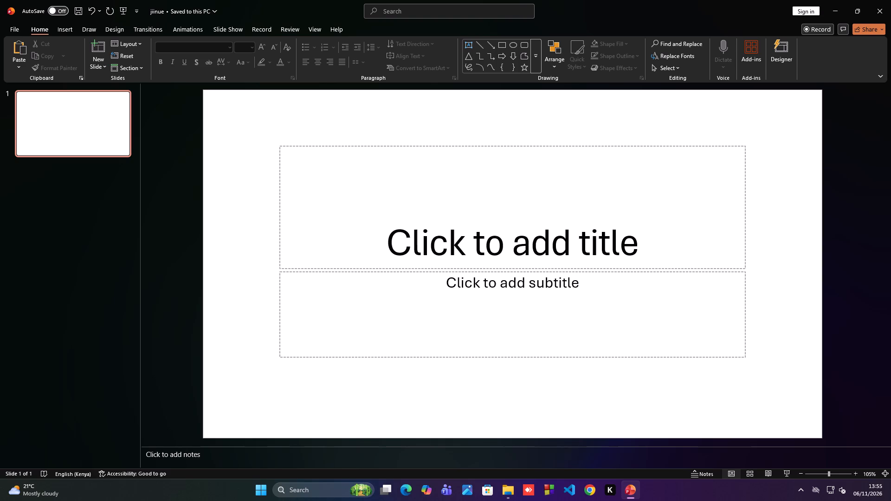
# Enter "Jiinue Women Association" as the slide title.
pyautogui.press('j')
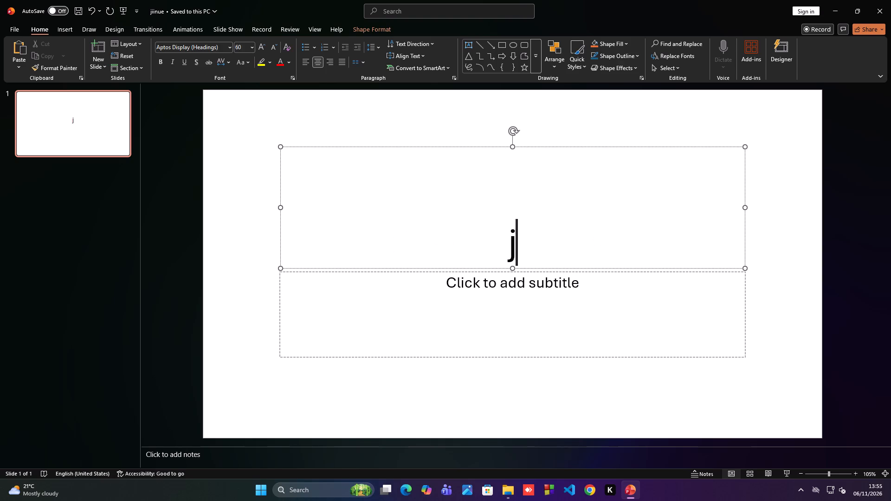
pyautogui.press('BackSpace')
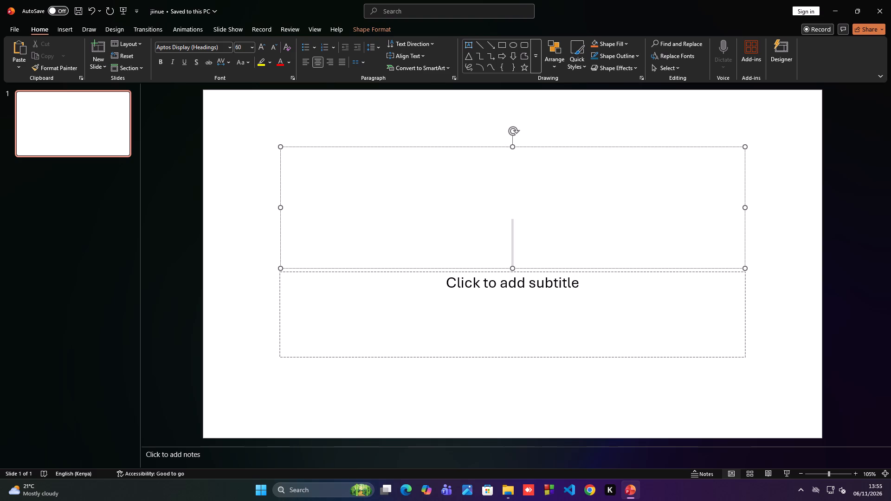
pyautogui.press('j')
pyautogui.write('iinue')
pyautogui.press('space')
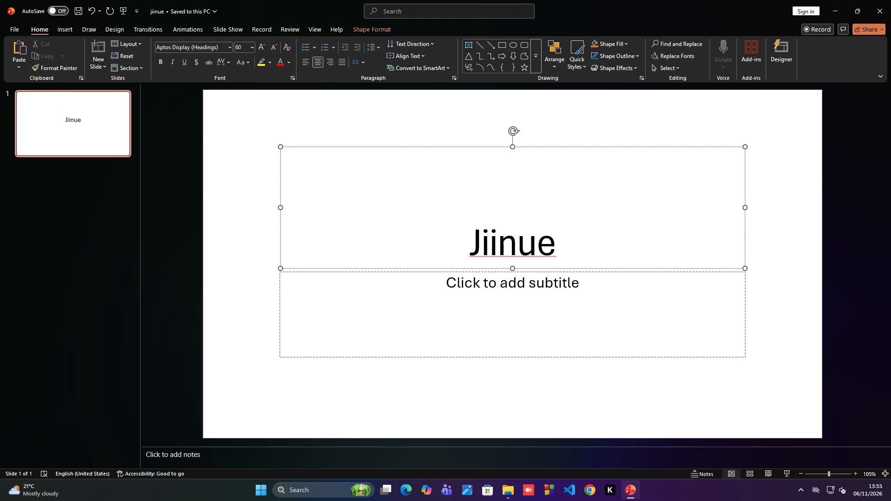
pyautogui.write('om')
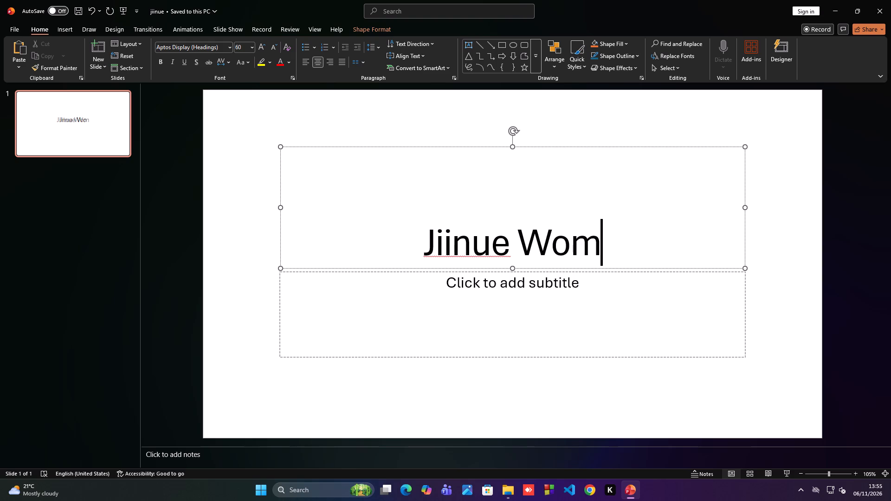
pyautogui.write('en')
pyautogui.press('space')
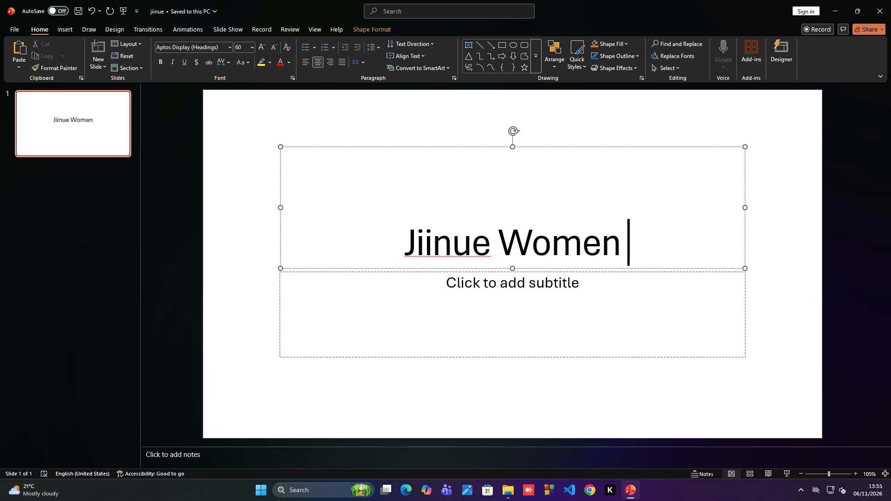
pyautogui.press('a')
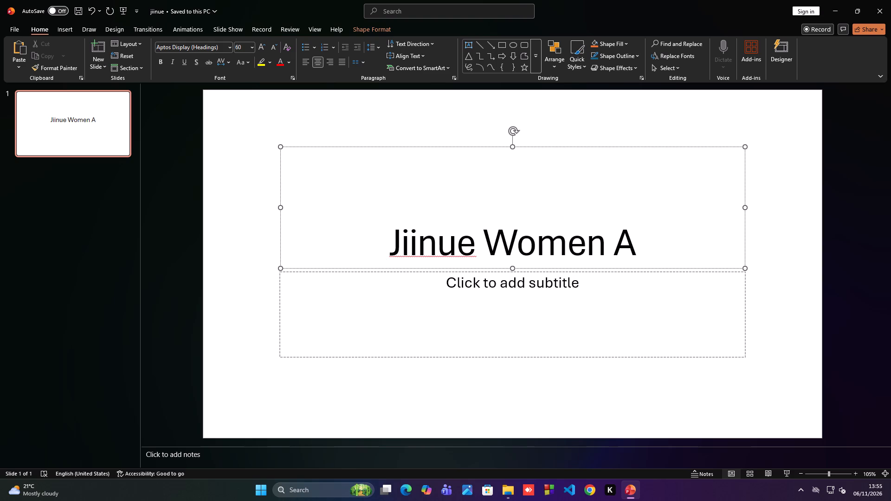
pyautogui.write('sso')
pyautogui.press('c')
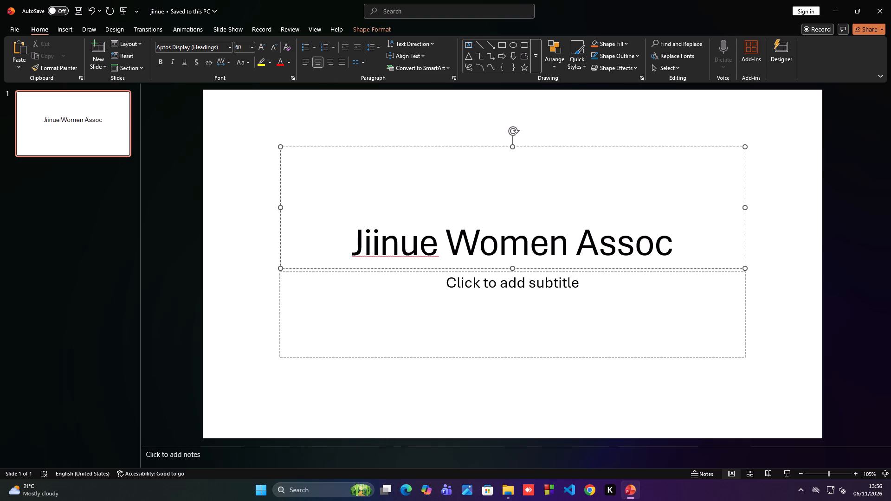
pyautogui.write('ia')
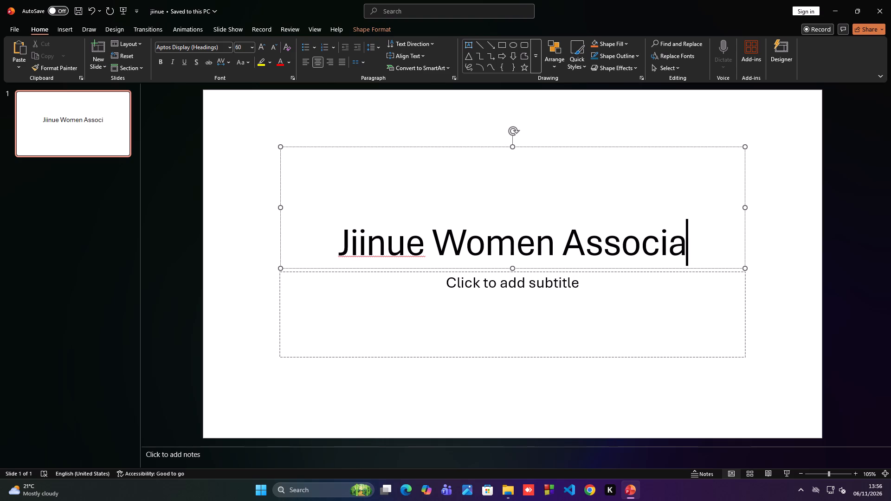
pyautogui.write('tion')
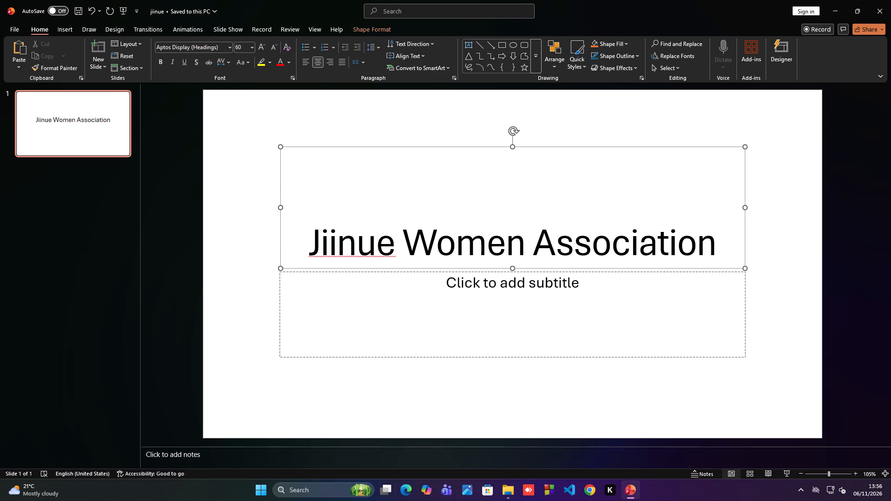
# Add title lines below the association name for "Presenter:", the presenter's name prefixed with Mrs., and "Project Manager".
pyautogui.press('Return')
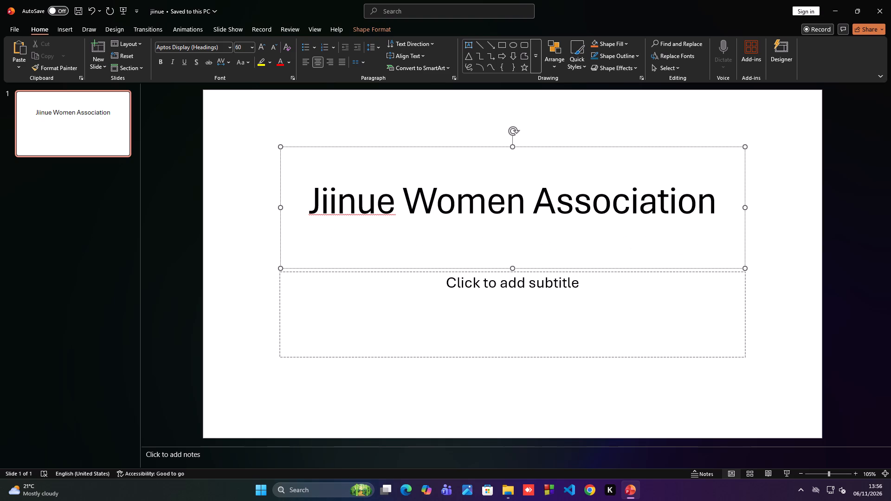
pyautogui.press('p')
pyautogui.write('re')
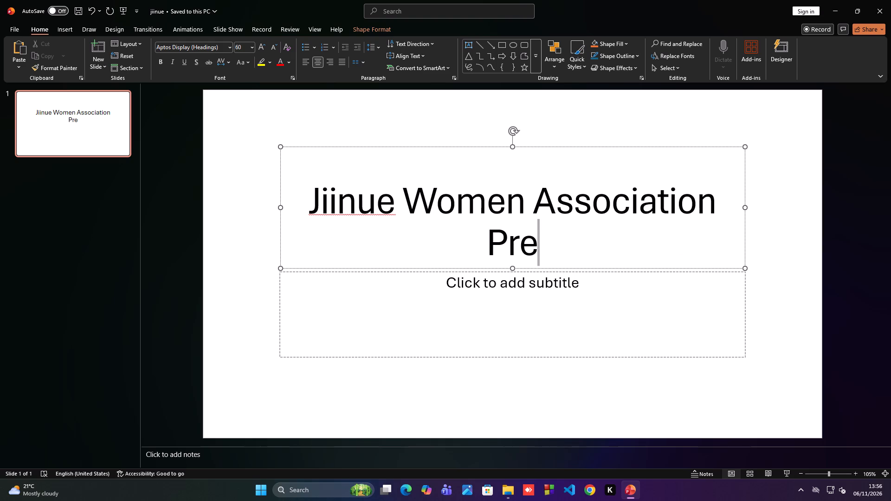
pyautogui.write('sent')
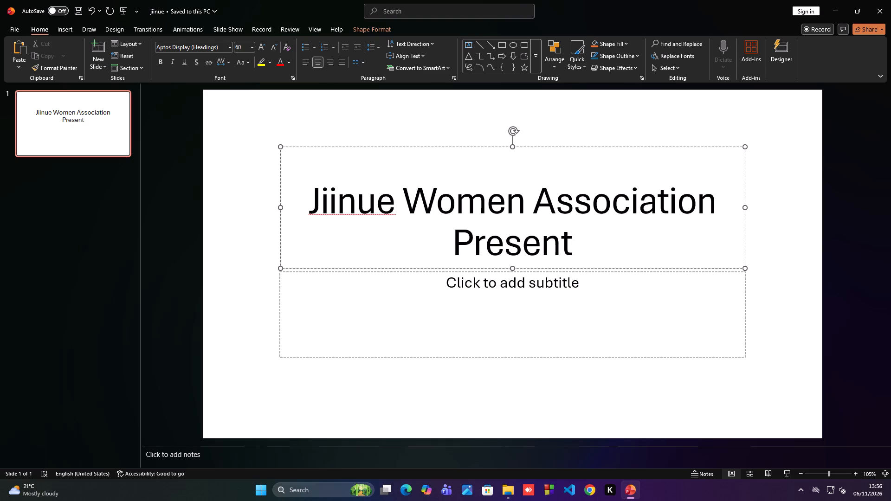
pyautogui.write('er')
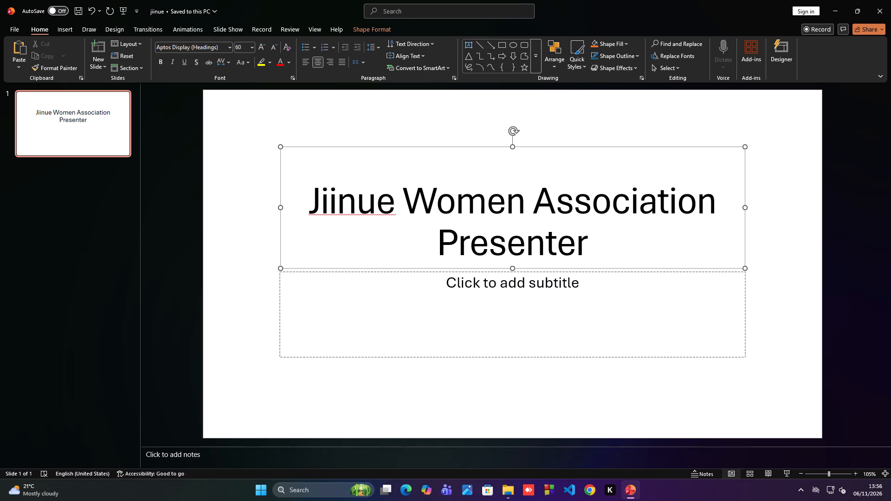
pyautogui.hotkey('shift', ':')
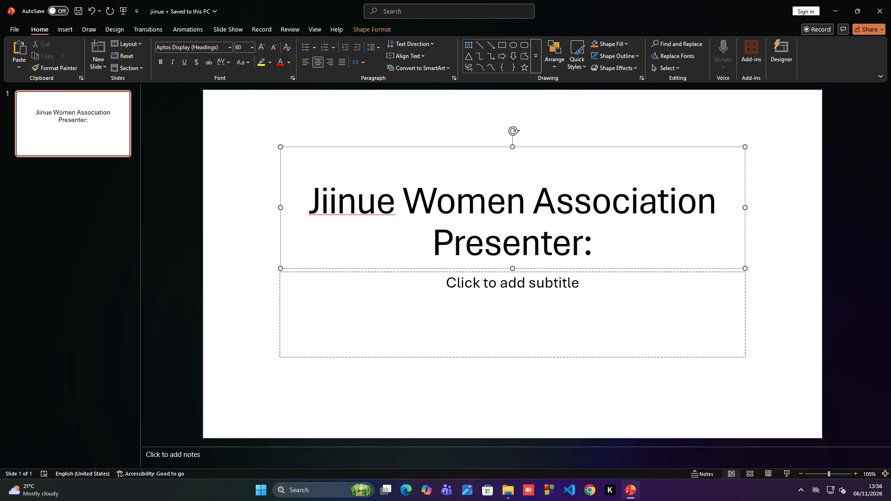
pyautogui.press('Return')
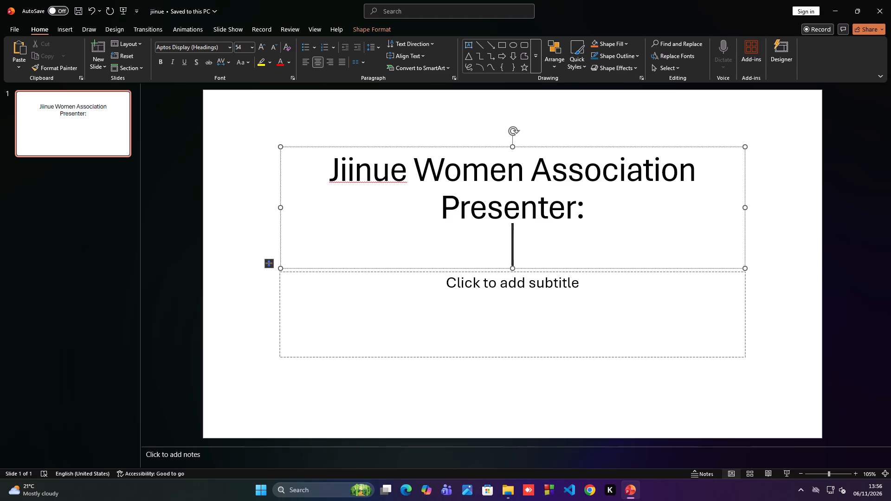
pyautogui.press('m')
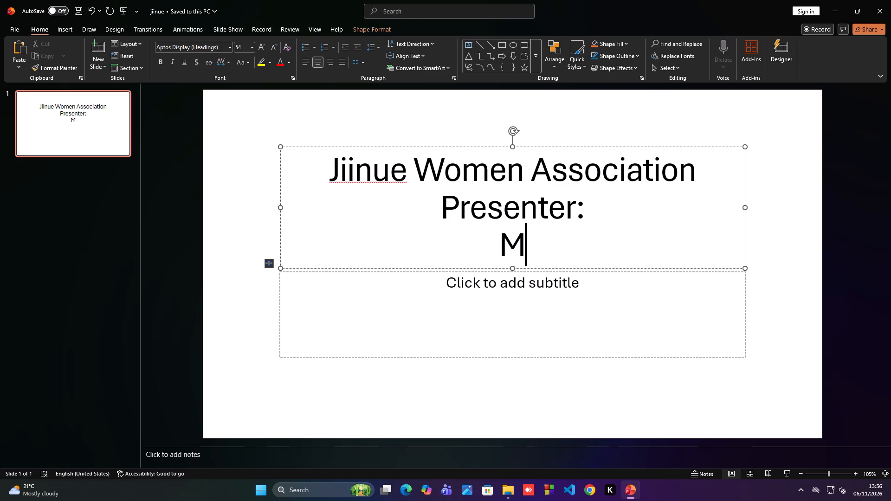
# Complete the title lines under "Presenter:" with the presenter's name prefixed with "Mrs." and "Project Manager" on the line below.
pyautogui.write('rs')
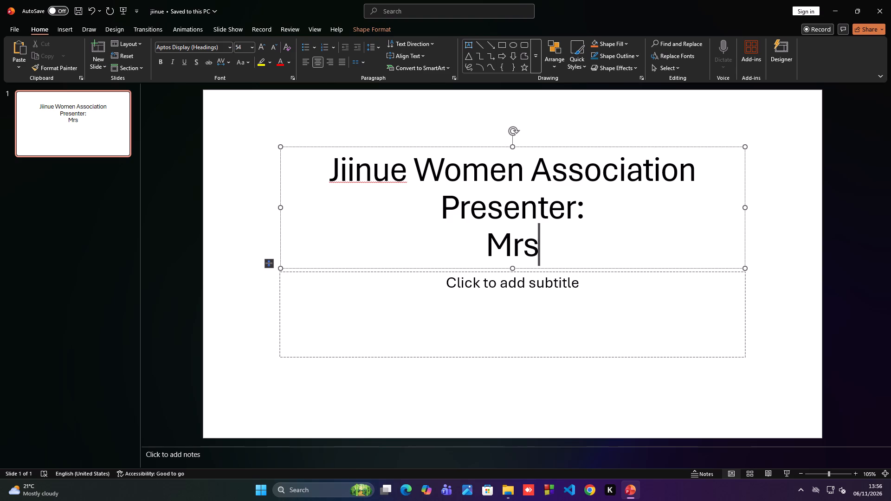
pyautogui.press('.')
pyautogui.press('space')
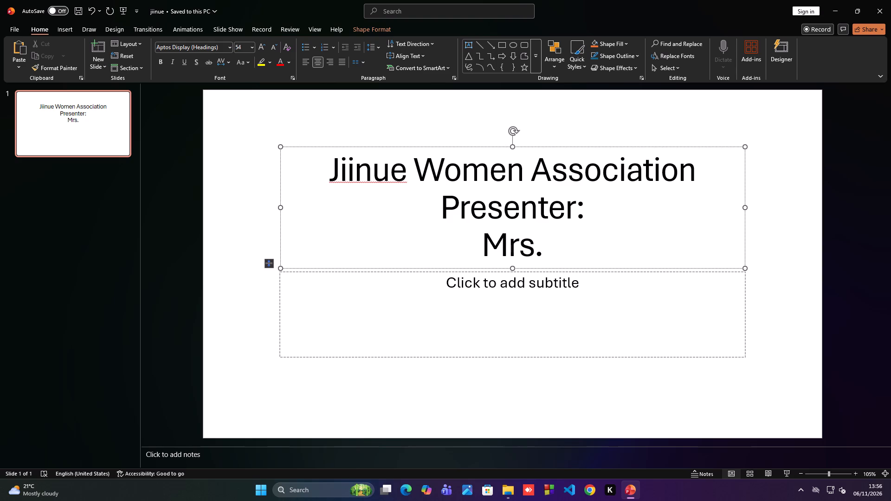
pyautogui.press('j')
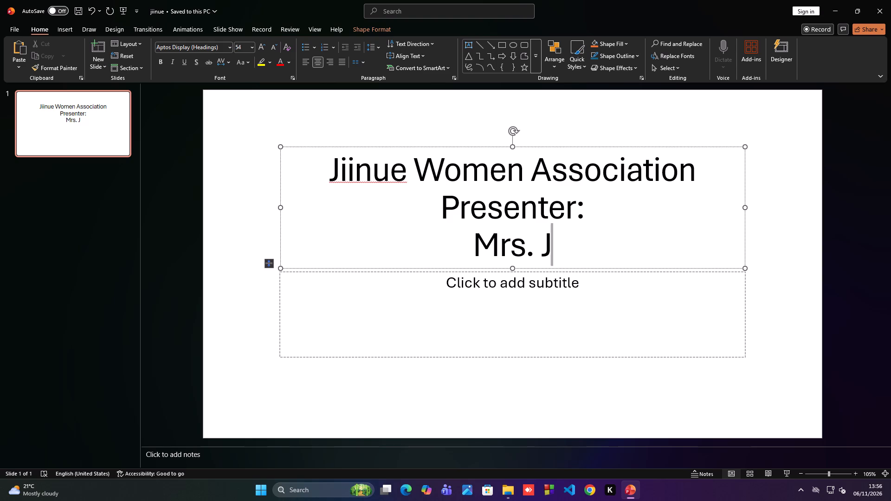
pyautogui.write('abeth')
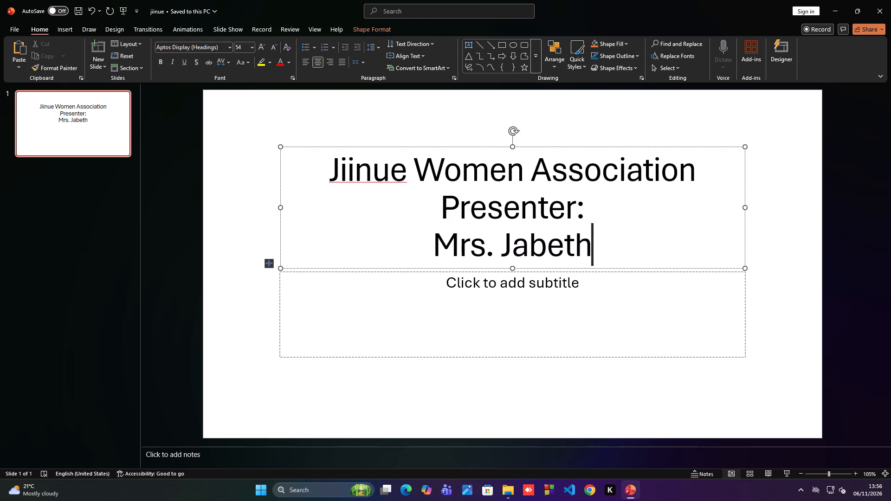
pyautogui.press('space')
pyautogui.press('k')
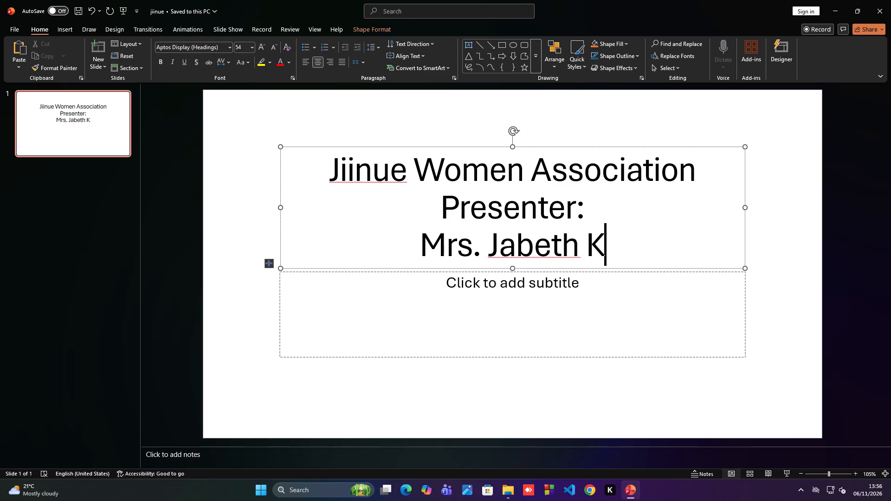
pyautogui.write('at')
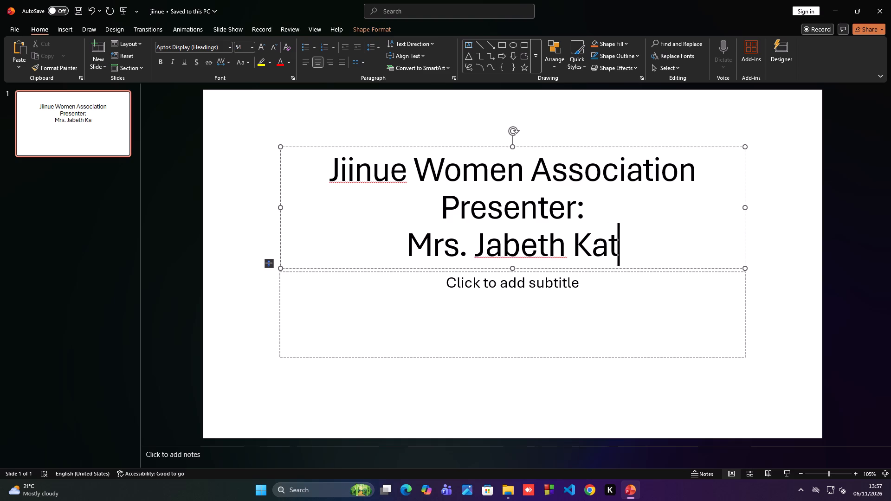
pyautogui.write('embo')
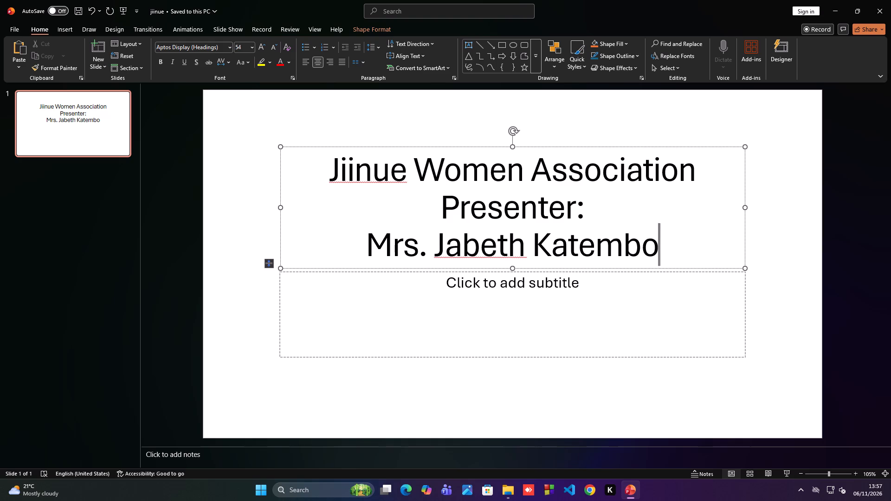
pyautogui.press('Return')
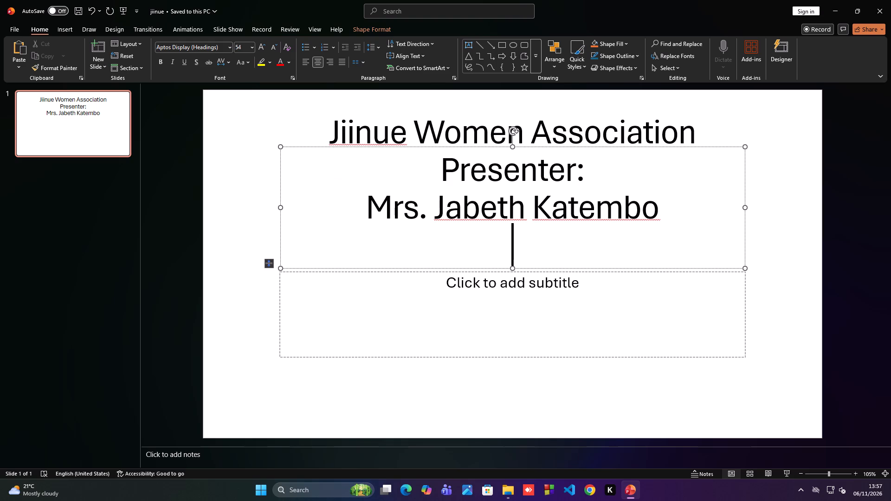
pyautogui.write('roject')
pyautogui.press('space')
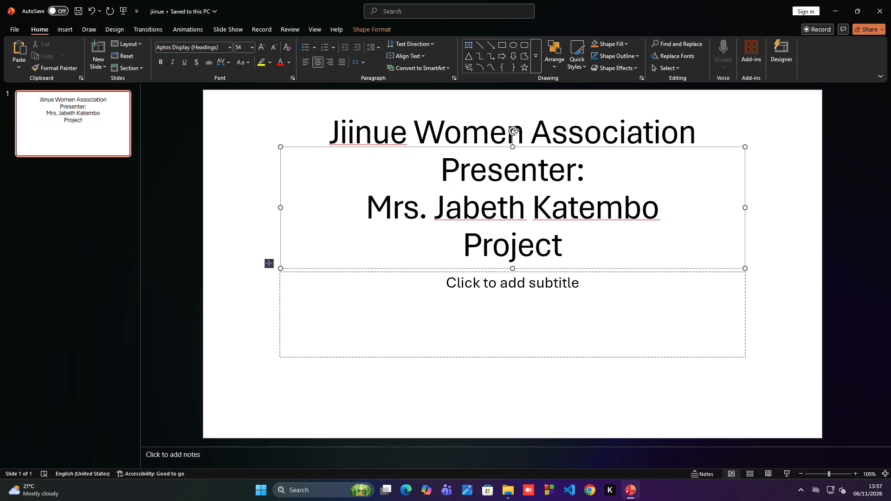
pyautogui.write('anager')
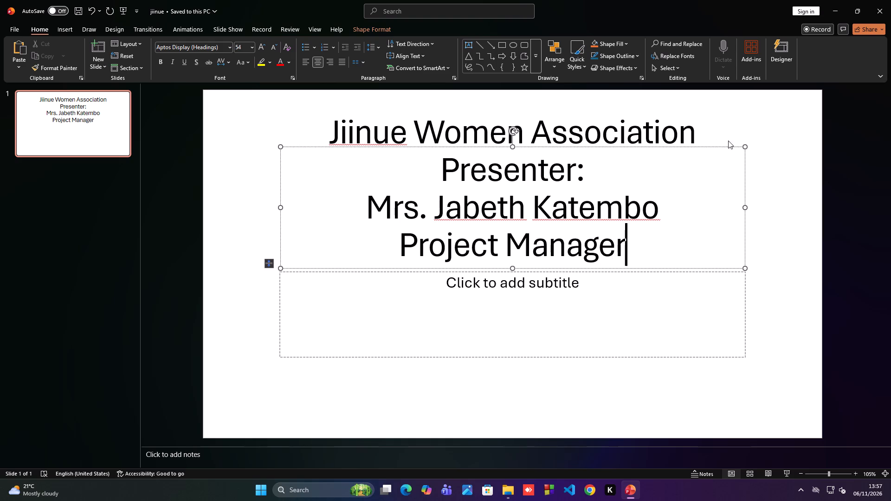
# Enlarge the title box upward from its upper-right corner so that it encloses all four title lines.
pyautogui.moveTo(743, 144); pyautogui.dragTo(742, 140)
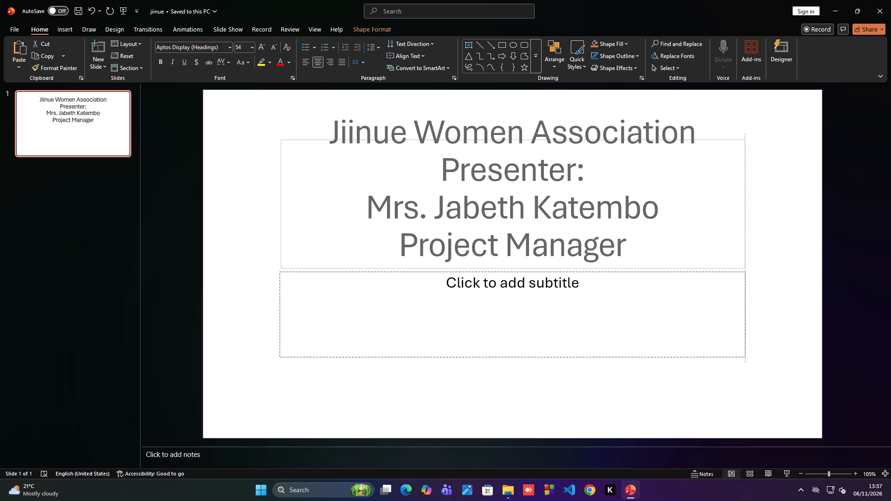
pyautogui.moveTo(742, 140); pyautogui.dragTo(740, 114)
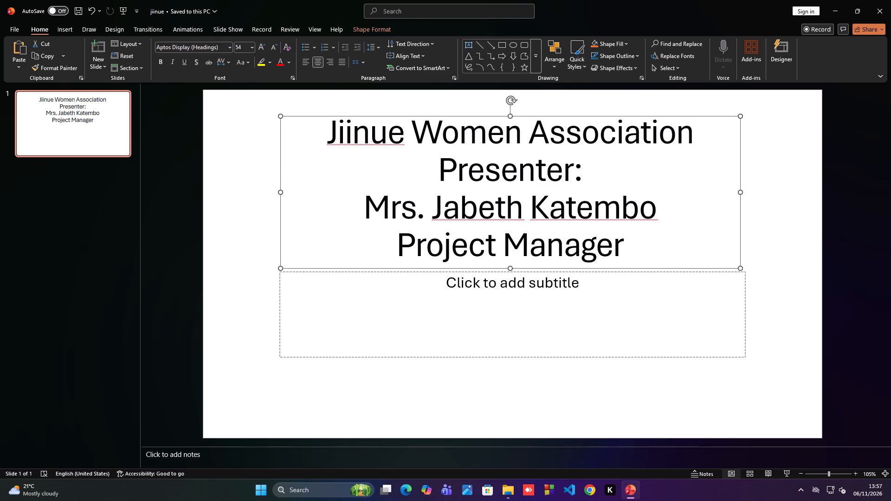
# Replace the presenter's flagged first name in the title with the suggested spelling "Jobeth".
pyautogui.moveTo(525, 204); pyautogui.dragTo(604, 208)
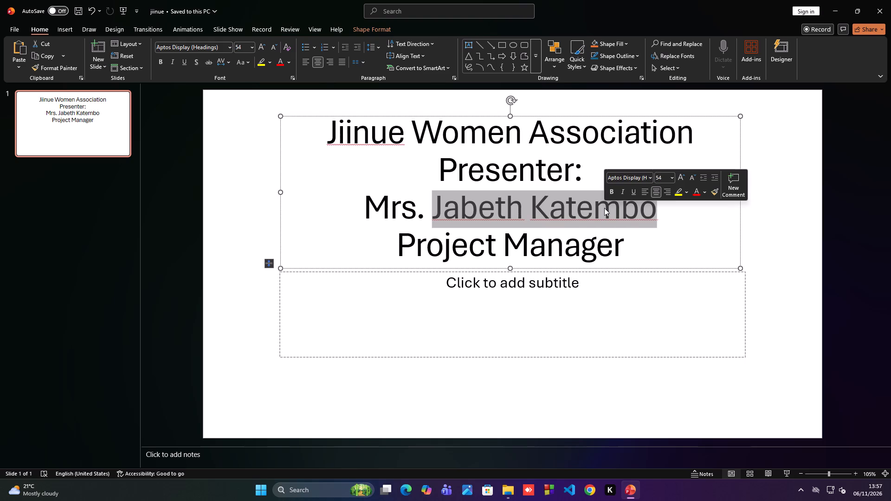
pyautogui.click(604, 209)
pyautogui.click(604, 209)
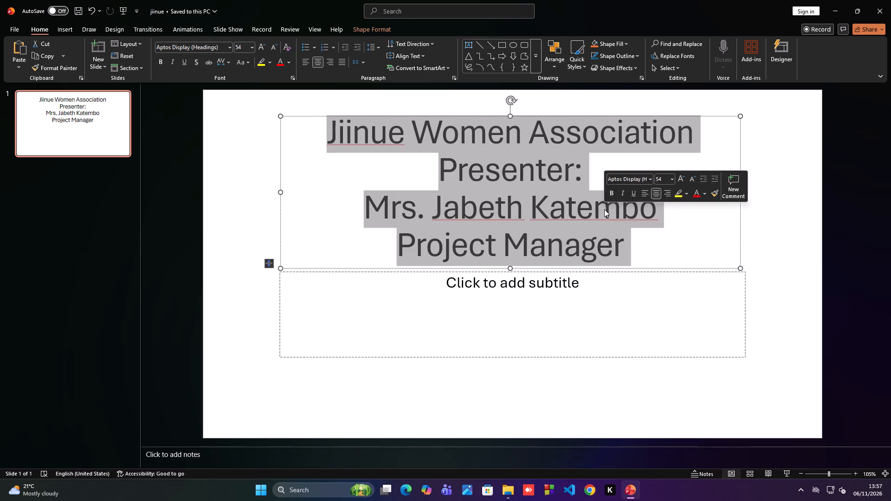
pyautogui.click(604, 209)
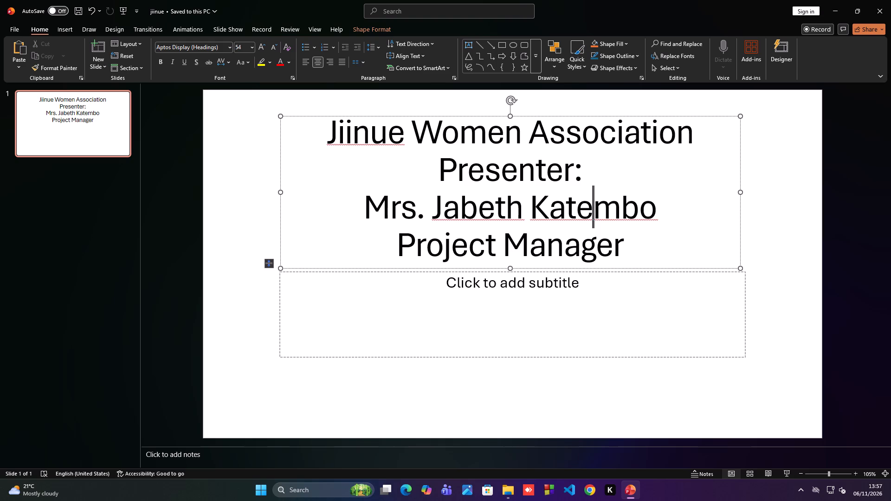
pyautogui.moveTo(430, 203); pyautogui.dragTo(623, 218)
pyautogui.rightClick(623, 218)
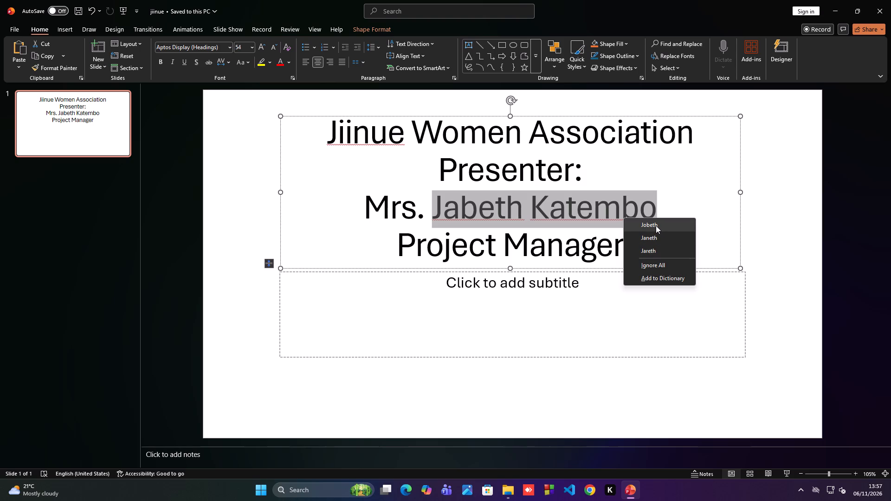
pyautogui.click(656, 225)
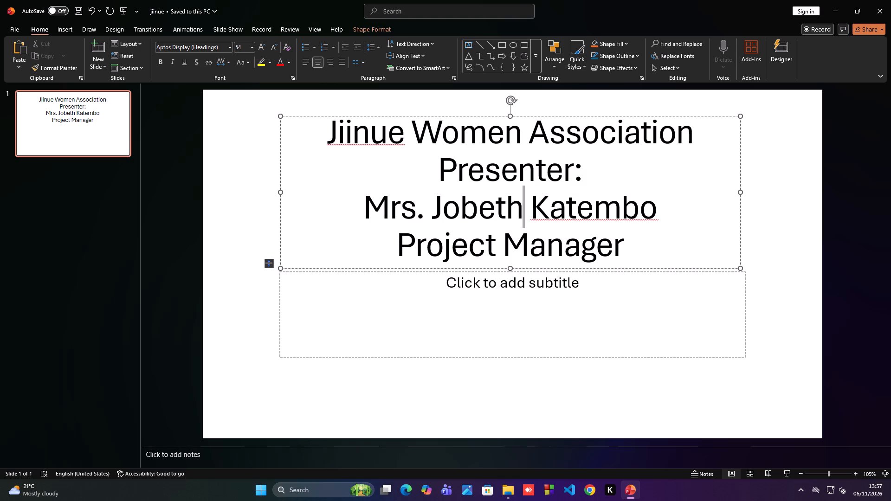
# Ignore all spelling flags for the presenter's surname in the title, keeping its spelling as entered.
pyautogui.moveTo(531, 201); pyautogui.dragTo(660, 221)
pyautogui.rightClick(660, 221)
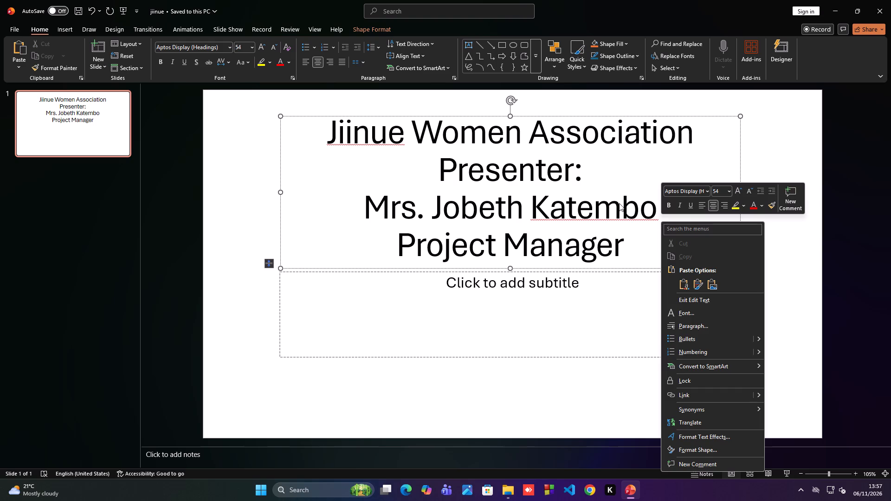
pyautogui.click(619, 203)
pyautogui.moveTo(526, 205); pyautogui.dragTo(597, 210)
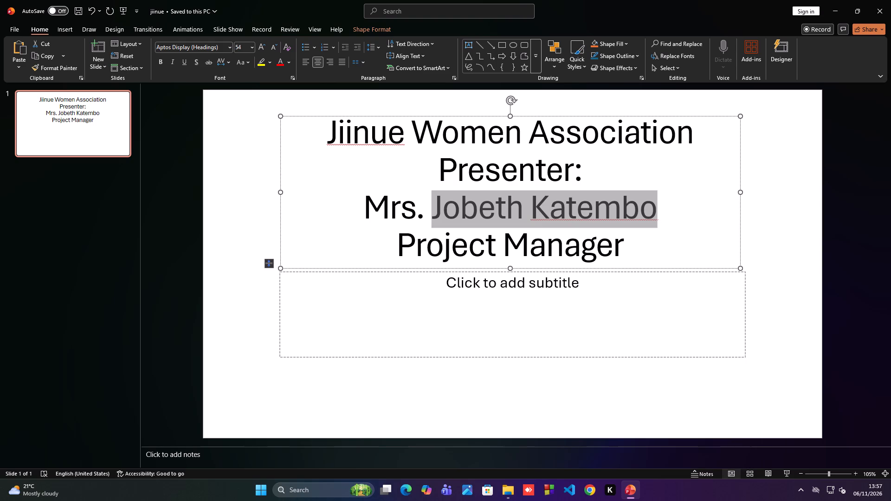
pyautogui.moveTo(597, 210); pyautogui.dragTo(642, 214)
pyautogui.rightClick(642, 214)
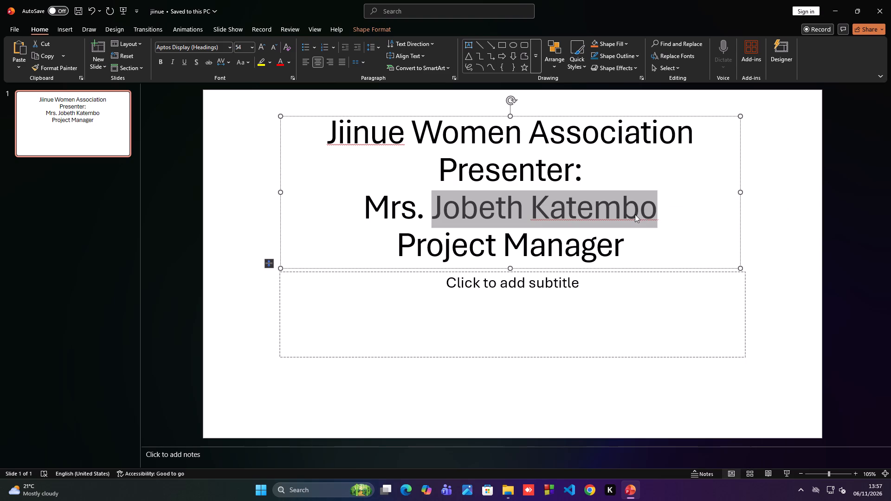
pyautogui.click(635, 214)
pyautogui.click(571, 199)
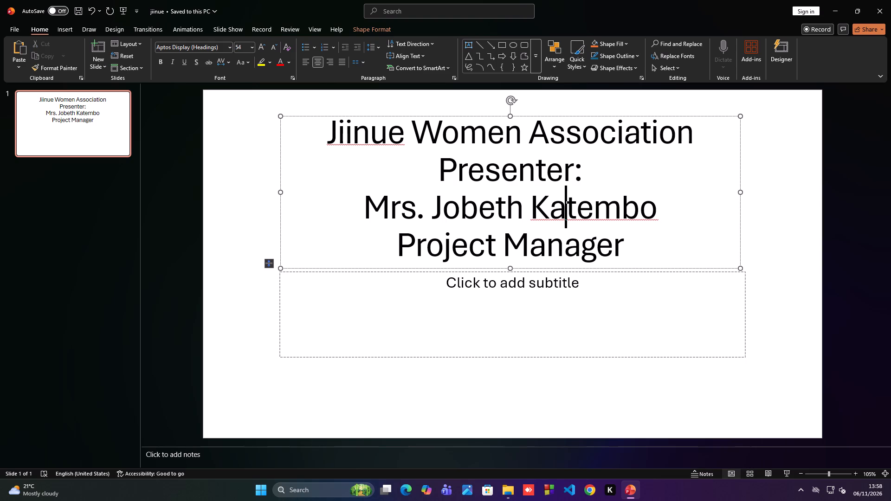
pyautogui.click(530, 206)
pyautogui.moveTo(530, 206); pyautogui.dragTo(681, 219)
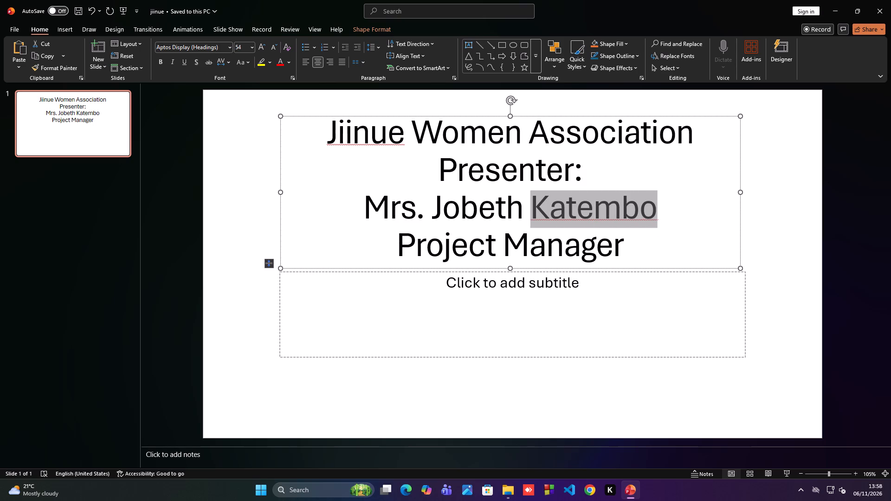
pyautogui.moveTo(681, 219); pyautogui.dragTo(680, 219)
pyautogui.rightClick(680, 219)
pyautogui.rightClick(618, 208)
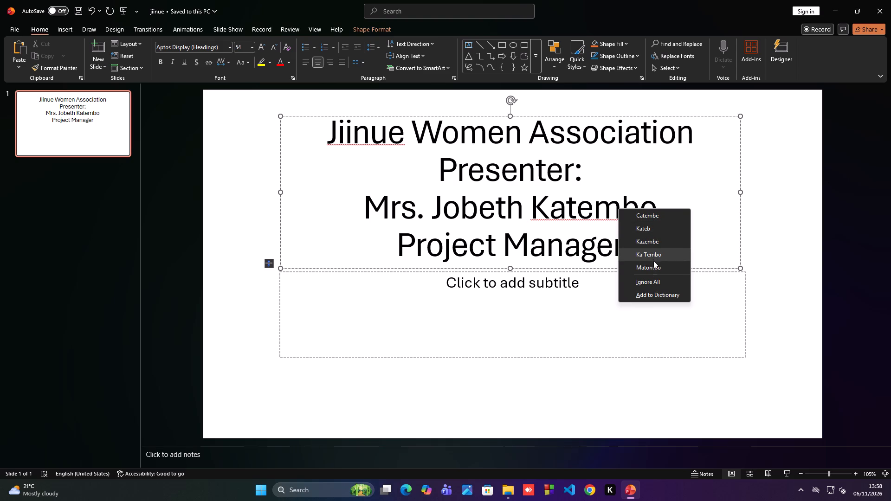
pyautogui.click(656, 281)
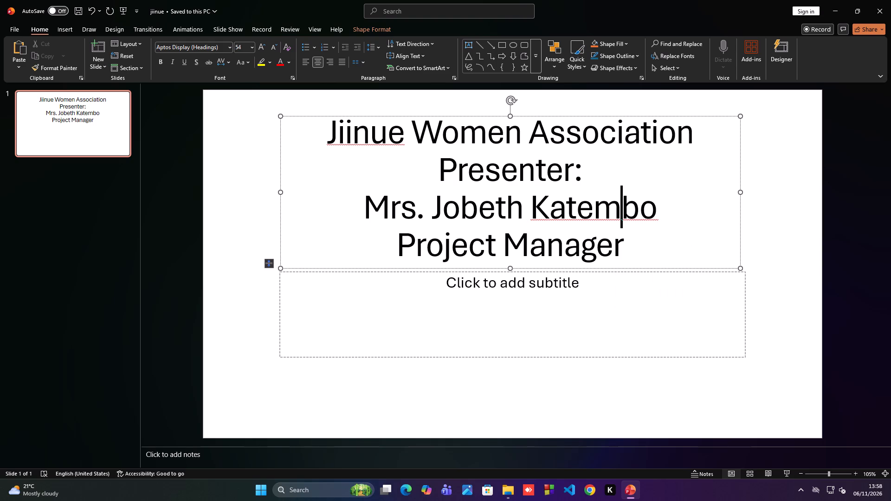
pyautogui.click(659, 218)
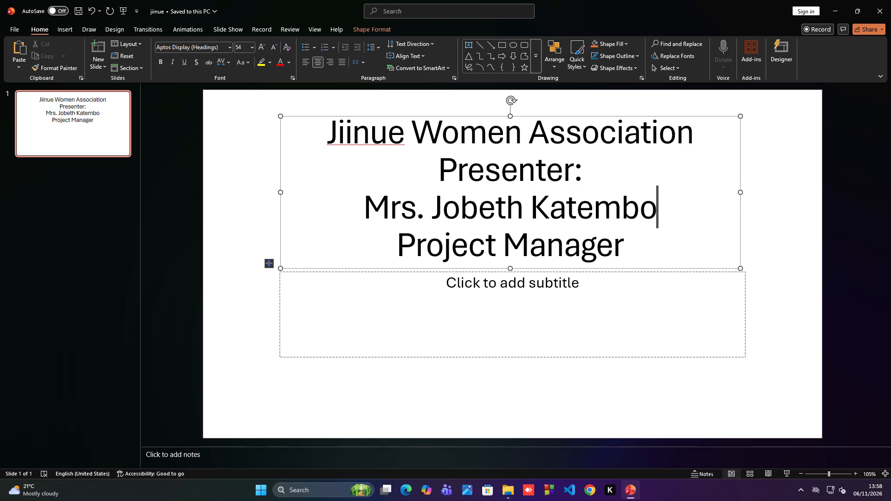
pyautogui.click(626, 247)
# Ignore all spelling flags on "Jiinue" in the slide title.
pyautogui.click(319, 128)
pyautogui.moveTo(323, 130); pyautogui.dragTo(327, 132)
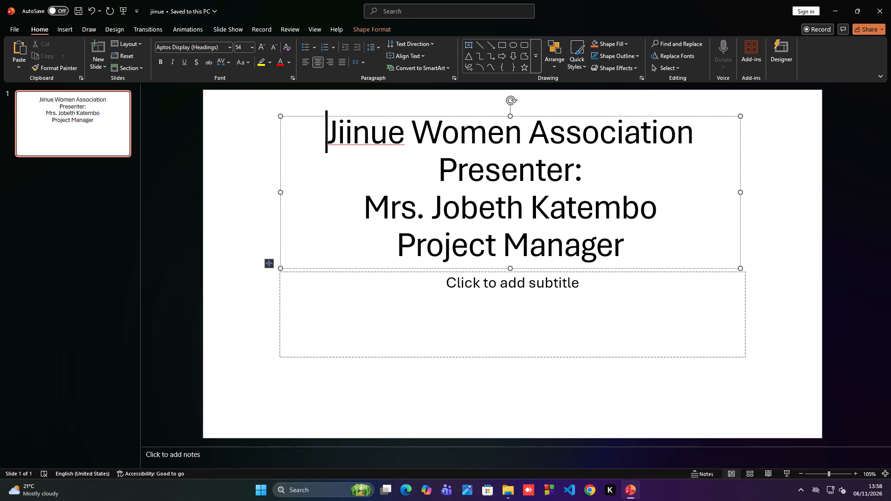
pyautogui.moveTo(327, 132); pyautogui.dragTo(398, 147)
pyautogui.rightClick(398, 147)
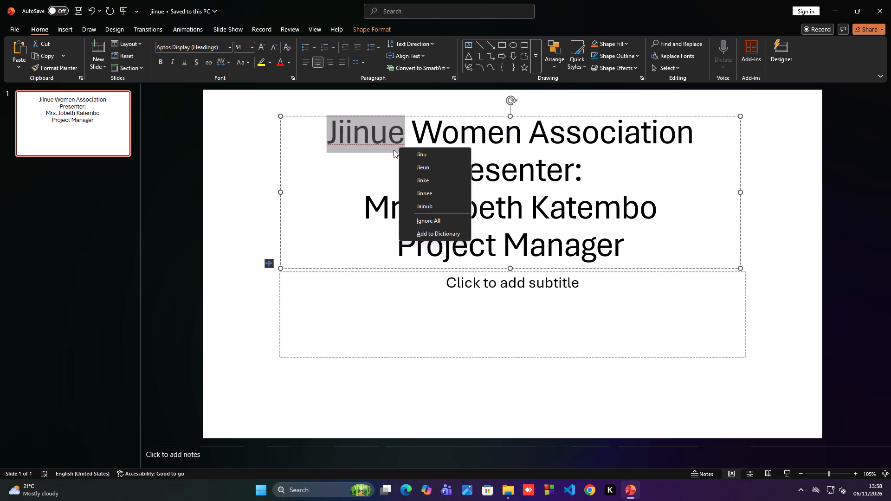
pyautogui.click(421, 219)
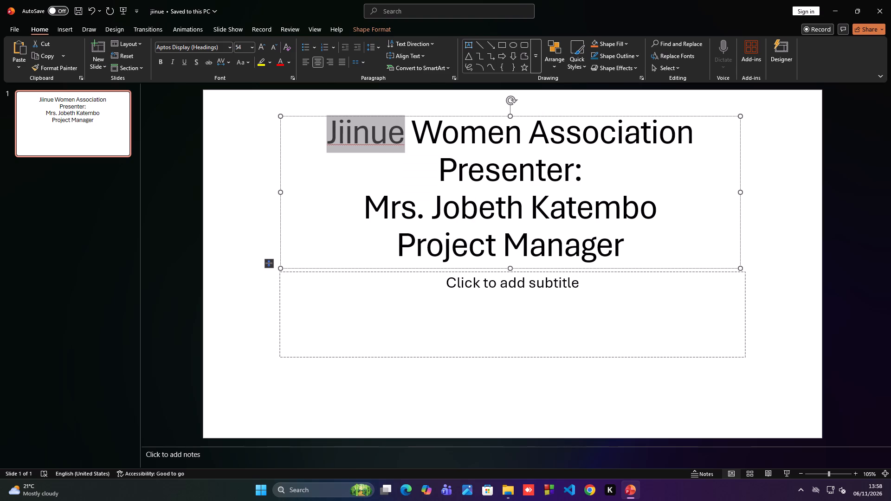
pyautogui.click(639, 246)
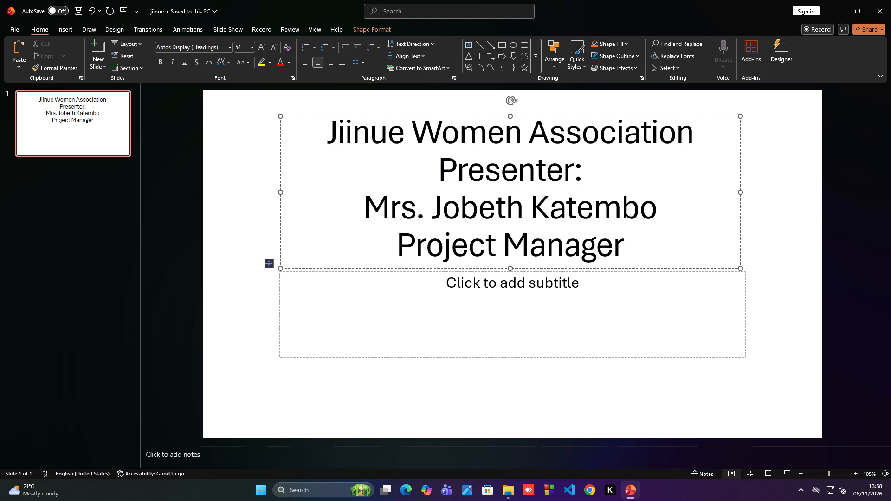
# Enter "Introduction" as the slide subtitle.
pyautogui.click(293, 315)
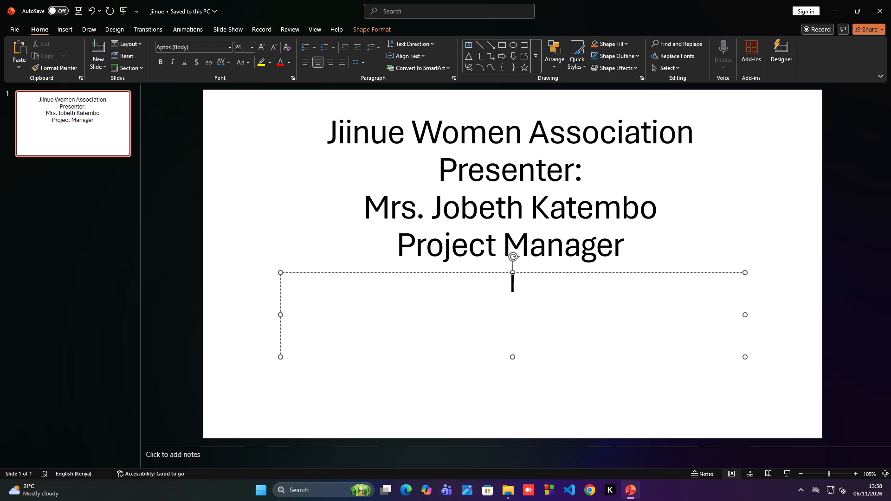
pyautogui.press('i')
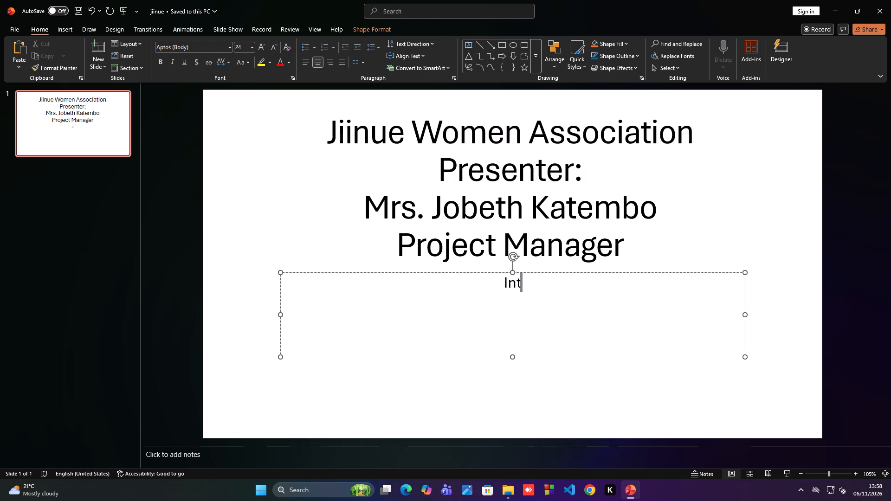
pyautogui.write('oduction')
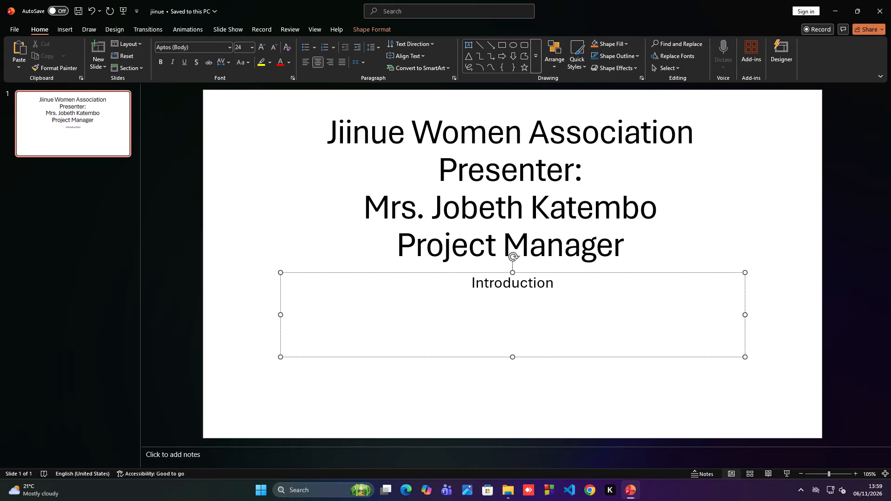
# Replace the subtitle text with "INTRODUCTION" in capitals.
pyautogui.press('BackSpace')
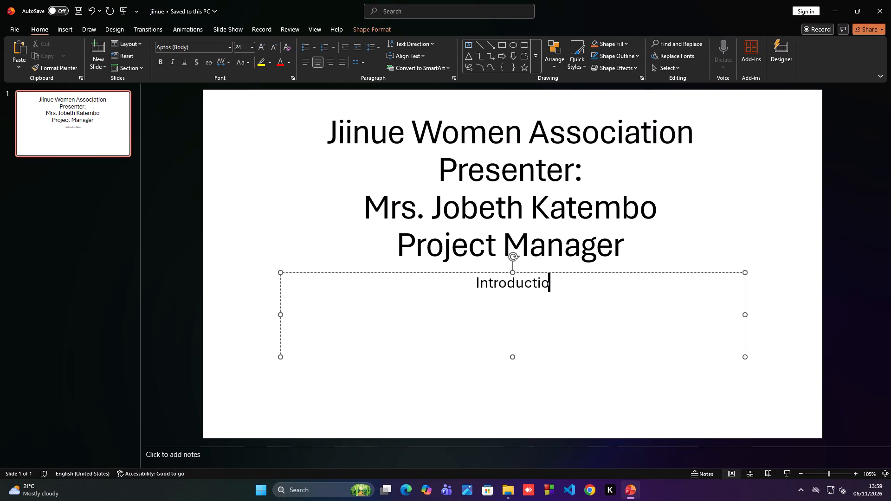
pyautogui.press('BackSpace')
pyautogui.press('BackSpace')
pyautogui.press('BackSpace')
pyautogui.press('BackSpace')
pyautogui.press('BackSpace')
pyautogui.press('BackSpace')
pyautogui.press('BackSpace')
pyautogui.press('BackSpace')
pyautogui.press('BackSpace')
pyautogui.press('BackSpace')
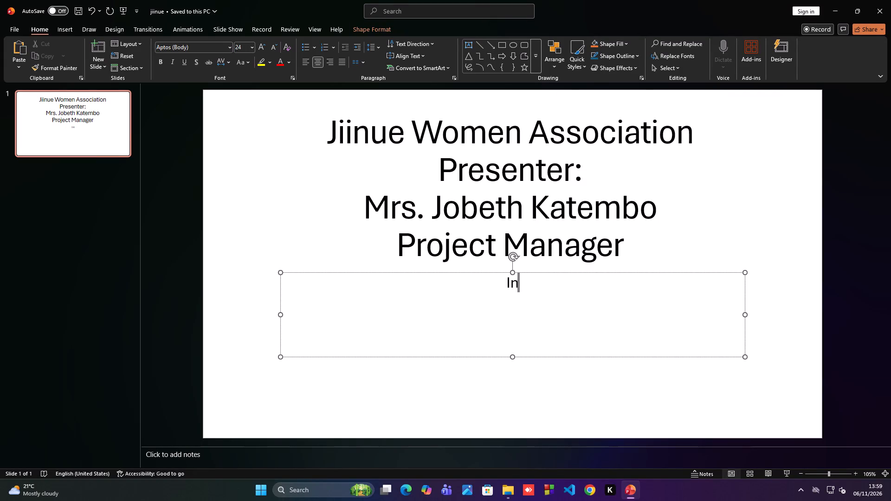
pyautogui.press('BackSpace')
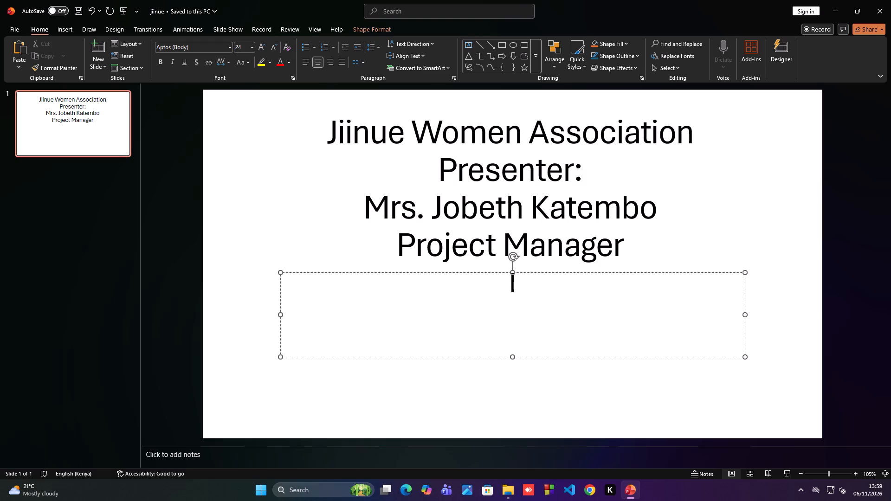
pyautogui.write('INTRO')
pyautogui.write('DUCTION')
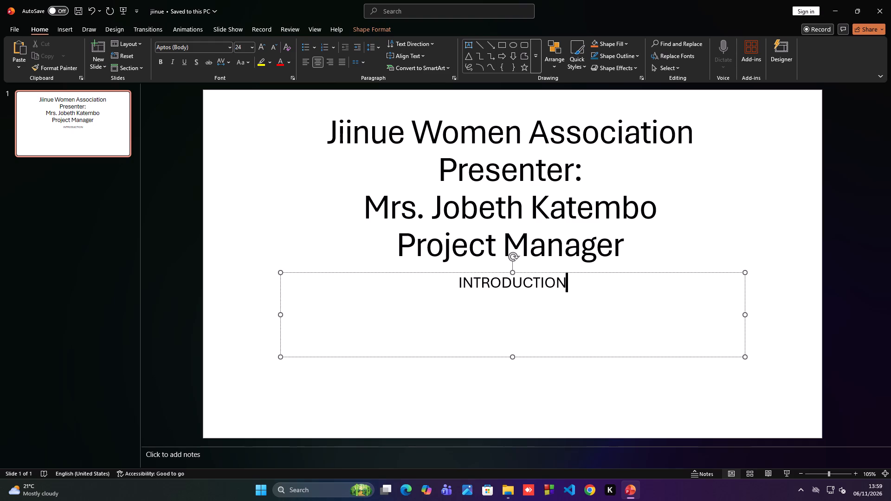
pyautogui.click(433, 314)
pyautogui.click(477, 343)
# Insert a right block arrow about 1.35 cm high and 2.72 cm wide and move it just below the INTRODUCTION subtitle.
pyautogui.click(94, 31)
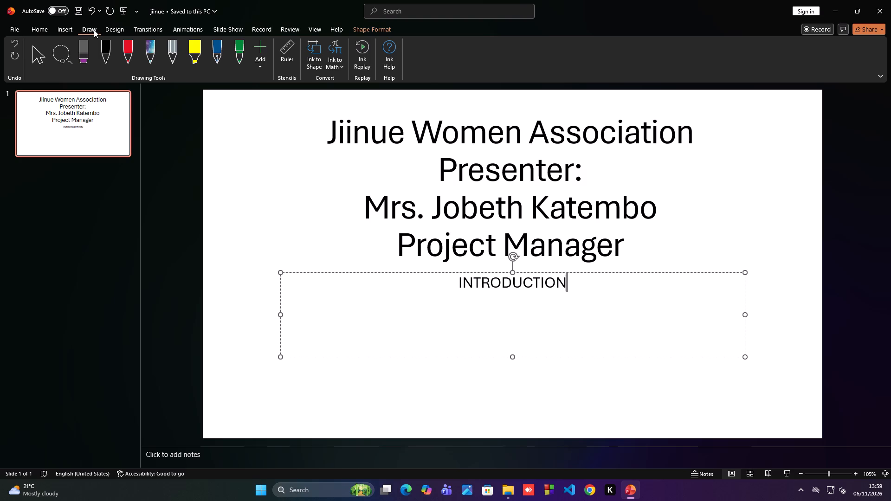
pyautogui.click(69, 27)
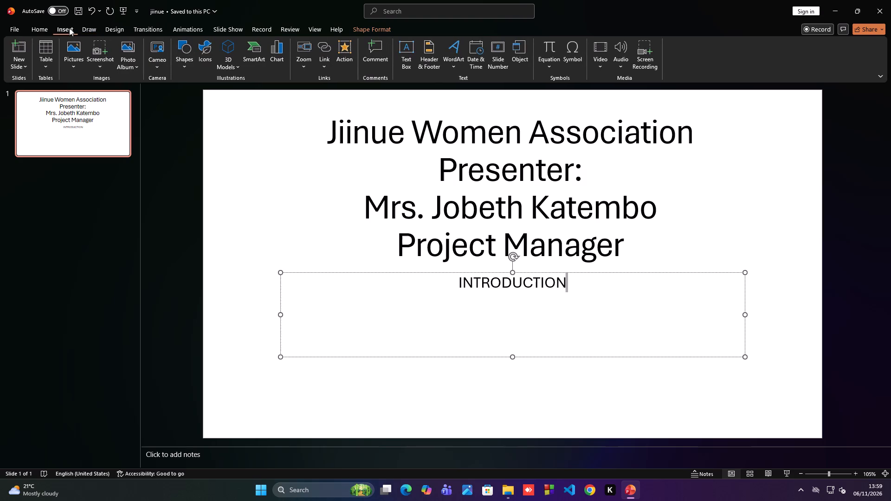
pyautogui.click(185, 64)
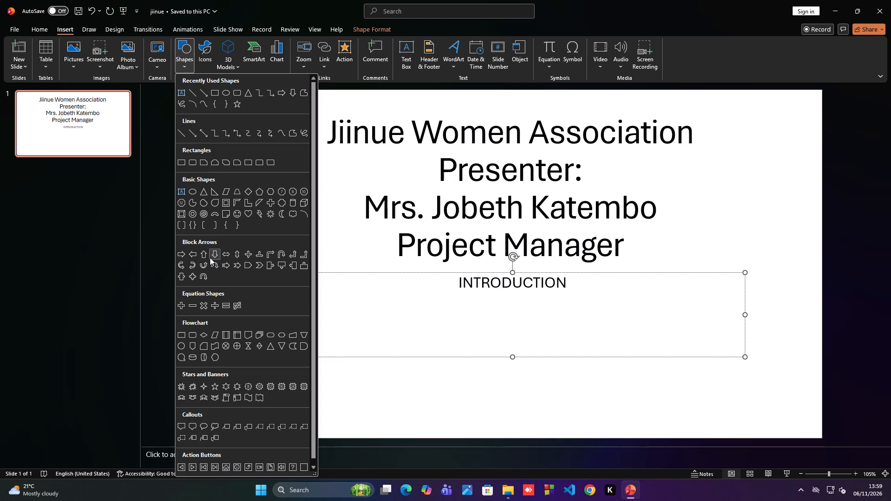
pyautogui.click(180, 252)
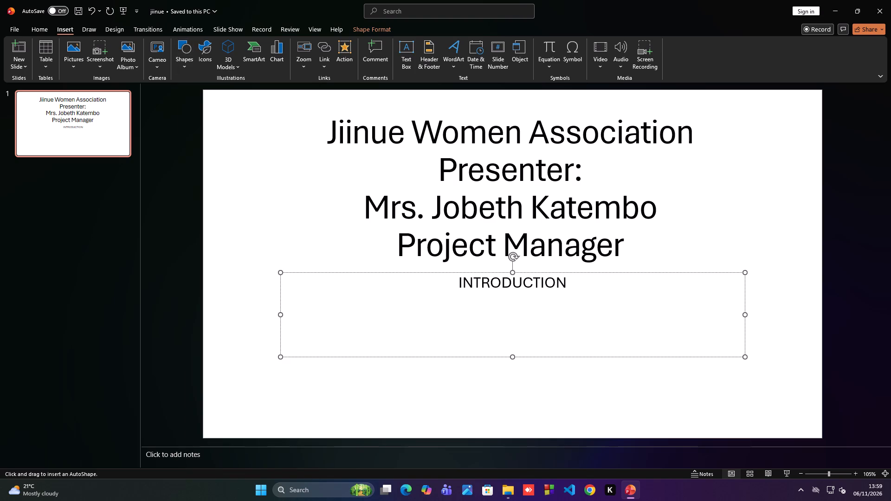
pyautogui.click(439, 317)
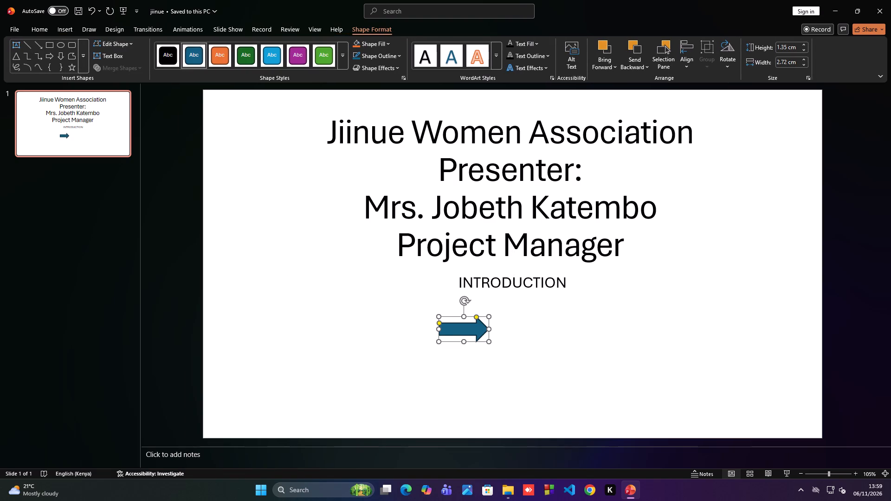
pyautogui.moveTo(460, 328); pyautogui.dragTo(495, 315)
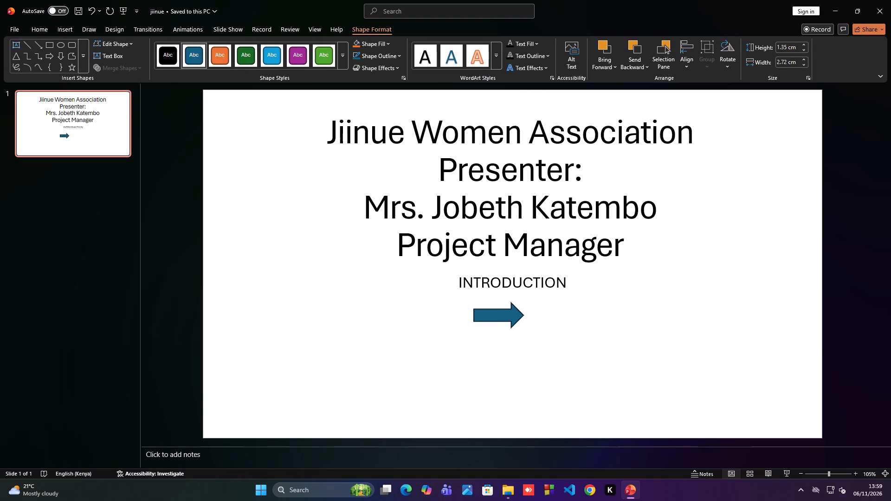
pyautogui.moveTo(495, 315); pyautogui.dragTo(497, 313)
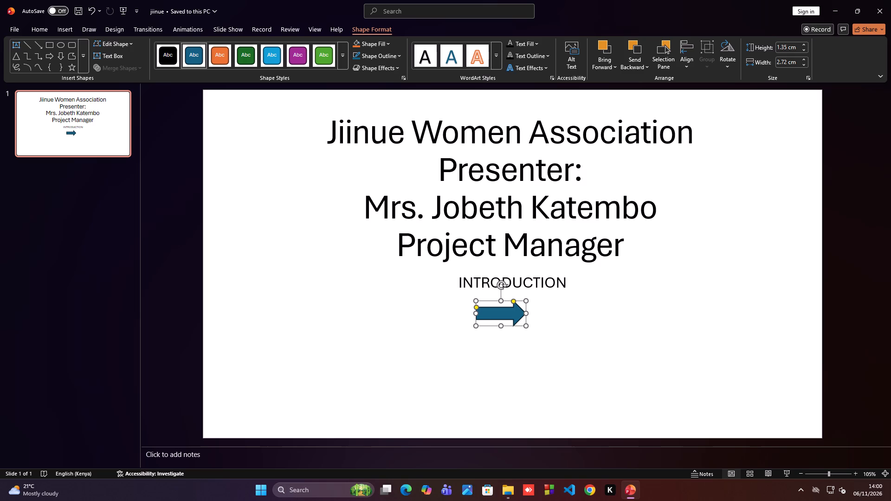
# Enlarge the block arrow below the subtitle to about 2.97 cm high and 8.2 cm wide.
pyautogui.moveTo(476, 302); pyautogui.dragTo(447, 294)
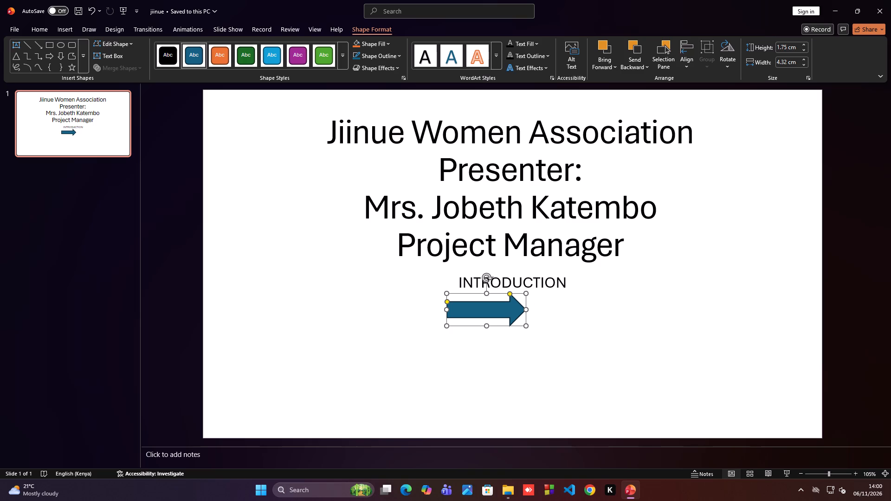
pyautogui.moveTo(525, 308); pyautogui.dragTo(526, 308)
pyautogui.moveTo(526, 308); pyautogui.dragTo(537, 310)
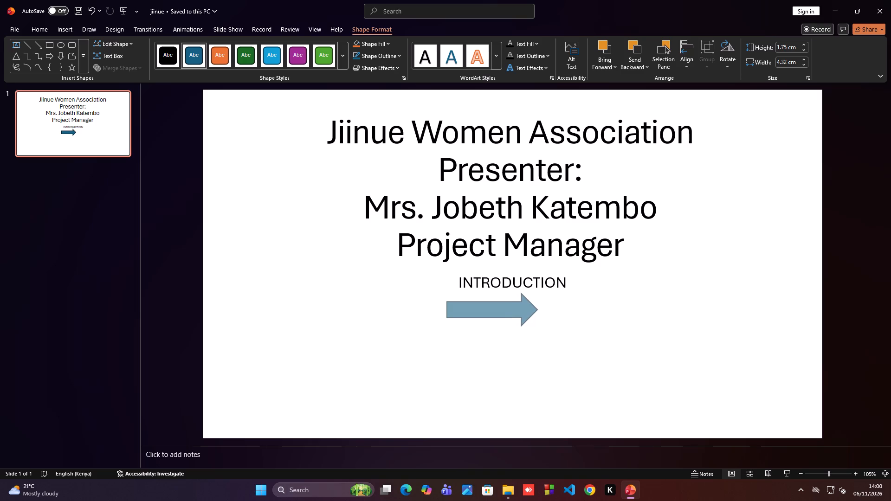
pyautogui.moveTo(537, 310); pyautogui.dragTo(538, 311)
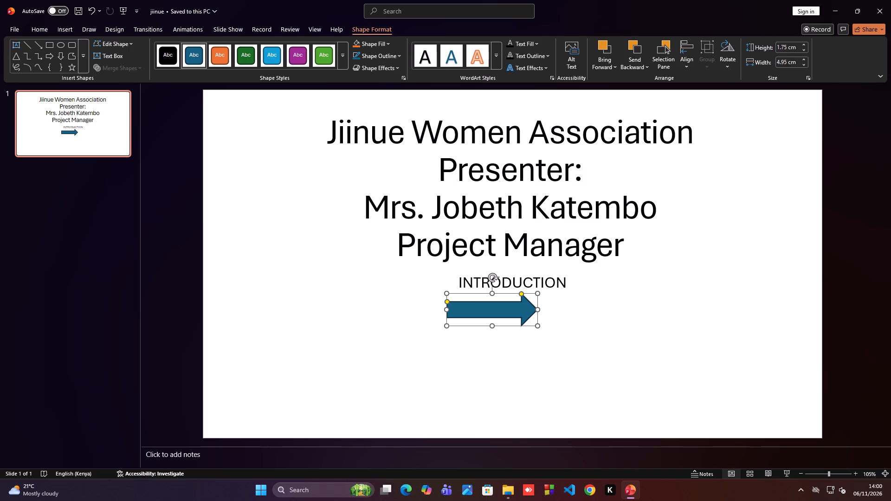
pyautogui.moveTo(493, 328); pyautogui.dragTo(496, 340)
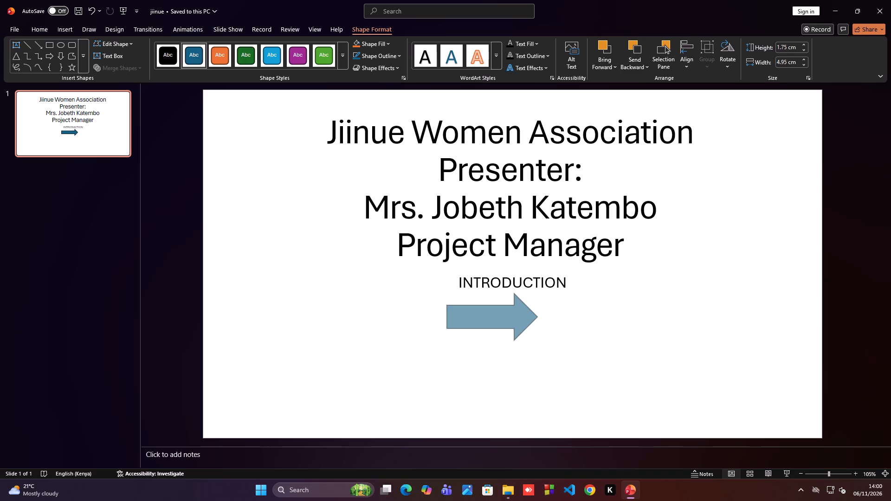
pyautogui.moveTo(496, 340); pyautogui.dragTo(497, 349)
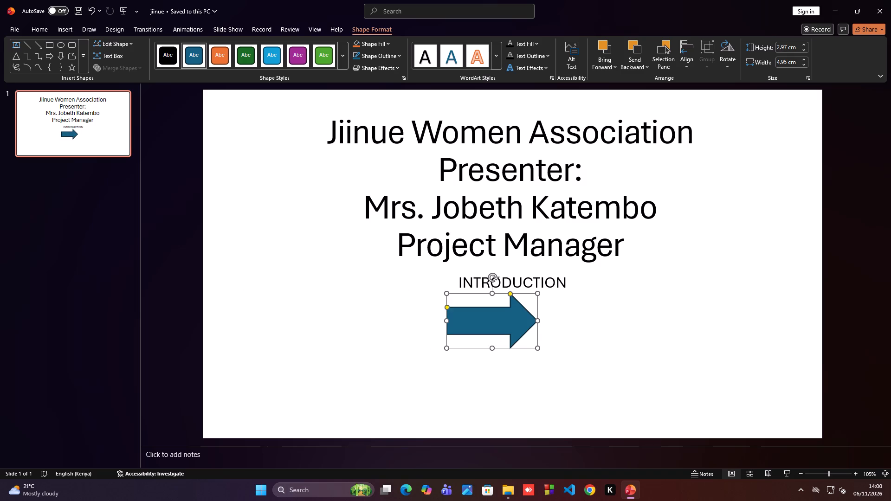
pyautogui.moveTo(536, 320); pyautogui.dragTo(541, 320)
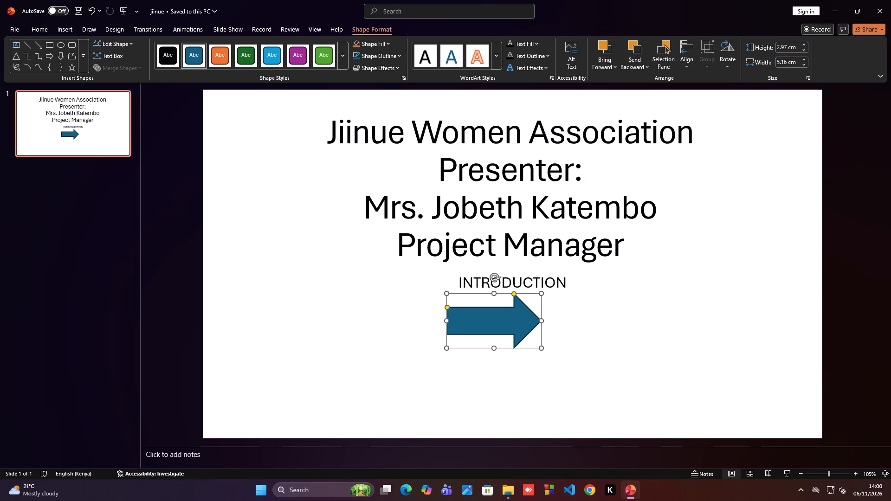
pyautogui.moveTo(542, 320); pyautogui.dragTo(597, 323)
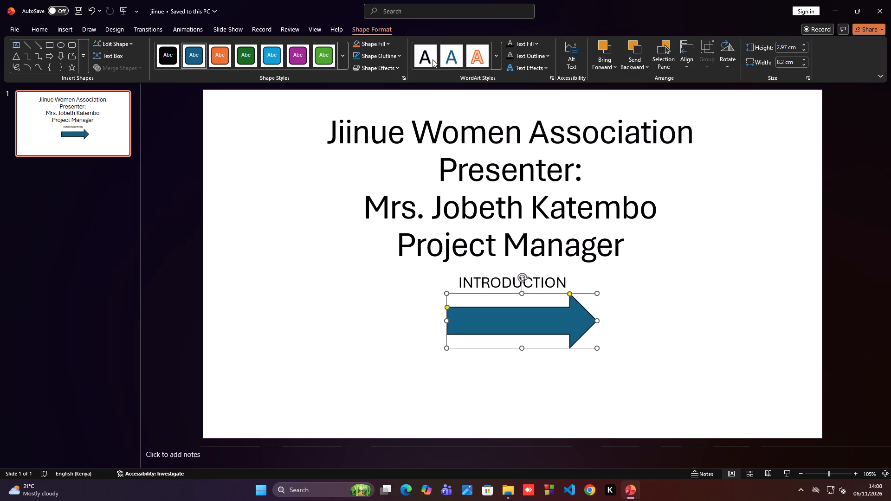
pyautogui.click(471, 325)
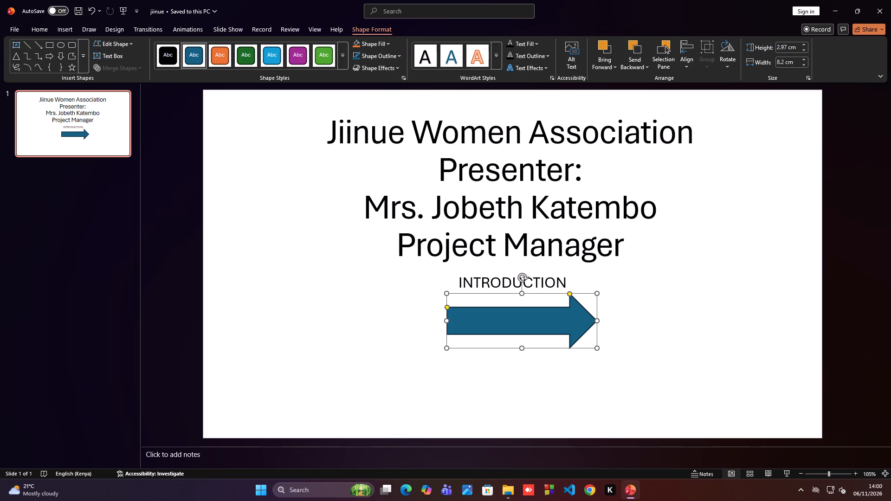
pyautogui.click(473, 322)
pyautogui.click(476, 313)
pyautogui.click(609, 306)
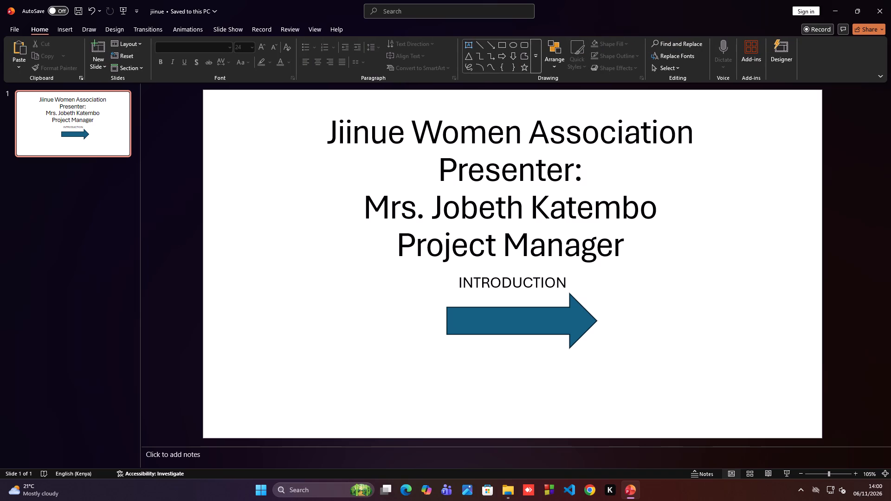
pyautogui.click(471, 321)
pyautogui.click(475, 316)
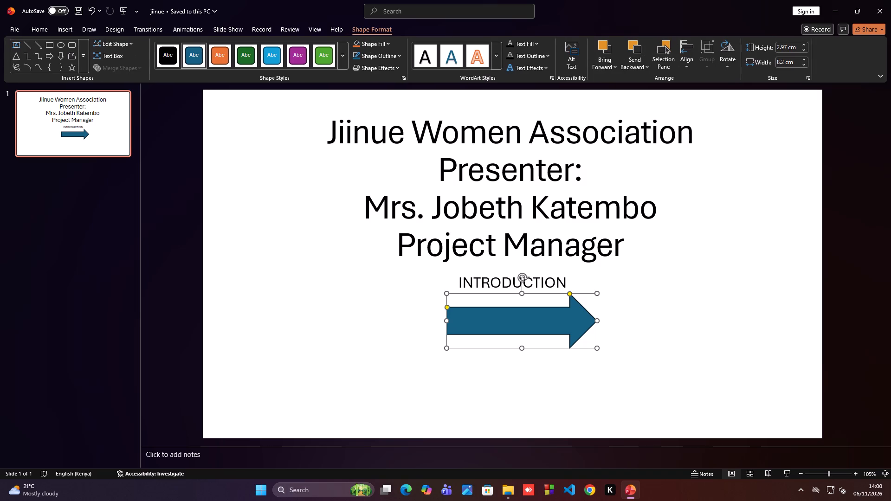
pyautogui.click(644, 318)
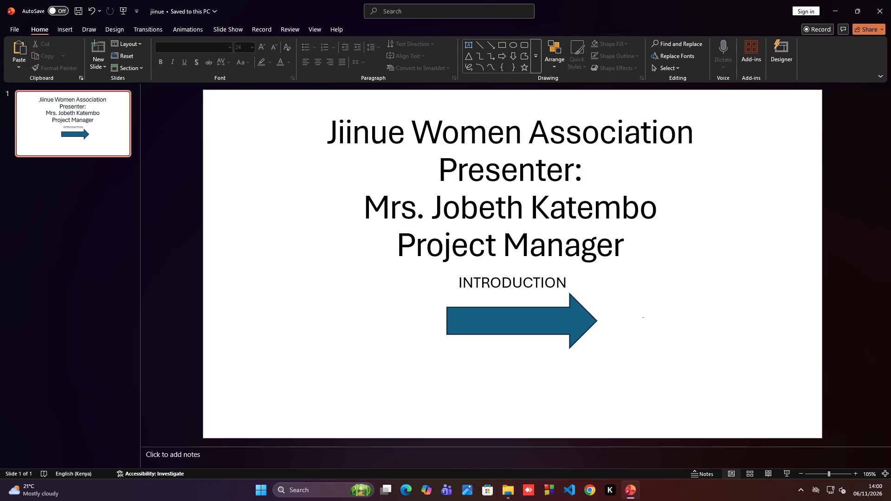
# Fill the block arrow below the subtitle with the near-black shade from the theme colours.
pyautogui.click(508, 316)
pyautogui.rightClick(508, 316)
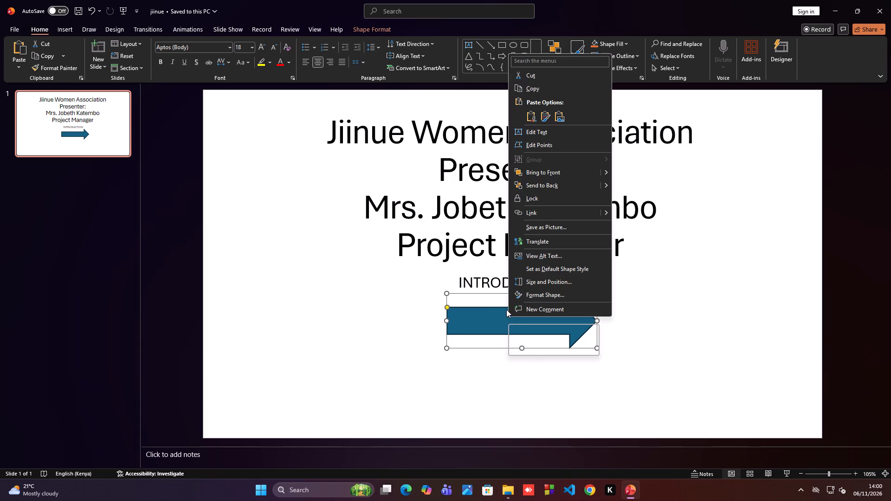
pyautogui.click(569, 334)
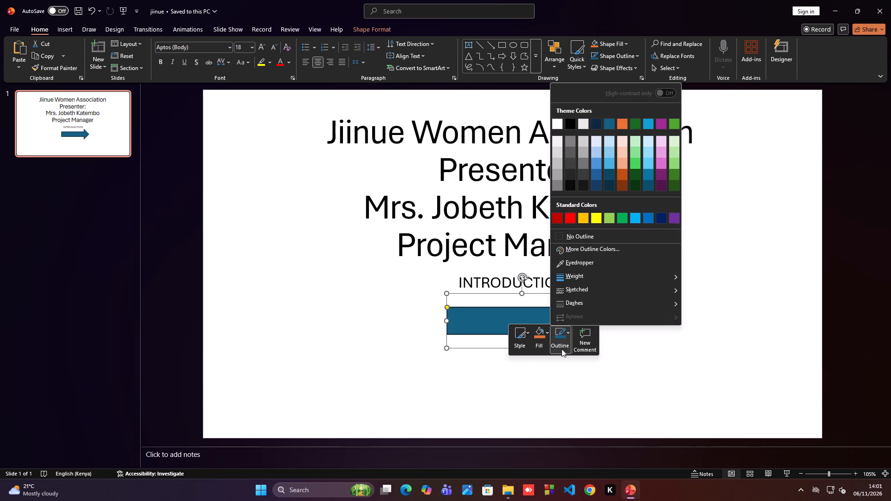
pyautogui.click(547, 331)
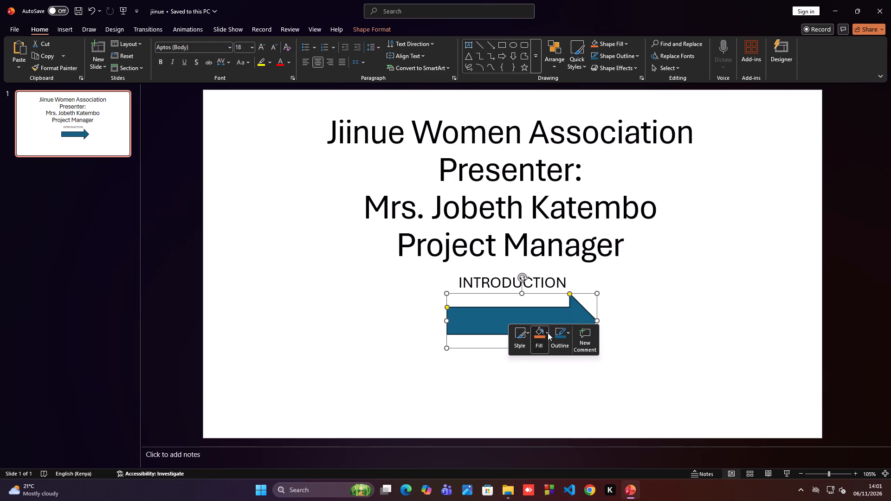
pyautogui.click(548, 333)
pyautogui.click(548, 333)
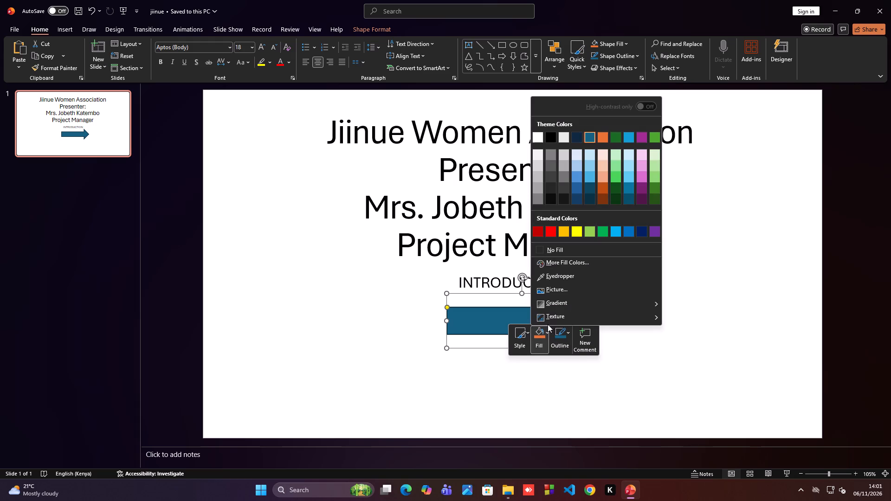
pyautogui.click(547, 199)
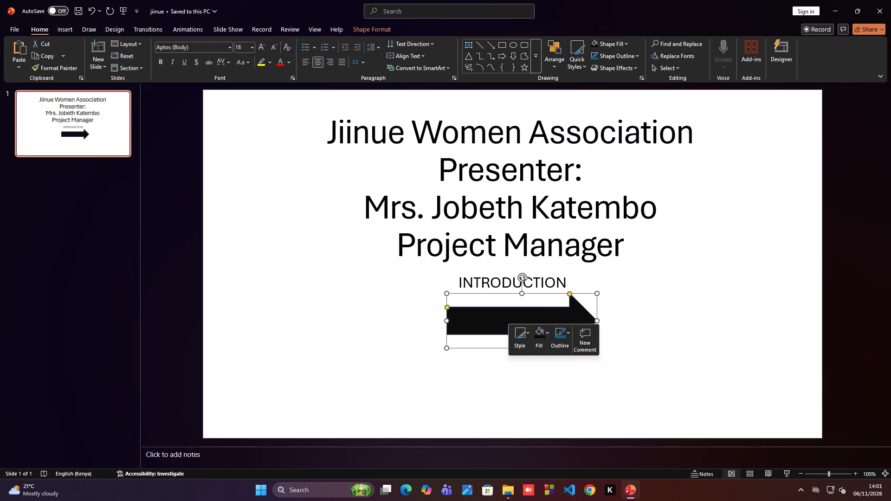
pyautogui.click(617, 372)
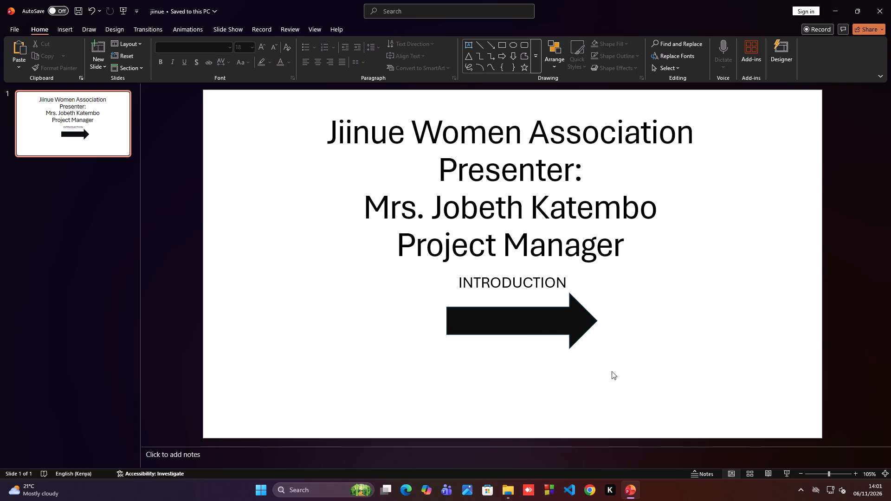
# Add the text "WELCOME TO JIINUE WOMEN ASSOCIATION" inside the black arrow.
pyautogui.click(469, 316)
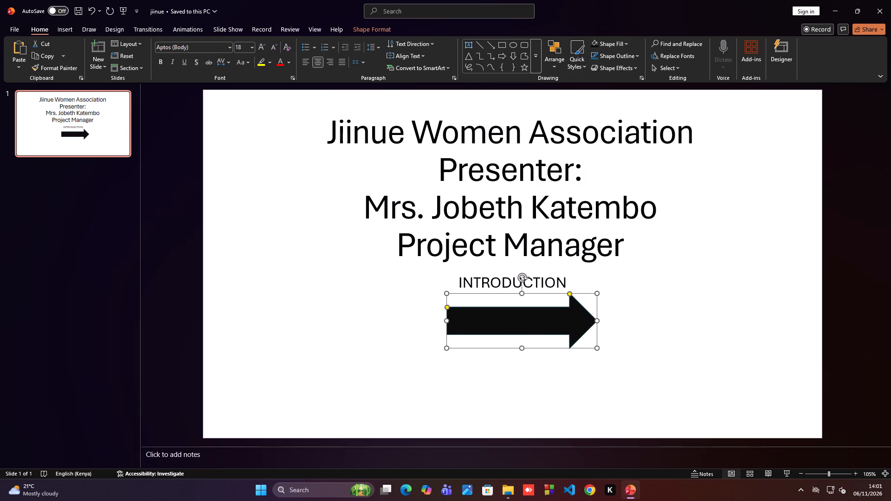
pyautogui.doubleClick(472, 318)
pyautogui.press('w')
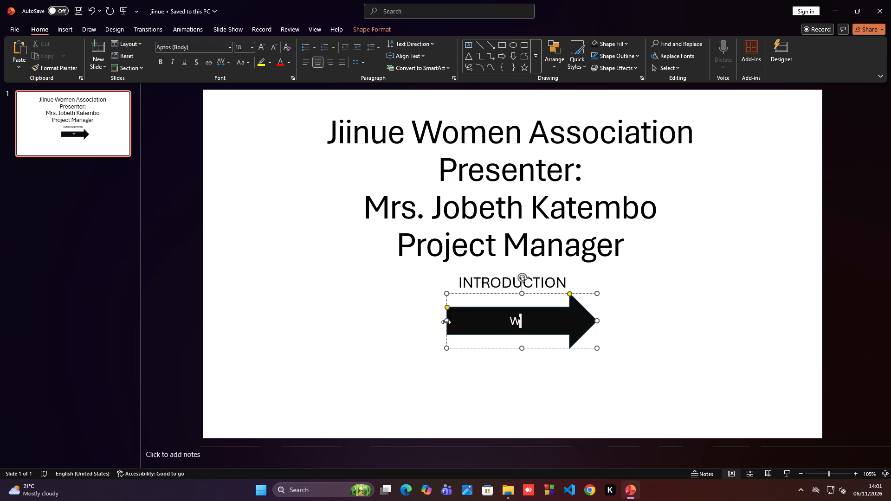
pyautogui.press('e')
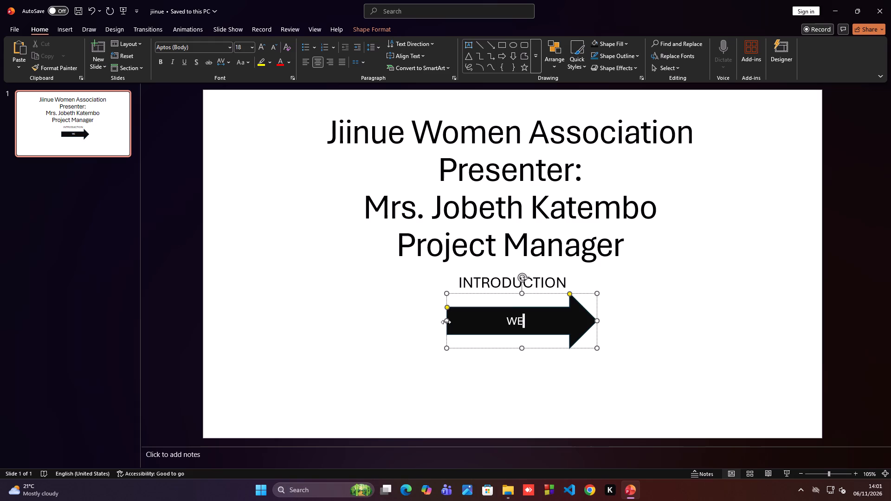
pyautogui.write('LCOME')
pyautogui.press('space')
pyautogui.write('TO')
pyautogui.press('space')
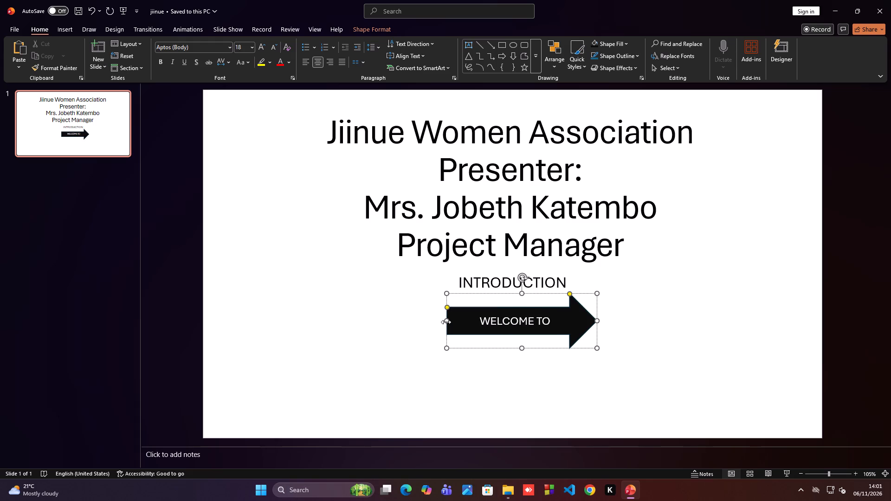
pyautogui.write('JII')
pyautogui.write('NU')
pyautogui.press('e')
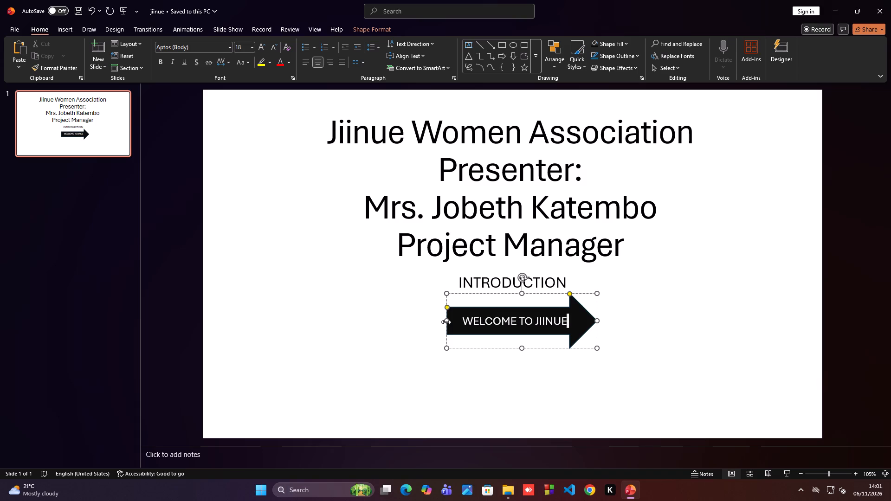
pyautogui.press('space')
pyautogui.write('WOMEN')
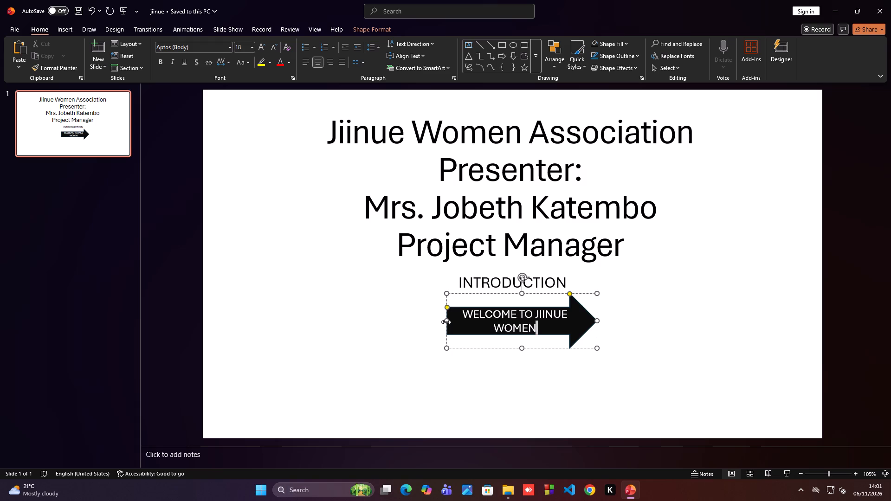
pyautogui.press('space')
pyautogui.write('ASS')
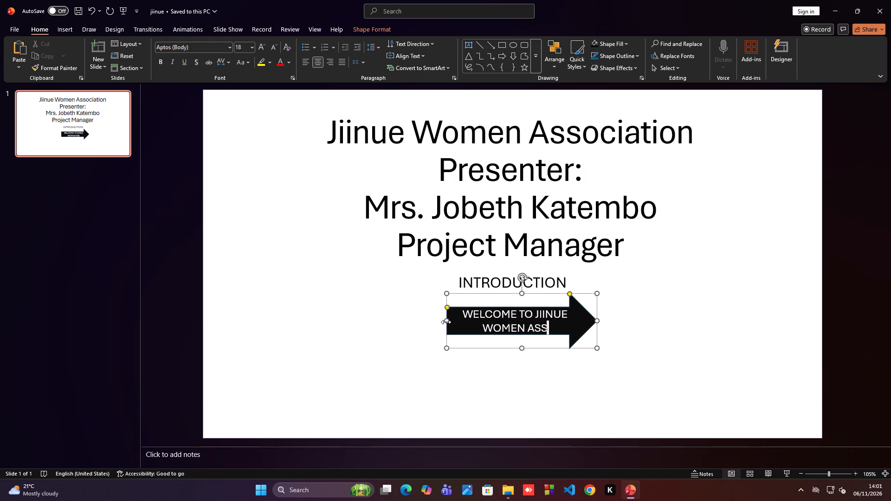
pyautogui.press('o')
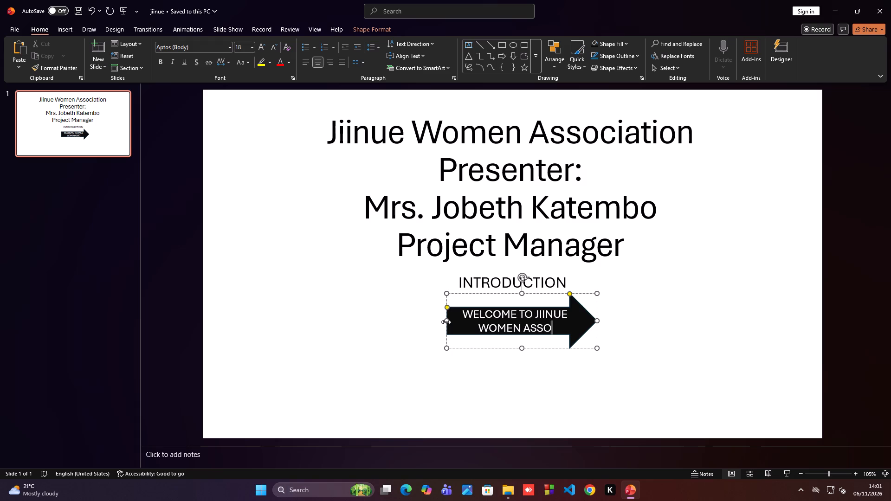
pyautogui.write('CIATION')
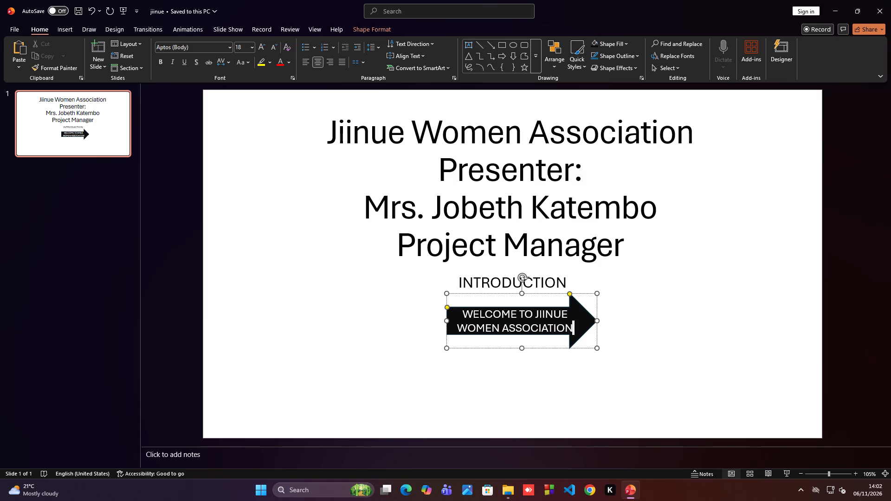
# Adjust the arrow's width so its text fits on two lines and move it slightly up toward the INTRODUCTION subtitle.
pyautogui.moveTo(597, 320); pyautogui.dragTo(580, 319)
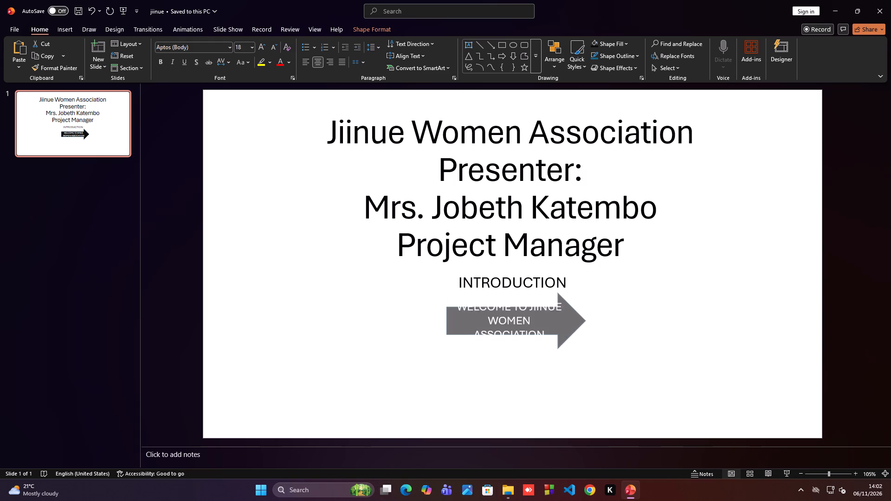
pyautogui.moveTo(580, 319); pyautogui.dragTo(551, 317)
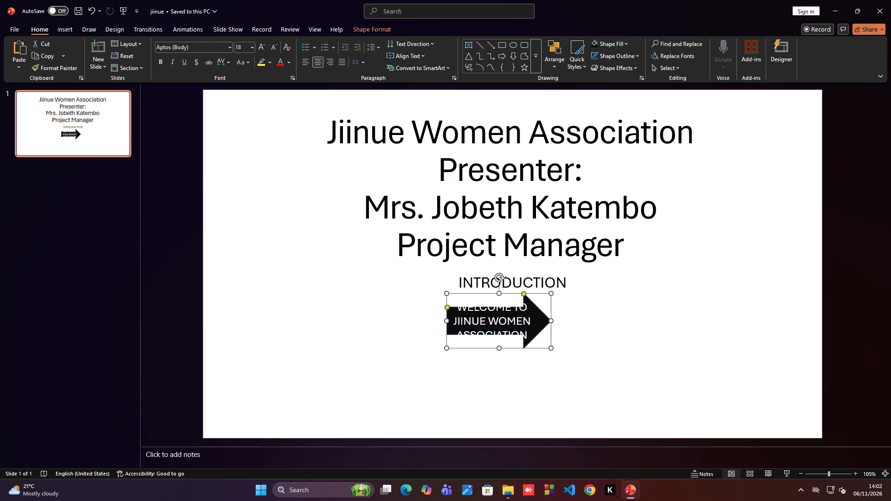
pyautogui.moveTo(444, 319); pyautogui.dragTo(450, 320)
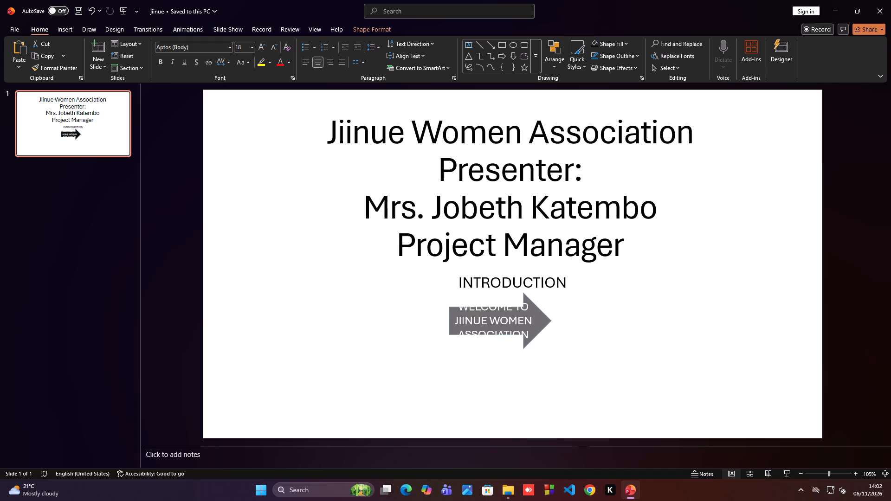
pyautogui.moveTo(450, 320); pyautogui.dragTo(452, 320)
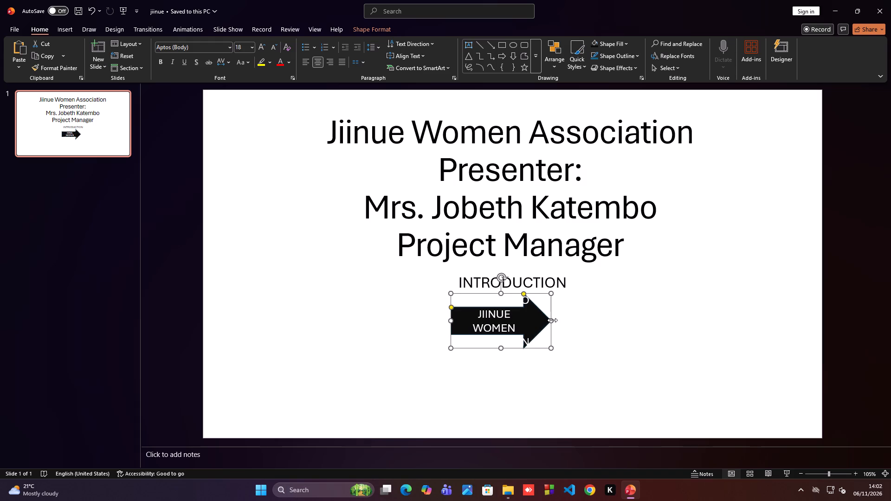
pyautogui.moveTo(552, 320); pyautogui.dragTo(603, 320)
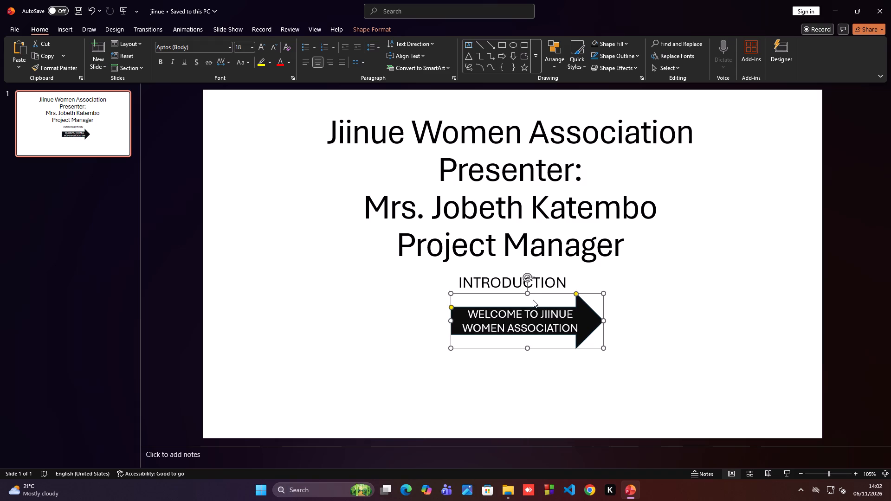
pyautogui.moveTo(570, 304); pyautogui.dragTo(571, 294)
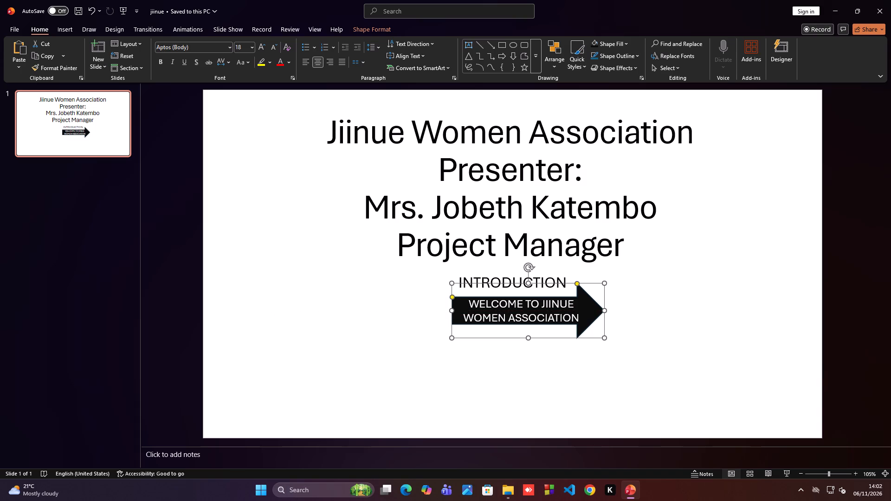
pyautogui.click(648, 310)
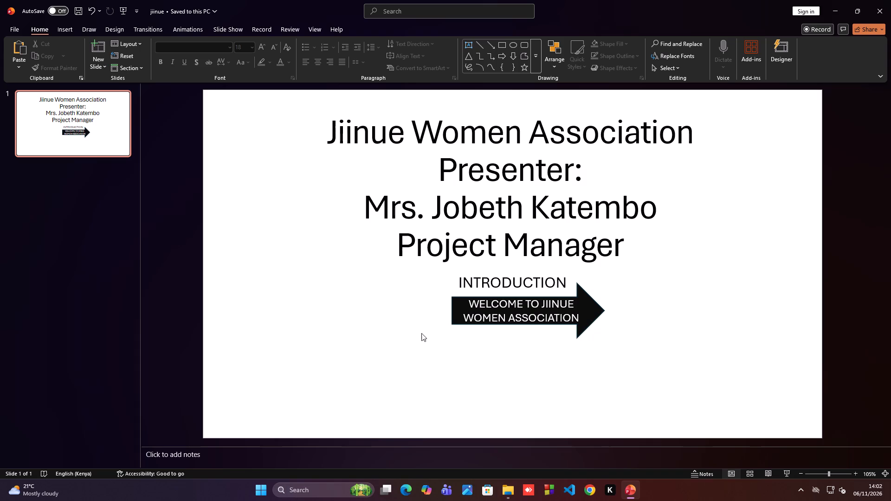
# Add a second slide with the Title and Content layout after the title slide.
pyautogui.click(500, 194)
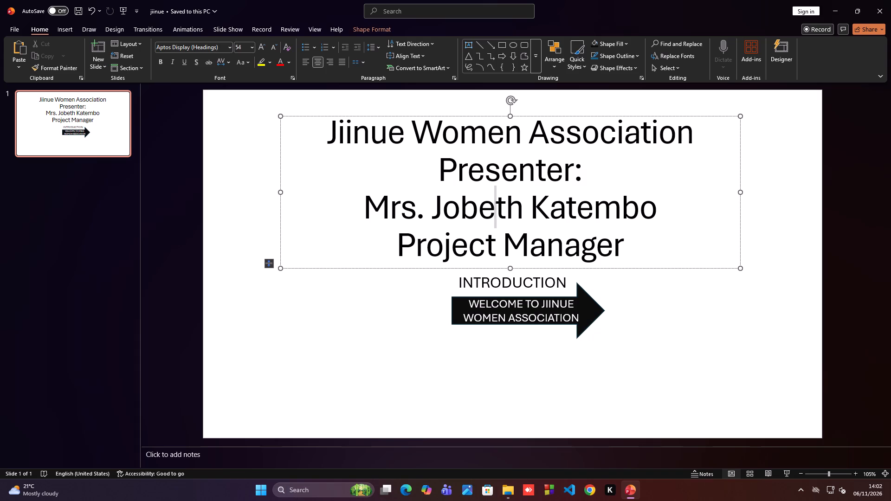
pyautogui.click(447, 318)
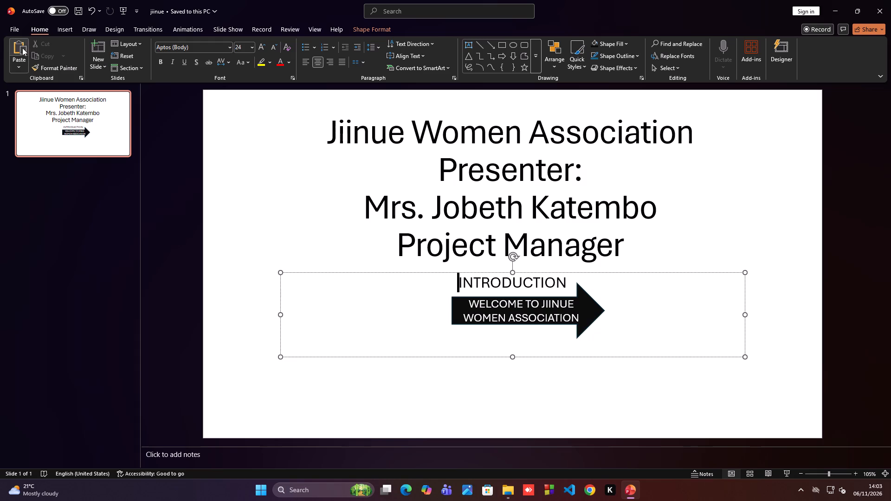
pyautogui.click(103, 66)
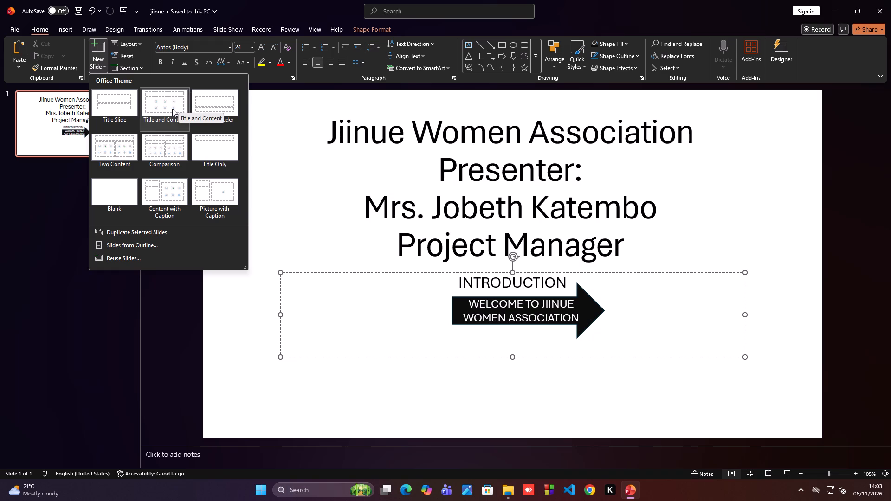
pyautogui.click(357, 371)
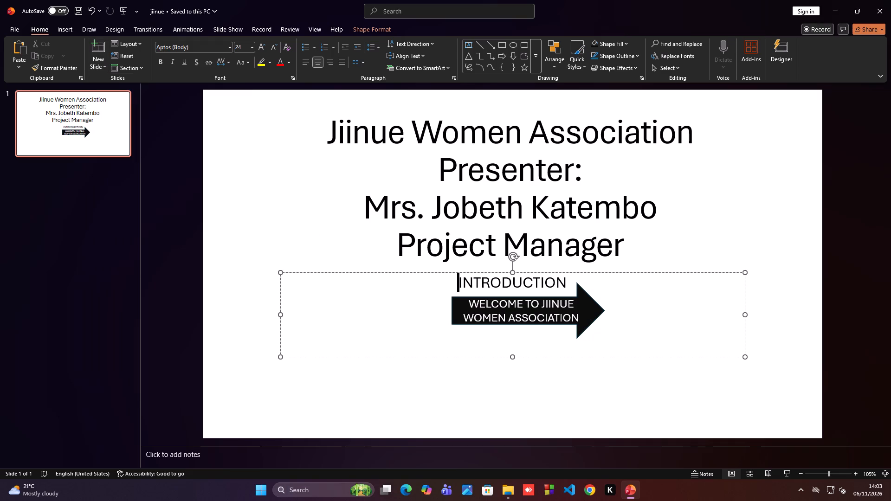
pyautogui.click(104, 64)
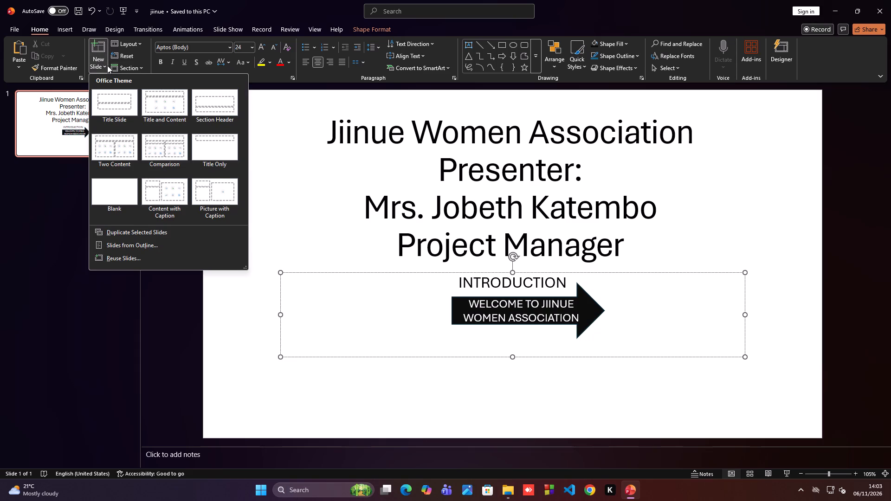
pyautogui.click(157, 104)
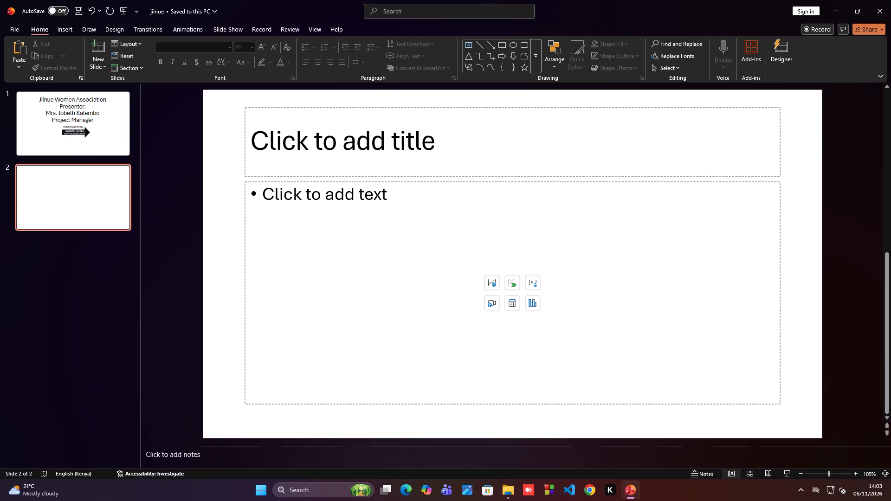
# Enter "BACKGROUND" as the title of the second slide.
pyautogui.write('BA')
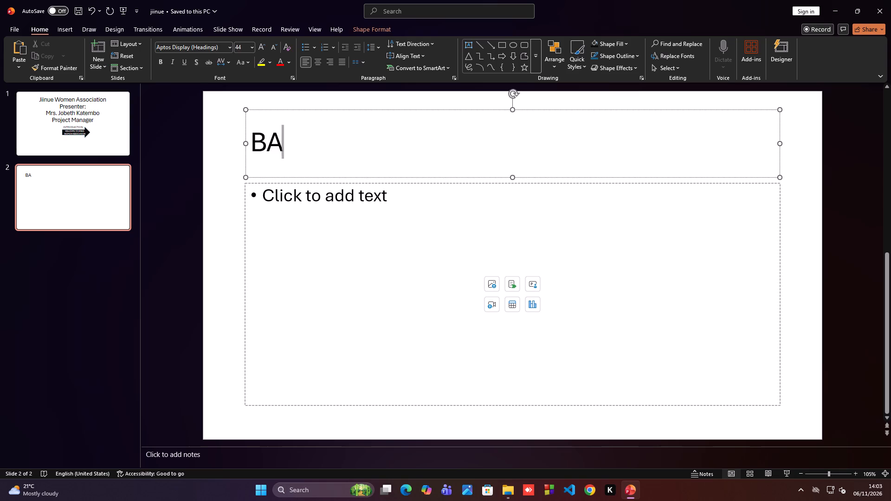
pyautogui.write('CK')
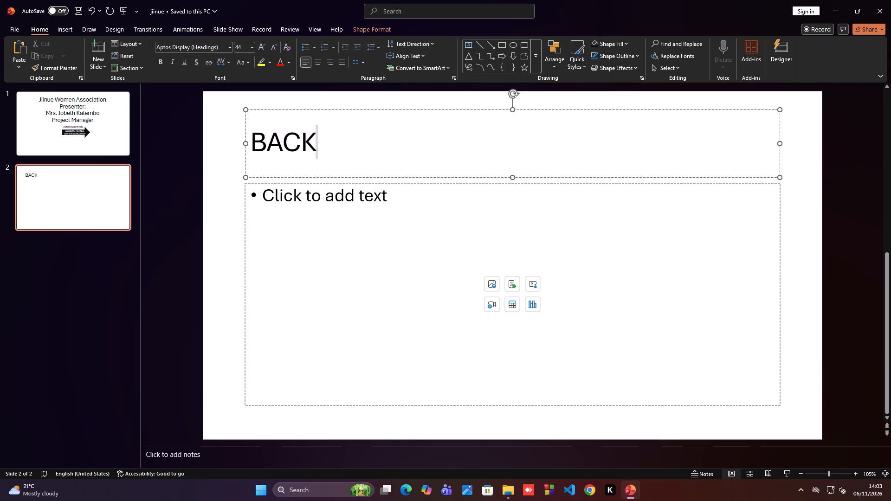
pyautogui.write('GROUND')
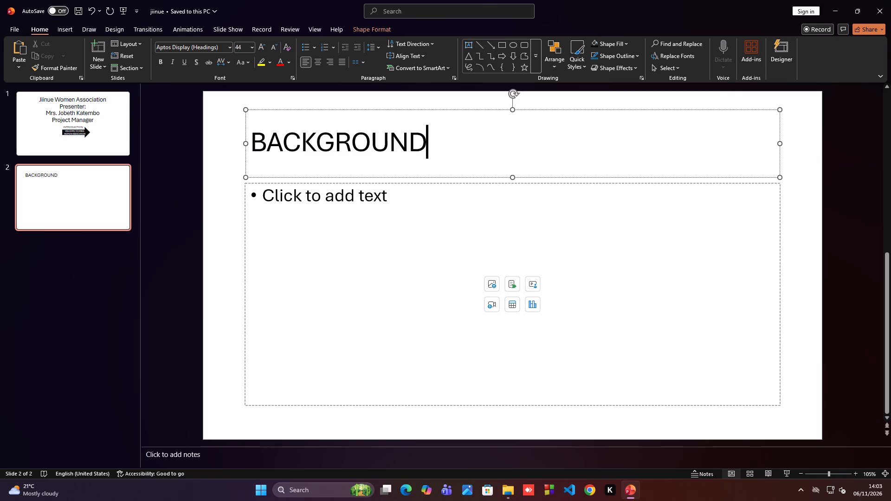
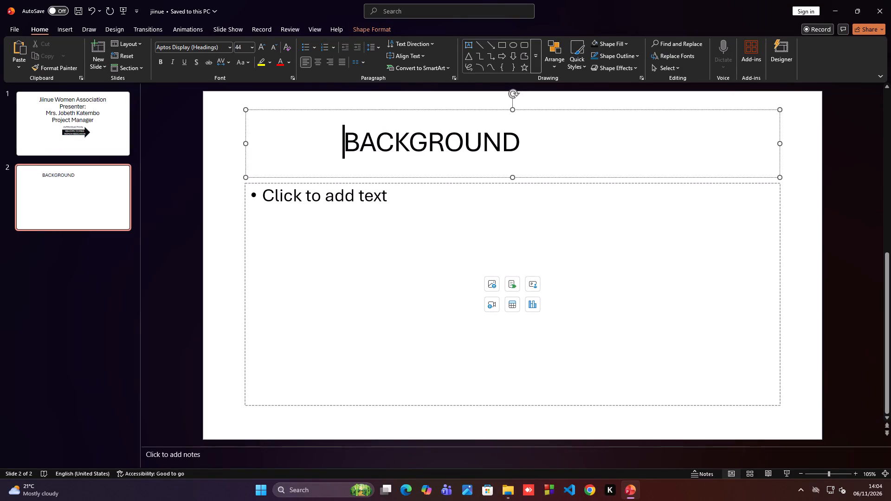
# Reposition the INTRODUCTION subtitle on the title slide slightly lower so it is centred over the black arrow.
pyautogui.click(520, 138)
pyautogui.click(91, 128)
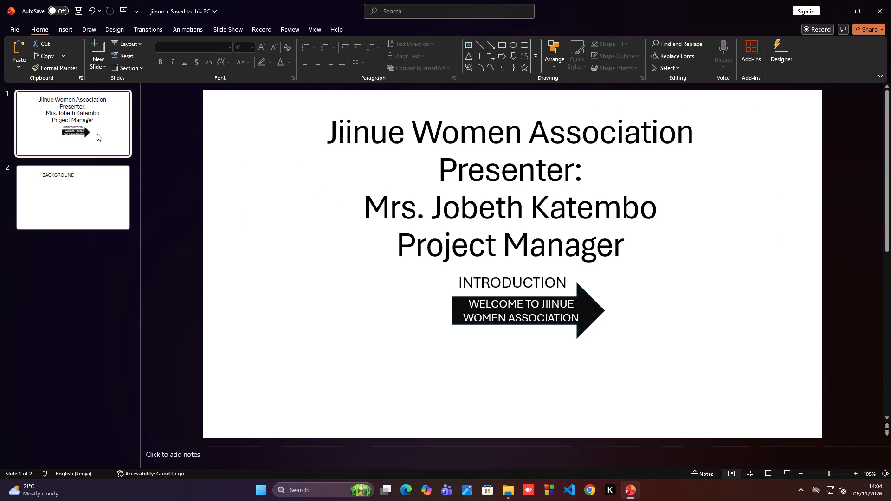
pyautogui.moveTo(443, 274); pyautogui.dragTo(549, 307)
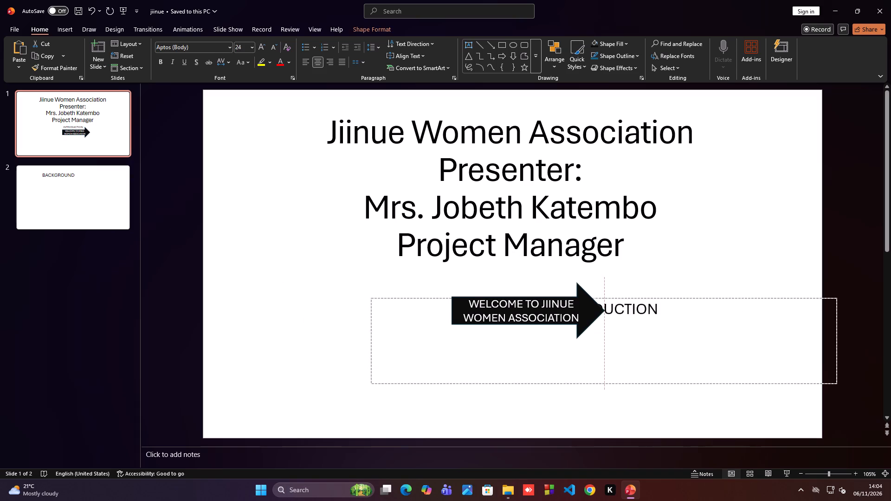
pyautogui.moveTo(549, 307); pyautogui.dragTo(493, 284)
pyautogui.click(493, 283)
pyautogui.moveTo(503, 286); pyautogui.dragTo(466, 275)
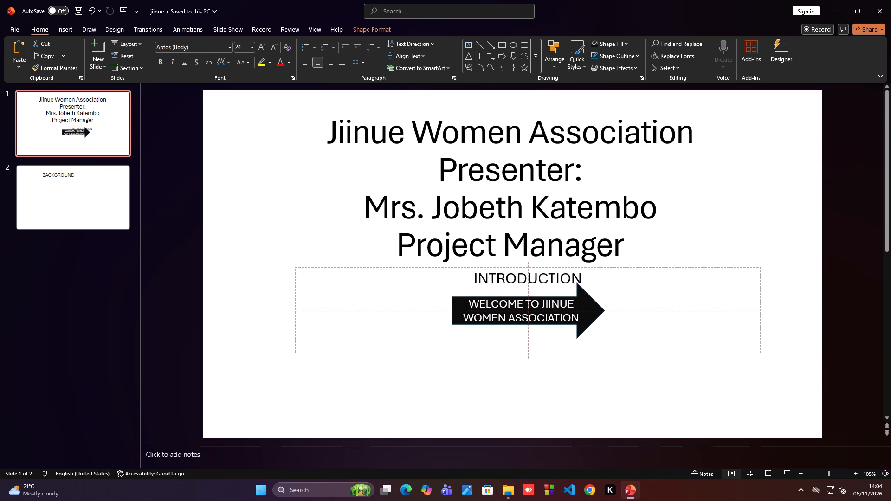
pyautogui.moveTo(466, 275); pyautogui.dragTo(465, 281)
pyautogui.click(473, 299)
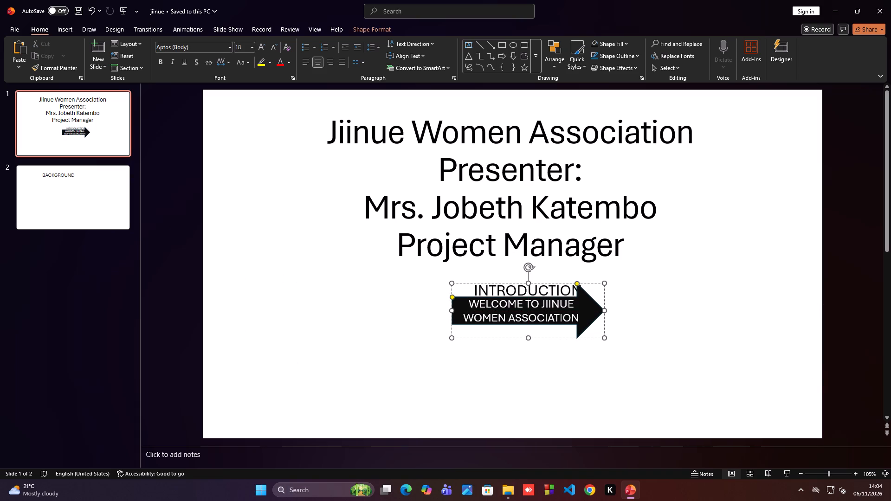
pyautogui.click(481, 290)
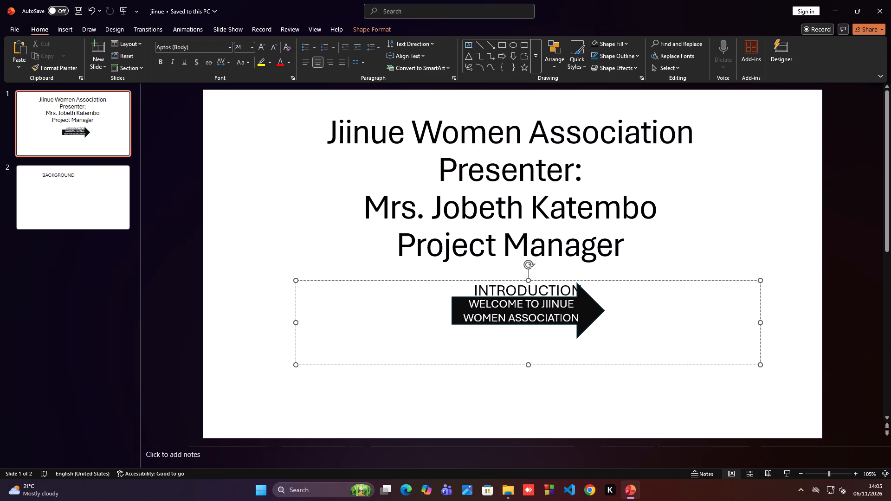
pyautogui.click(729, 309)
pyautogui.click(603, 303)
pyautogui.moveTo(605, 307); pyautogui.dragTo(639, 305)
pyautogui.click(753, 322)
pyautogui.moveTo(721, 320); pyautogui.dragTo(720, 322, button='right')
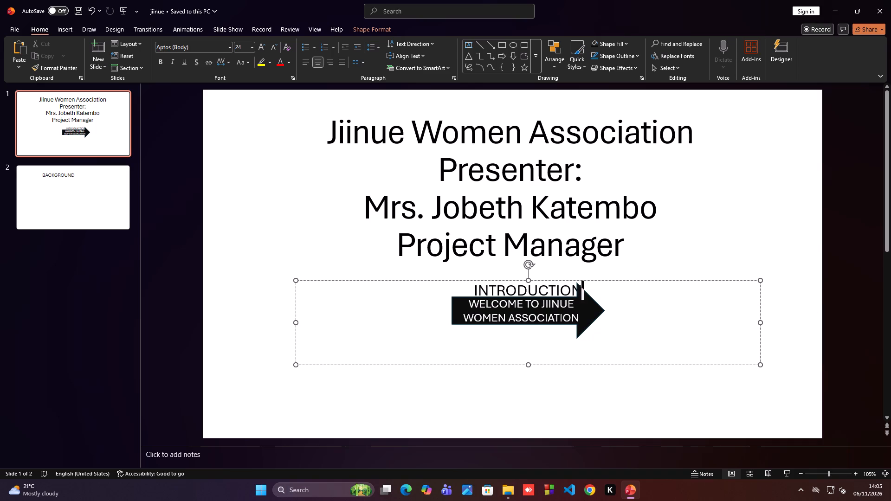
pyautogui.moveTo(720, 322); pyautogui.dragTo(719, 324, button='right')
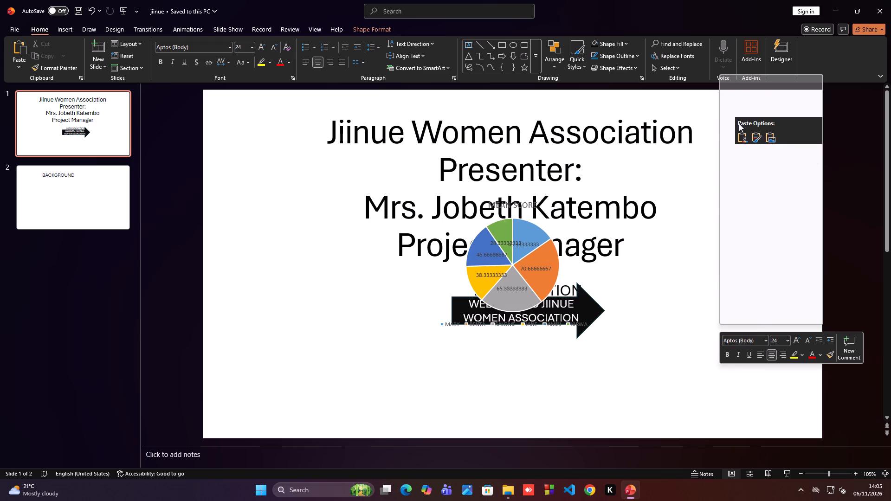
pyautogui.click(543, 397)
# Cut the black "WELCOME TO JIINUE WOMEN ASSOCIATION" arrow from the title slide.
pyautogui.rightClick(574, 316)
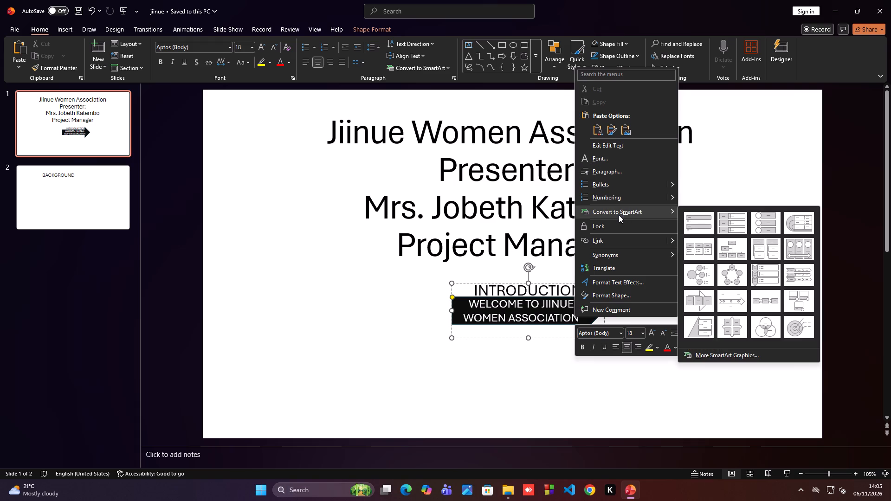
pyautogui.click(544, 368)
pyautogui.moveTo(563, 298); pyautogui.dragTo(561, 303, button='right')
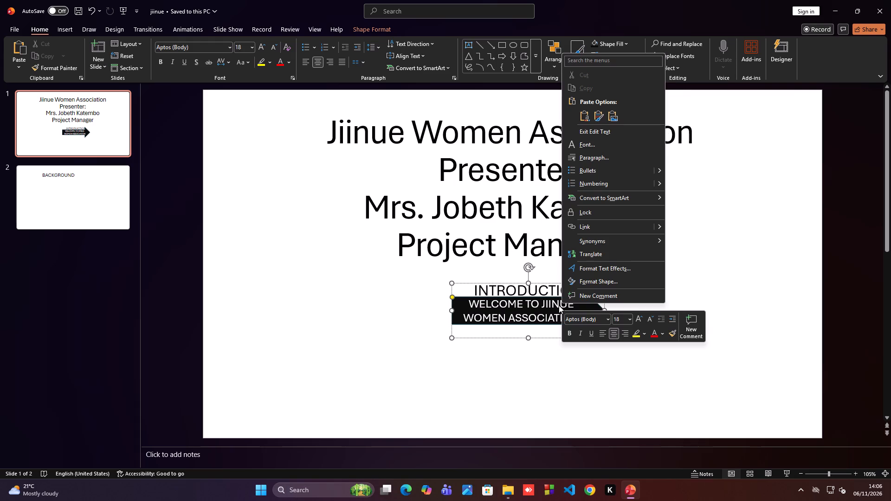
pyautogui.click(559, 305)
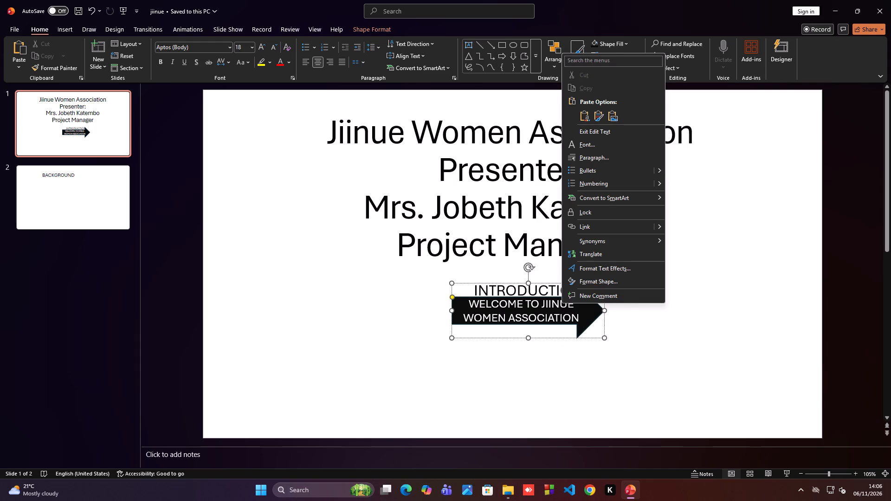
pyautogui.click(560, 307)
pyautogui.rightClick(561, 309)
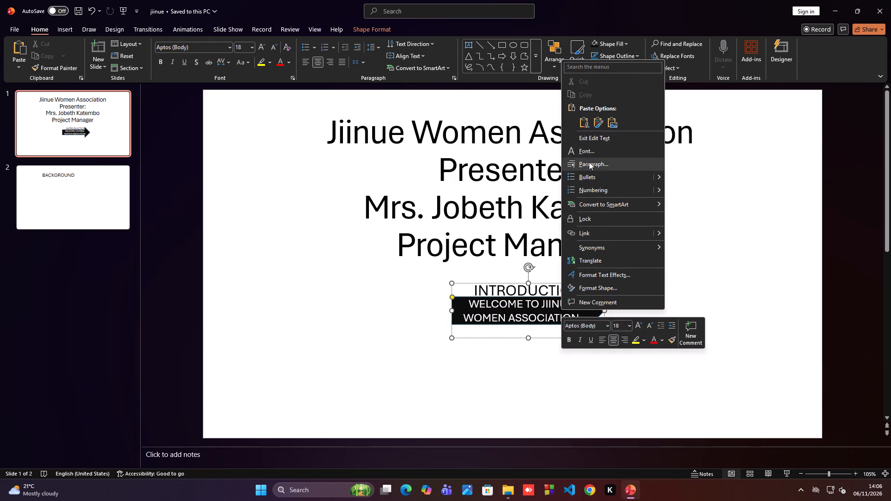
pyautogui.moveTo(704, 234); pyautogui.dragTo(701, 257)
pyautogui.rightClick(519, 319)
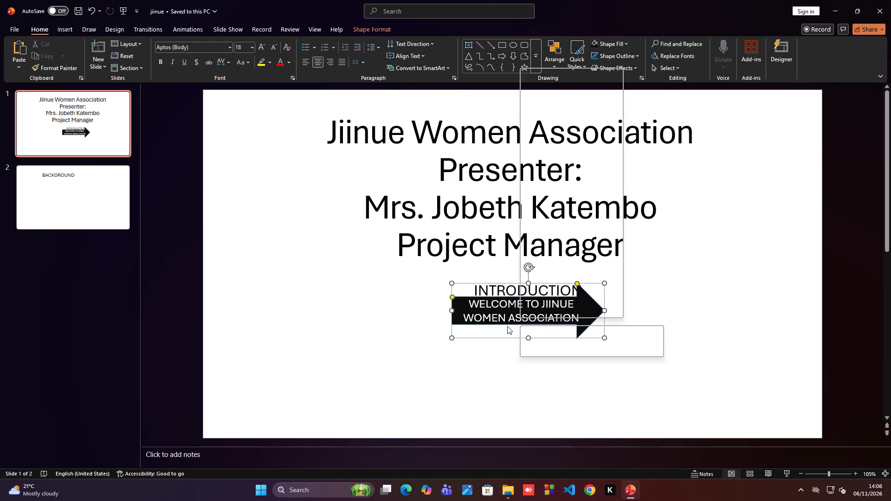
pyautogui.doubleClick(507, 325)
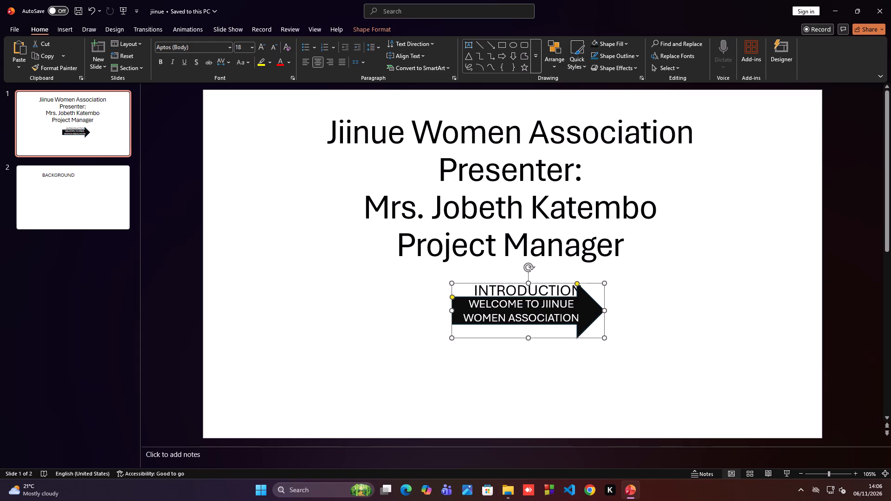
pyautogui.rightClick(501, 336)
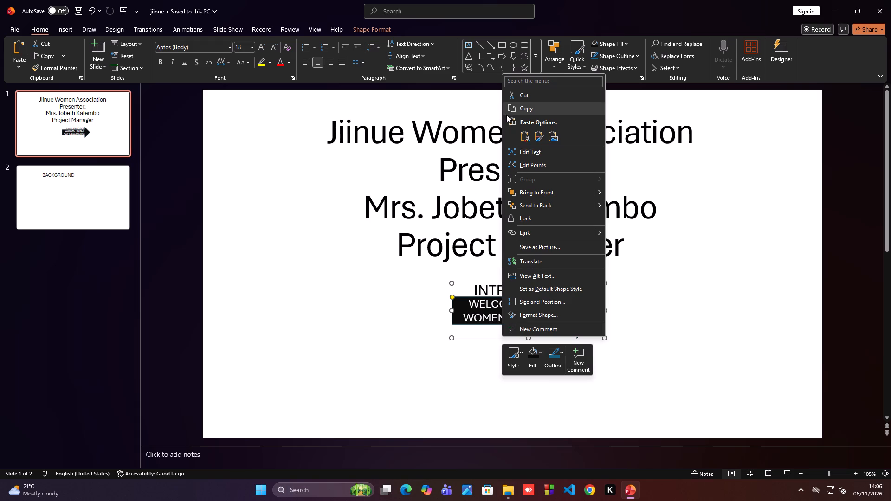
pyautogui.click(515, 93)
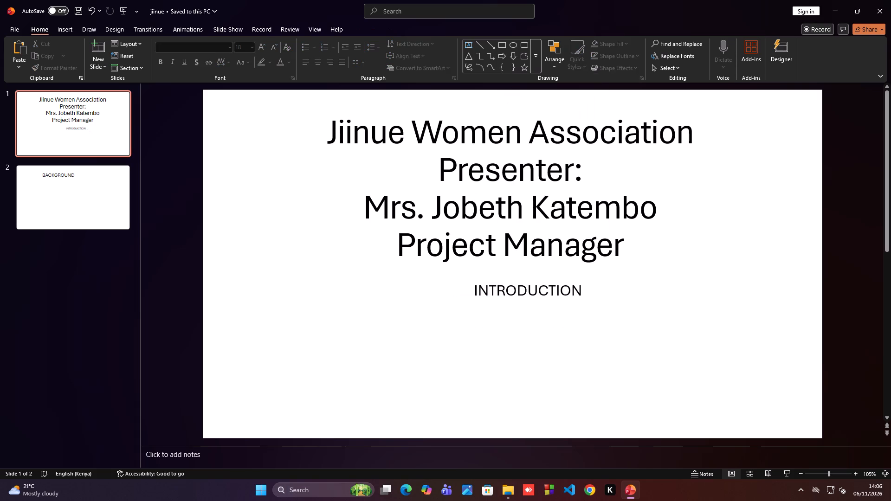
# Cut the whole word "INTRODUCTION" from the title slide's subtitle placeholder.
pyautogui.click(491, 286)
pyautogui.rightClick(485, 290)
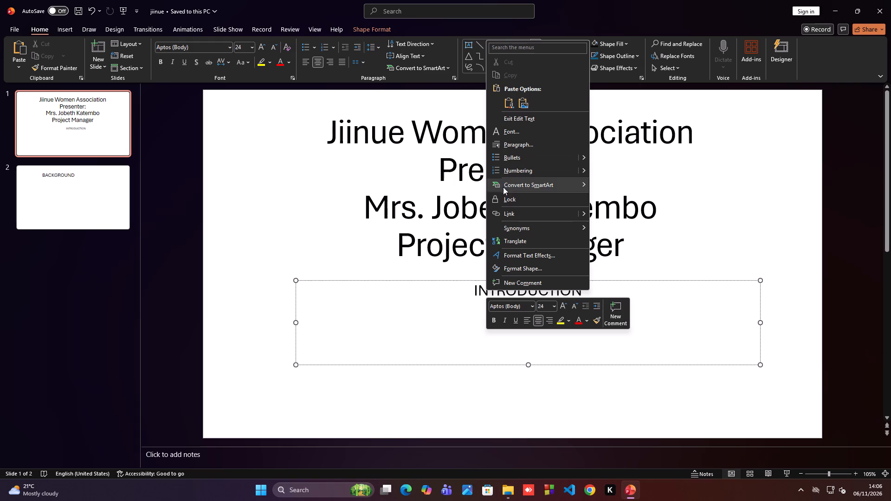
pyautogui.click(510, 61)
pyautogui.click(602, 350)
pyautogui.rightClick(538, 292)
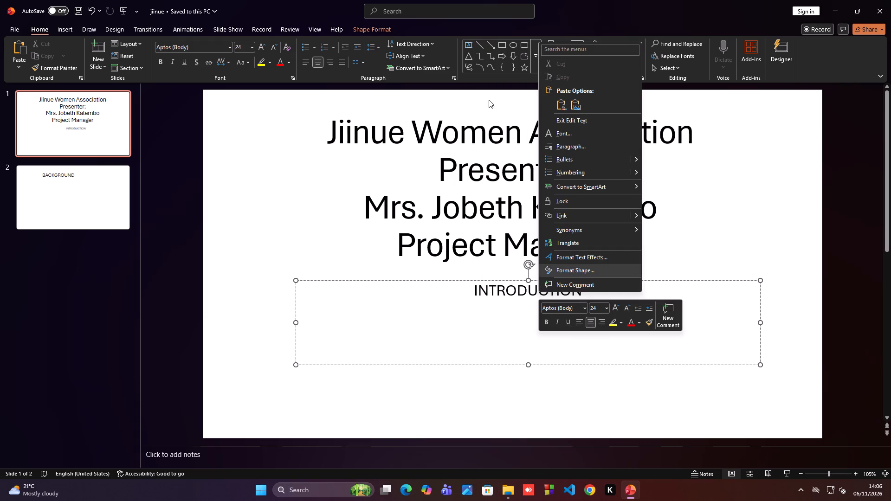
pyautogui.click(499, 384)
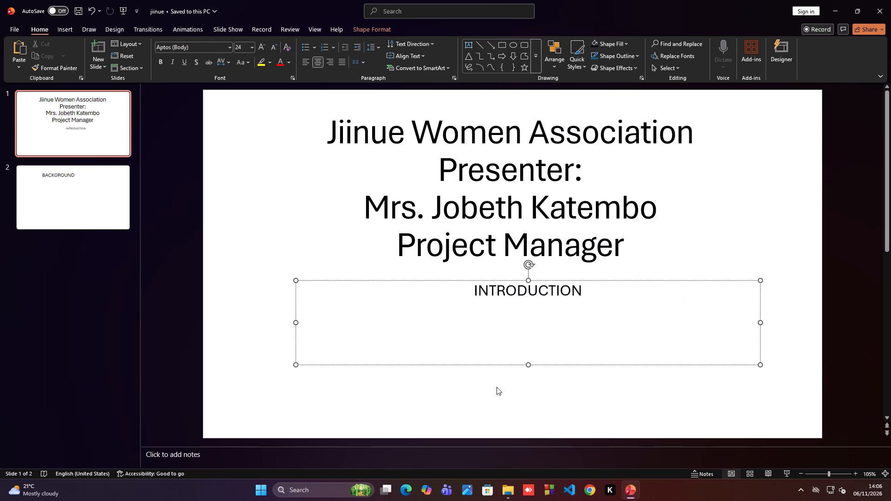
pyautogui.moveTo(471, 289); pyautogui.dragTo(496, 292)
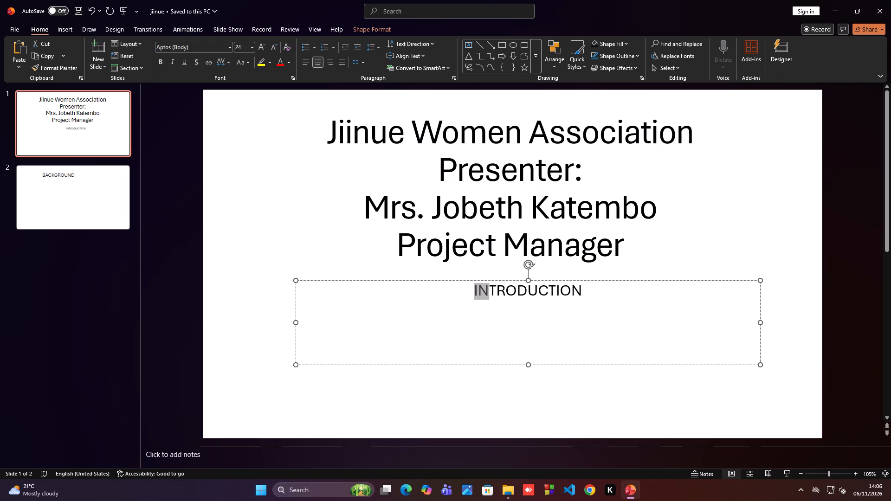
pyautogui.moveTo(496, 292); pyautogui.dragTo(586, 299)
pyautogui.rightClick(585, 299)
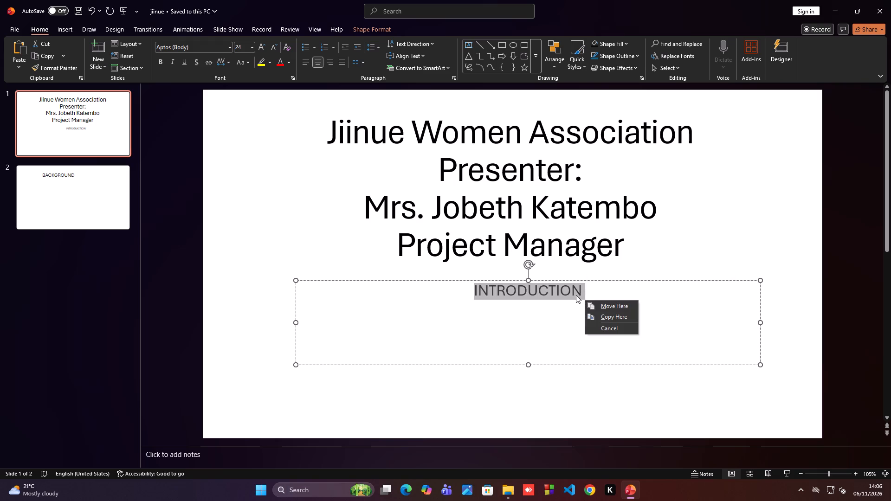
pyautogui.rightClick(560, 284)
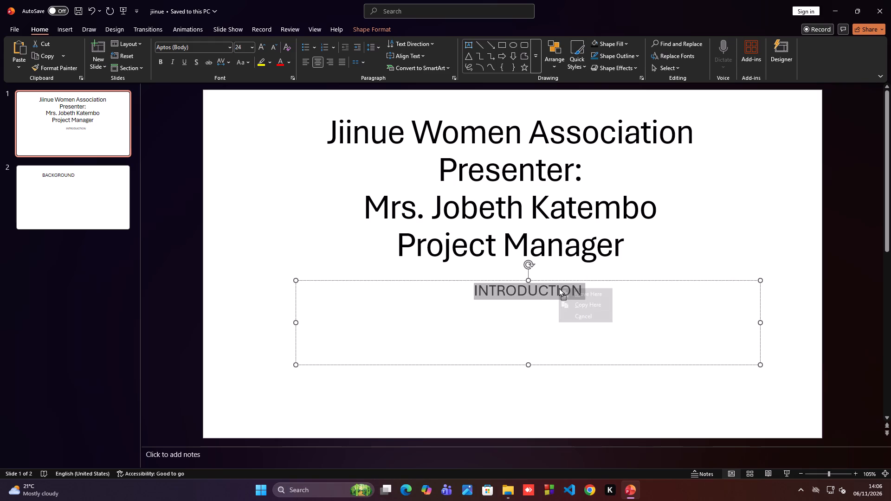
pyautogui.rightClick(559, 288)
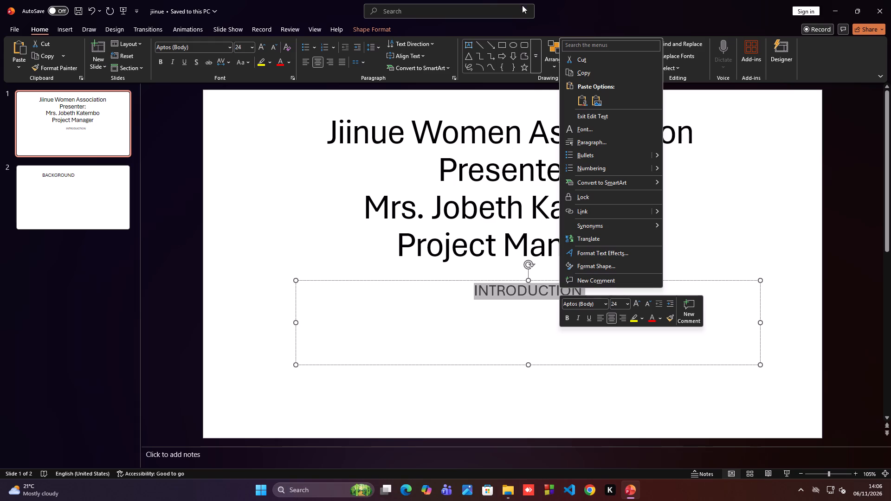
pyautogui.click(583, 55)
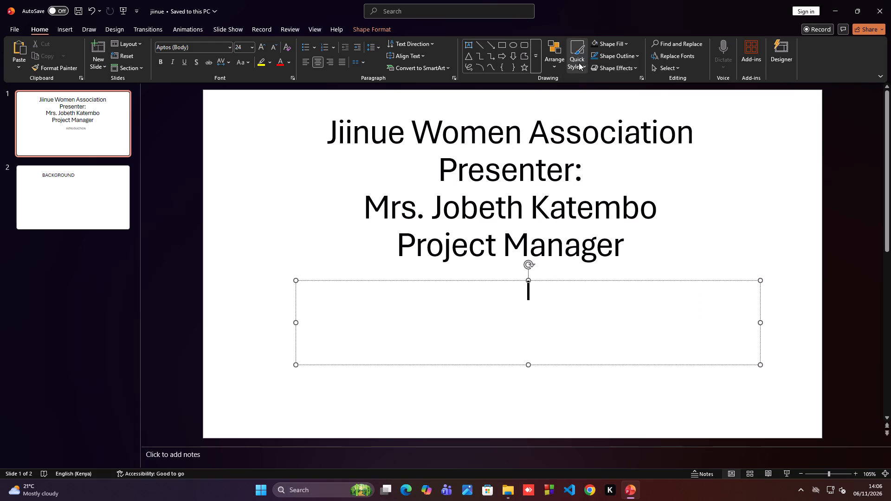
# Cut the BACKGROUND slide from the presentation.
pyautogui.click(78, 173)
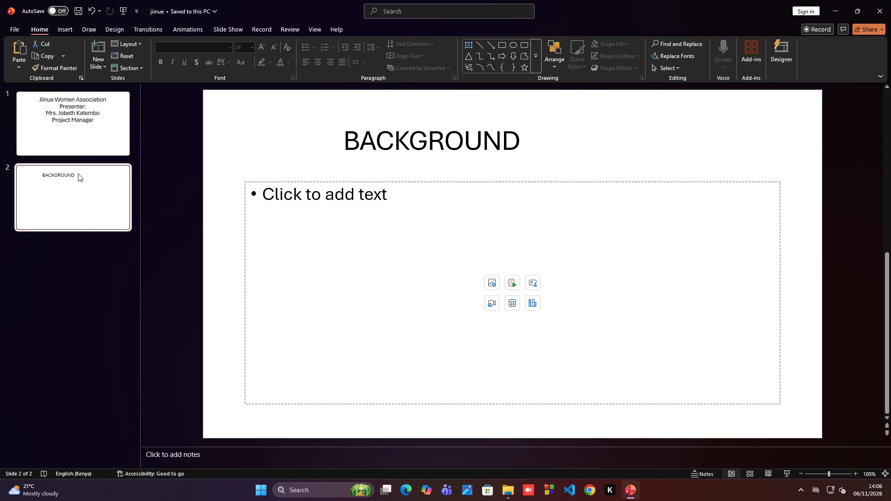
pyautogui.rightClick(80, 173)
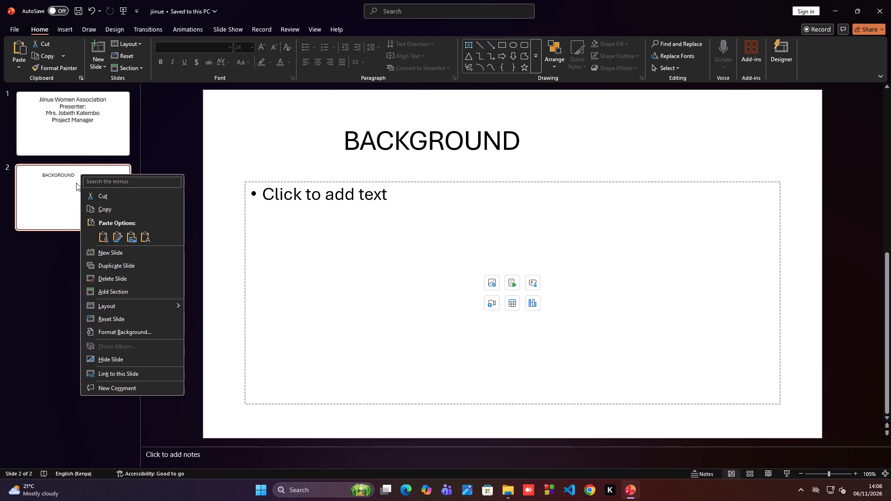
pyautogui.click(107, 194)
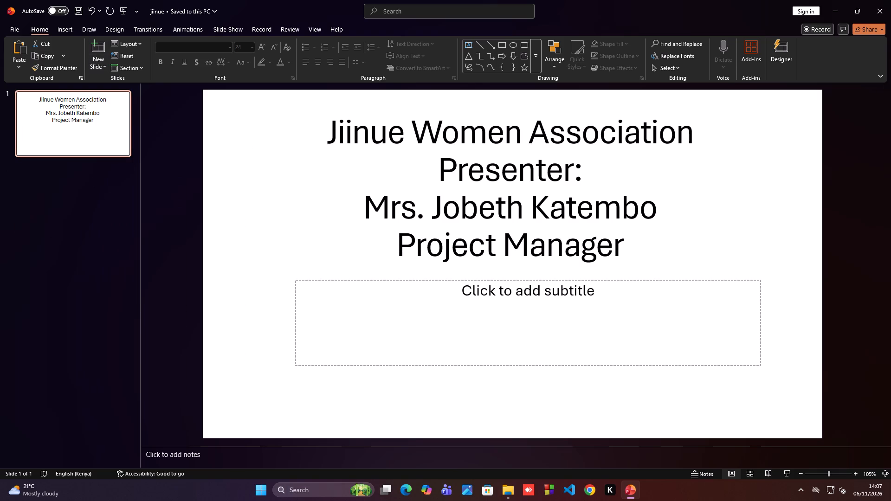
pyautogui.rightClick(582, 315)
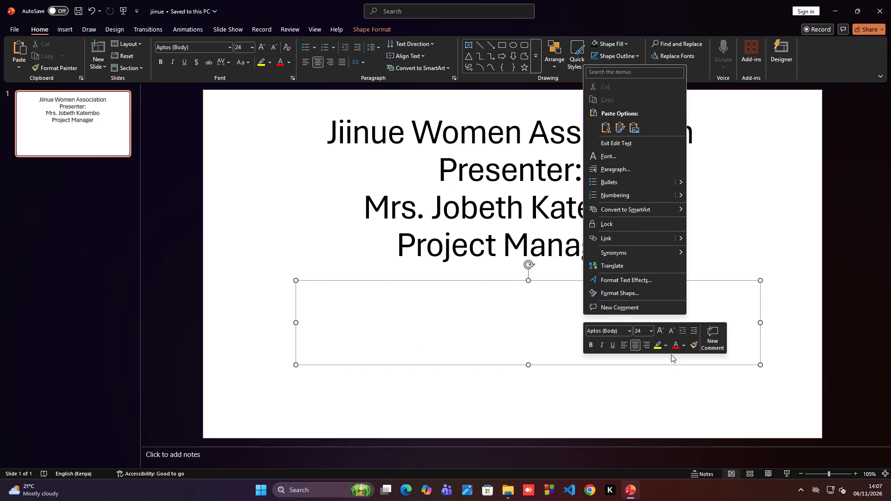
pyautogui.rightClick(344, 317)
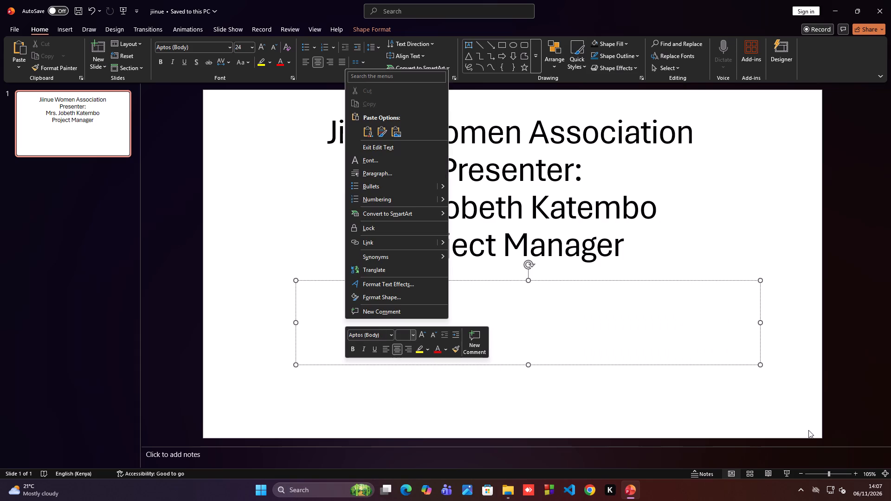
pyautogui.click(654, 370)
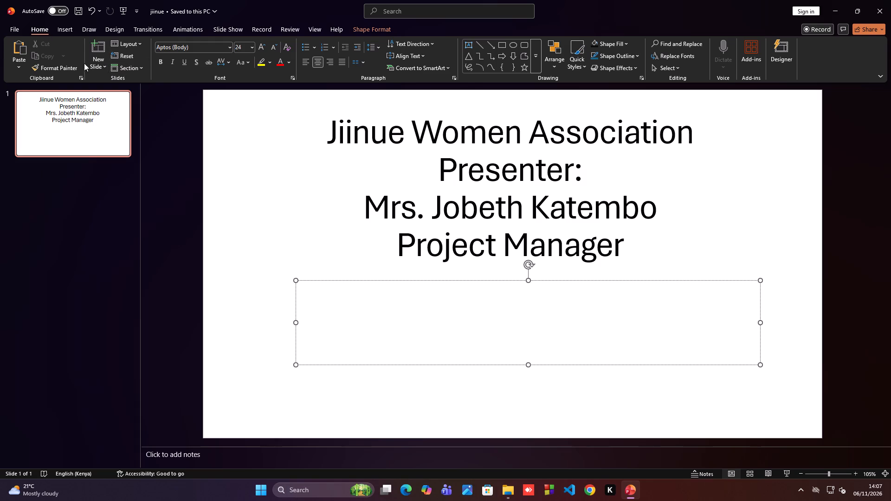
# Add a new slide with the Title and Content layout after the title slide.
pyautogui.click(104, 64)
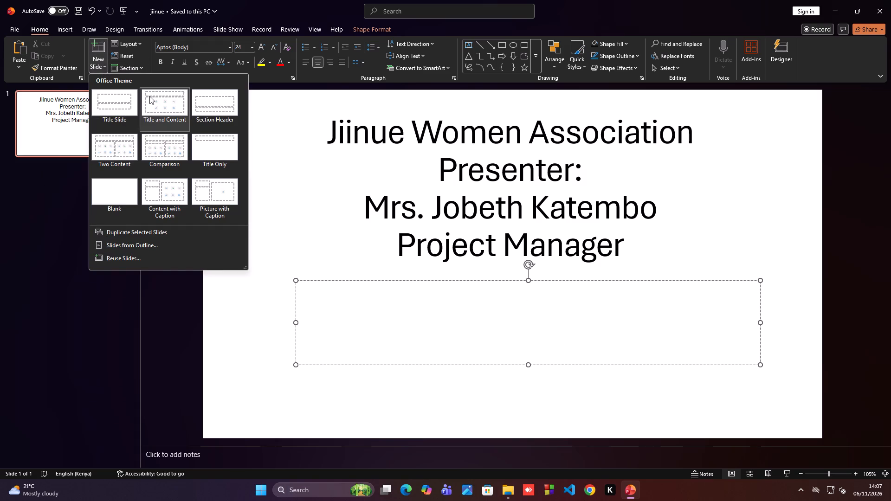
pyautogui.moveTo(150, 97); pyautogui.dragTo(155, 98)
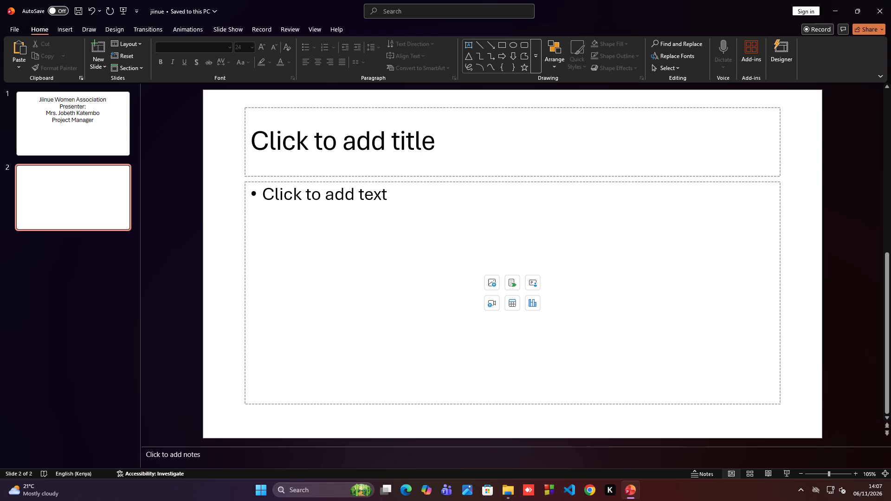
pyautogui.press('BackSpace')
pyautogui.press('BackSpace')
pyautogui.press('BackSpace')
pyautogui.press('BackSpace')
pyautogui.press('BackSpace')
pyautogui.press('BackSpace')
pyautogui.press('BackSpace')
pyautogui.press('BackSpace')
# Enter INTRODUCTION as the title of the new slide.
pyautogui.write('ip')
pyautogui.press('BackSpace')
pyautogui.press('BackSpace')
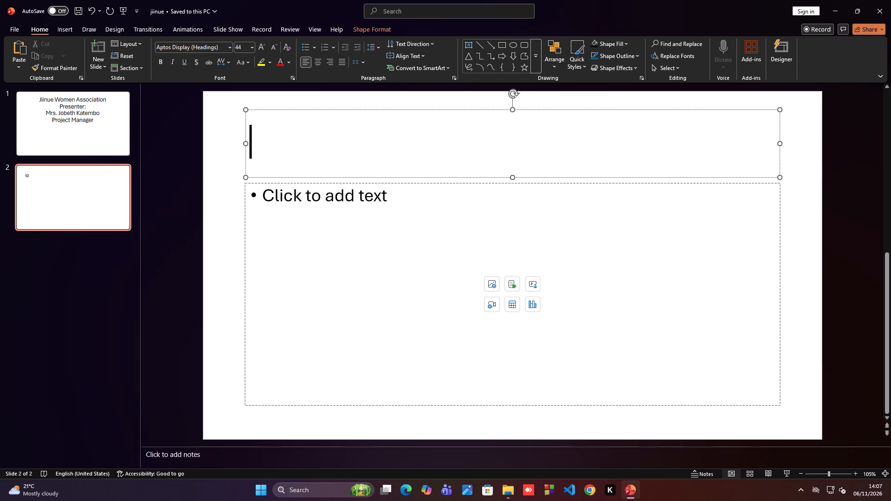
pyautogui.press('BackSpace')
pyautogui.write('INTRODUCT')
pyautogui.write('ION')
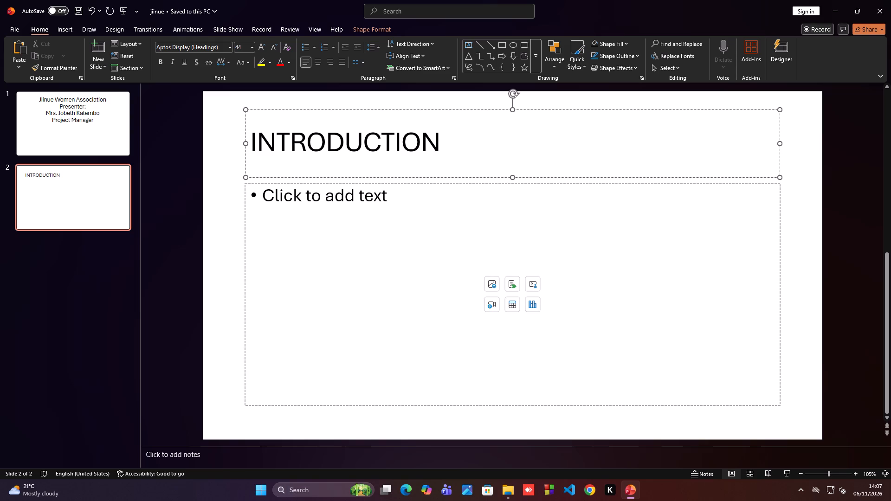
# Draw a right block arrow about 7.06 cm wide and 2.08 cm high in the INTRODUCTION slide's content area.
pyautogui.click(325, 263)
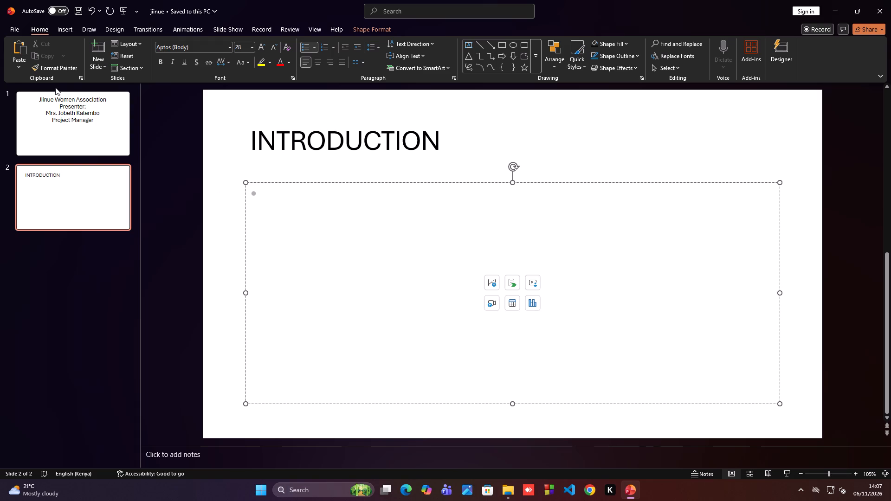
pyautogui.click(64, 28)
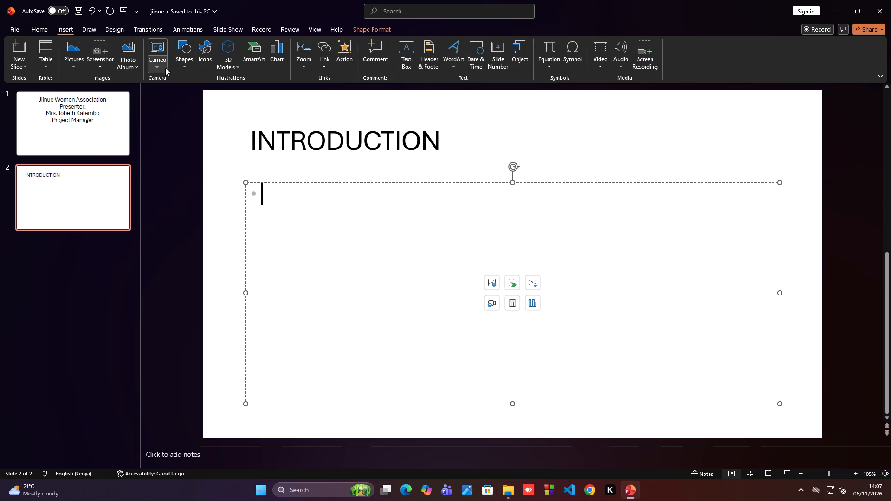
pyautogui.click(182, 65)
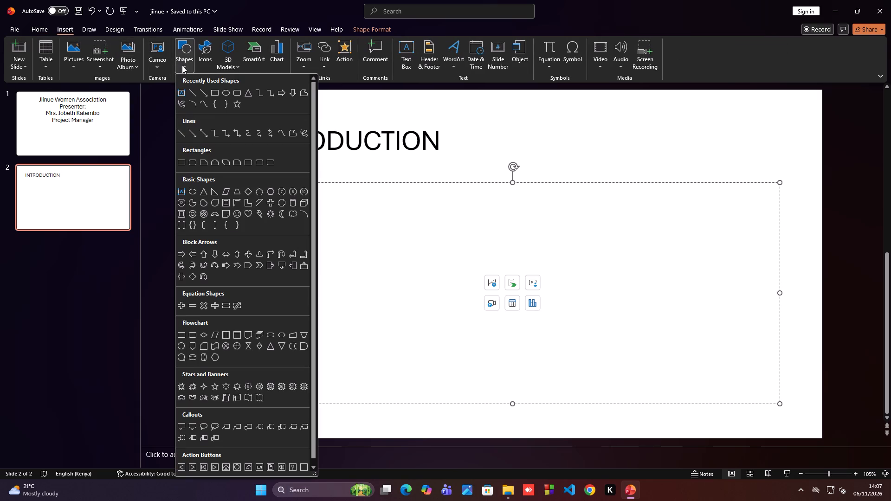
pyautogui.click(179, 252)
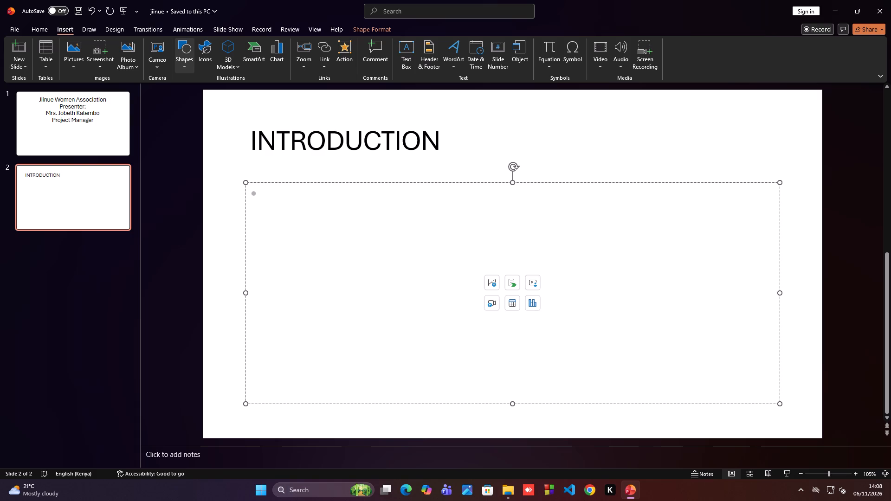
pyautogui.moveTo(339, 243); pyautogui.dragTo(429, 295)
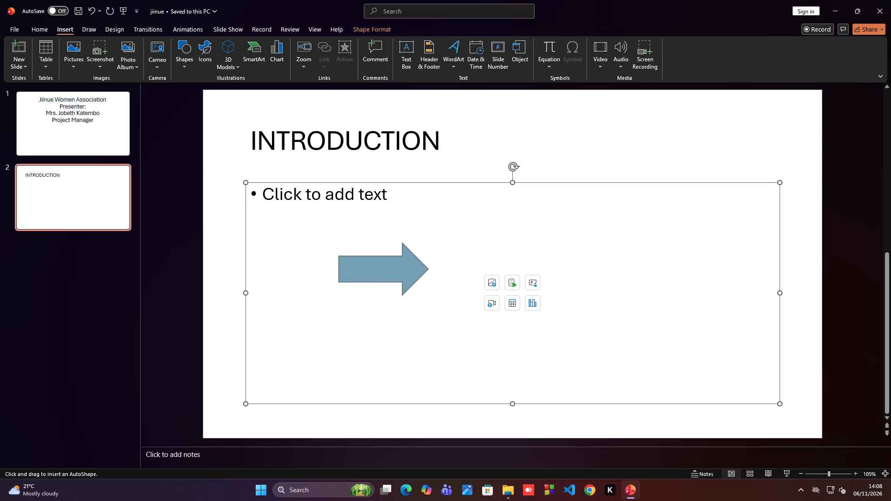
pyautogui.moveTo(429, 295); pyautogui.dragTo(471, 281)
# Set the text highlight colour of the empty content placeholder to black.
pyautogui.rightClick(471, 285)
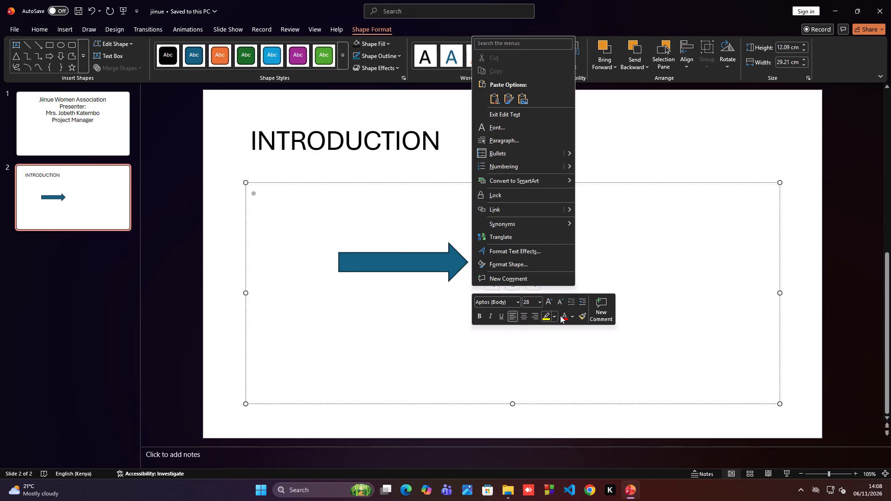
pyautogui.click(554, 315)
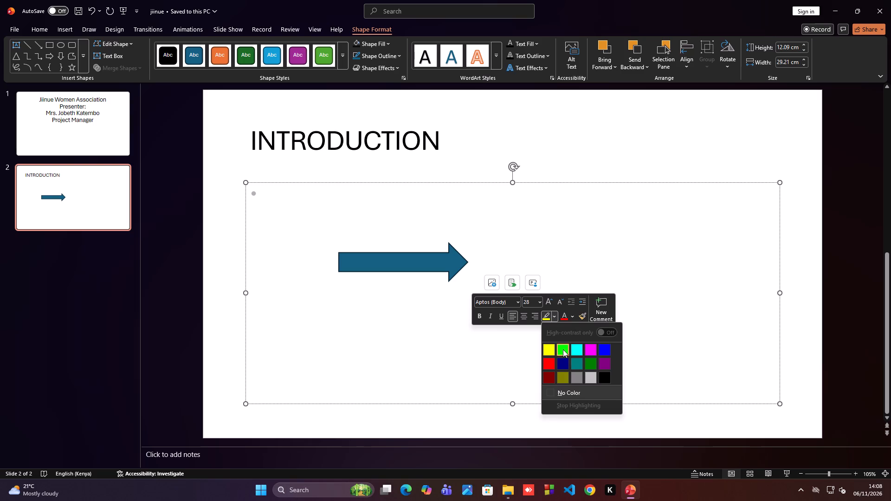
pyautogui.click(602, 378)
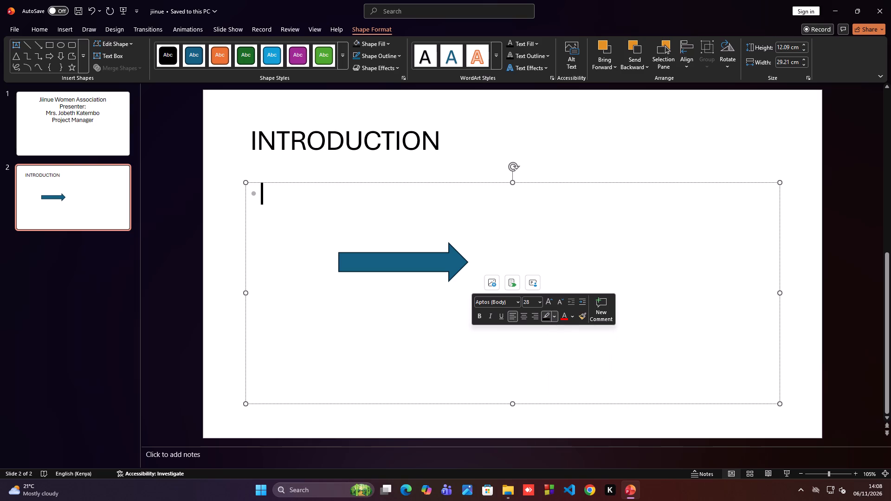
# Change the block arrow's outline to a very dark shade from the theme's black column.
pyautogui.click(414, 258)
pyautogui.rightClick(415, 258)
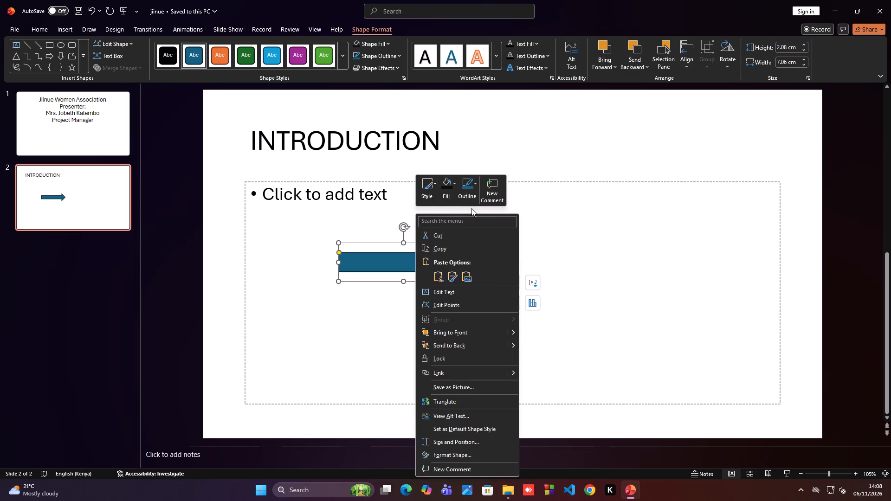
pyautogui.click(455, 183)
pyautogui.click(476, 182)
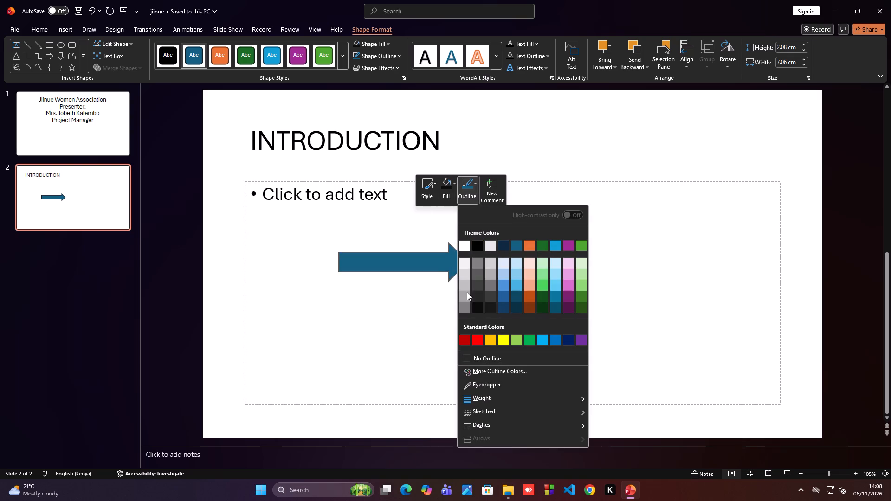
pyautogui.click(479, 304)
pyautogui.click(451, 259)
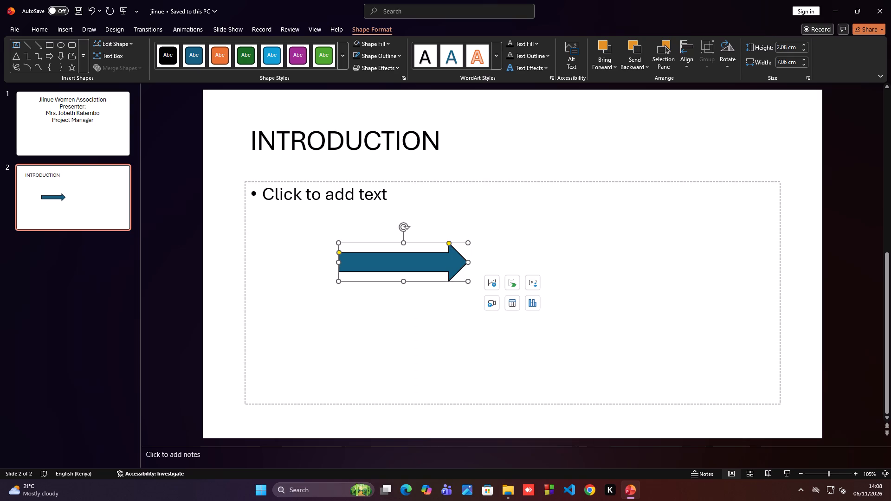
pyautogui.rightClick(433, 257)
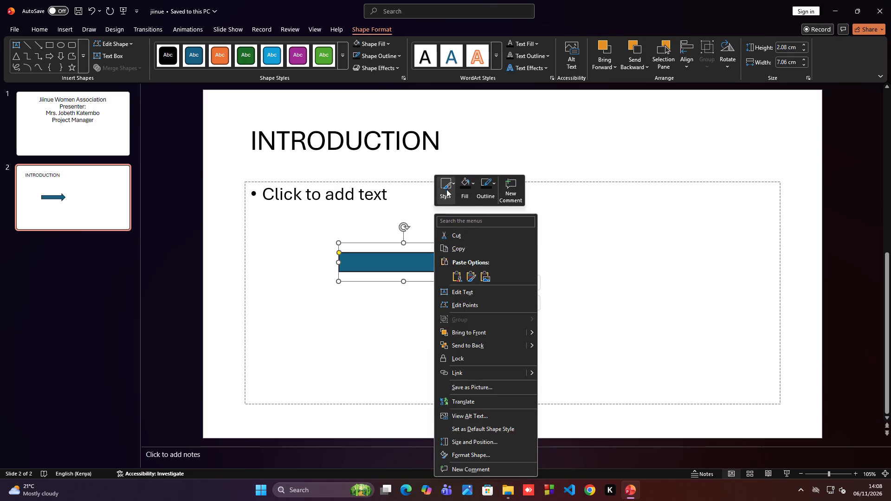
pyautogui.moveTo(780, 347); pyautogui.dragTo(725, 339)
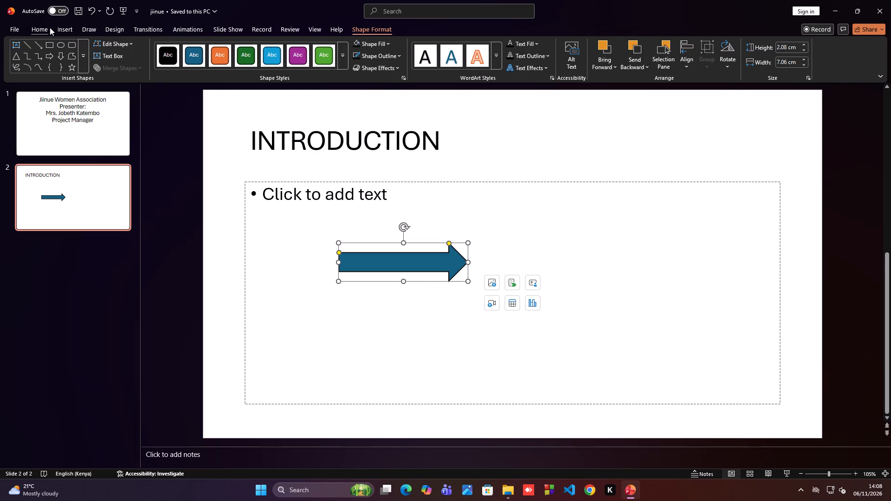
# Set the text highlight colour inside the block arrow to black.
pyautogui.click(42, 27)
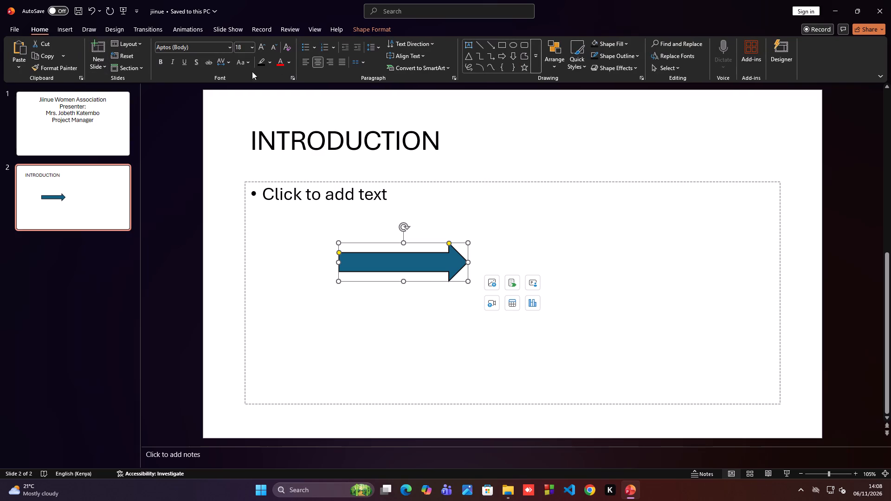
pyautogui.click(270, 60)
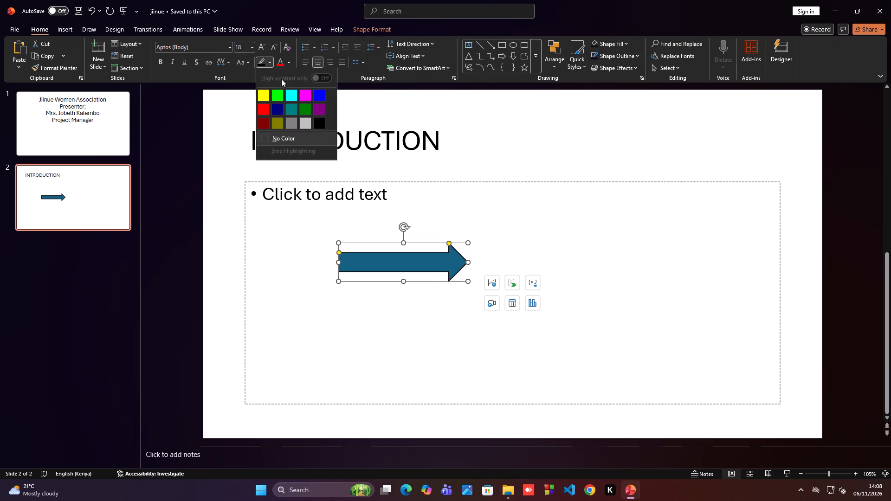
pyautogui.click(319, 122)
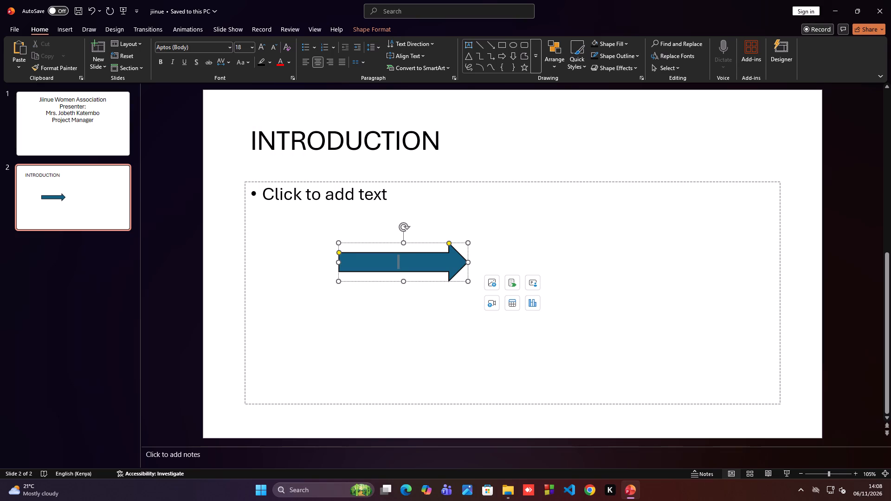
# Apply the solid black theme style to the block arrow.
pyautogui.rightClick(407, 260)
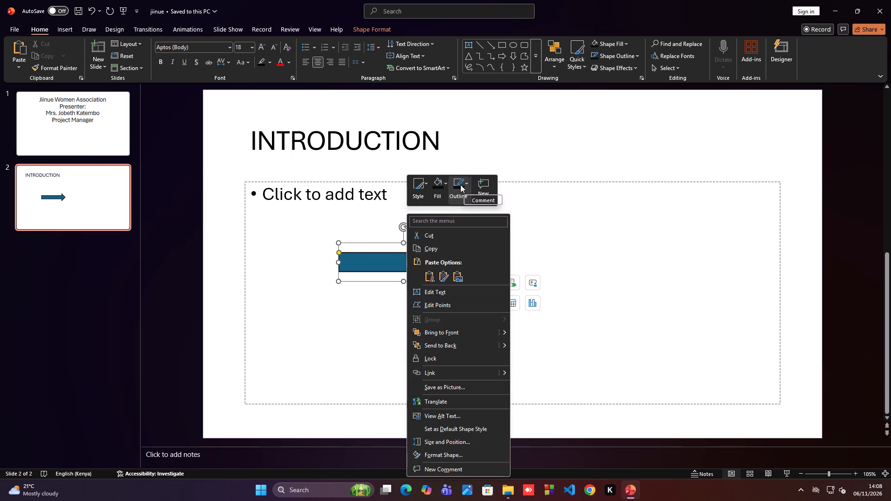
pyautogui.rightClick(426, 183)
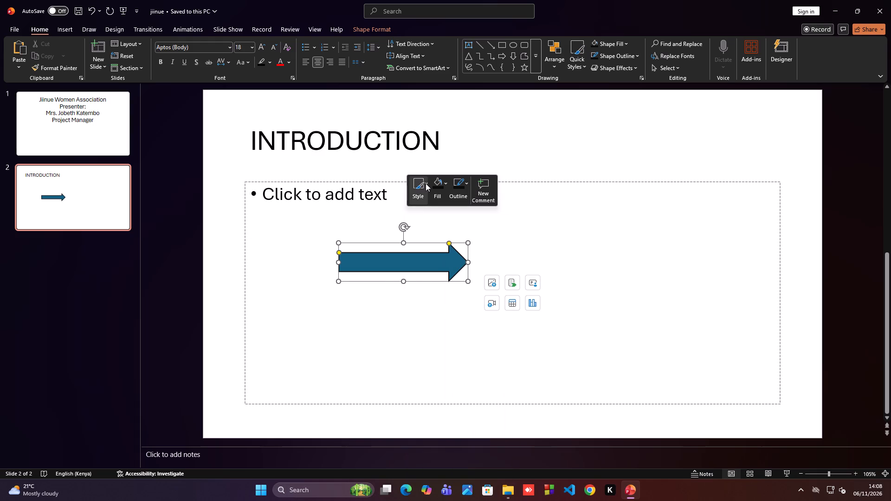
pyautogui.click(426, 185)
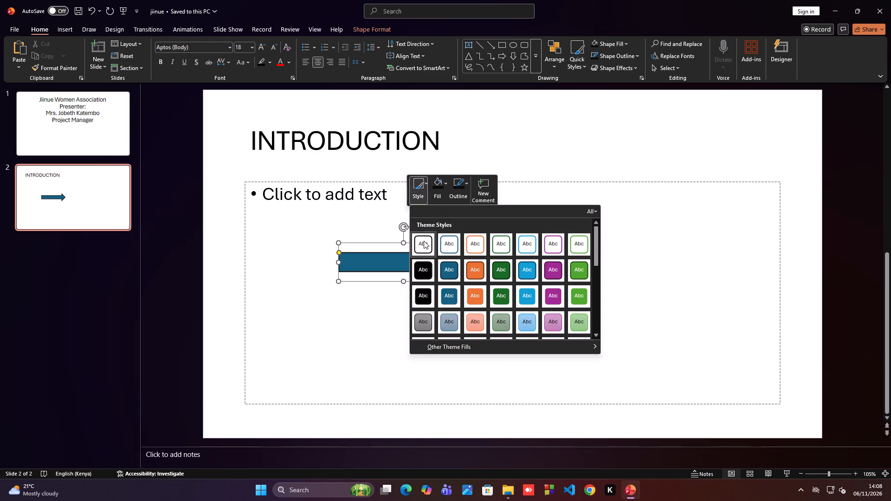
pyautogui.click(416, 266)
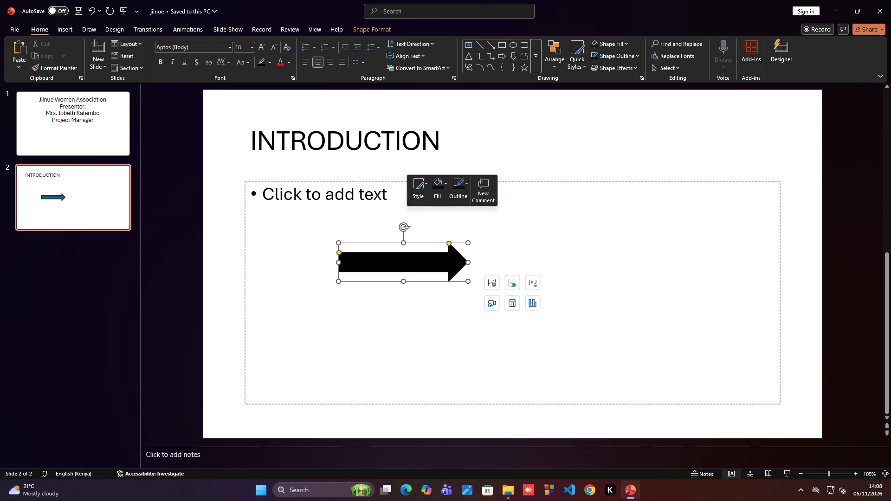
# Move the black arrow to the start of the content area, just beneath the bullet placeholder line.
pyautogui.moveTo(419, 259); pyautogui.dragTo(400, 259)
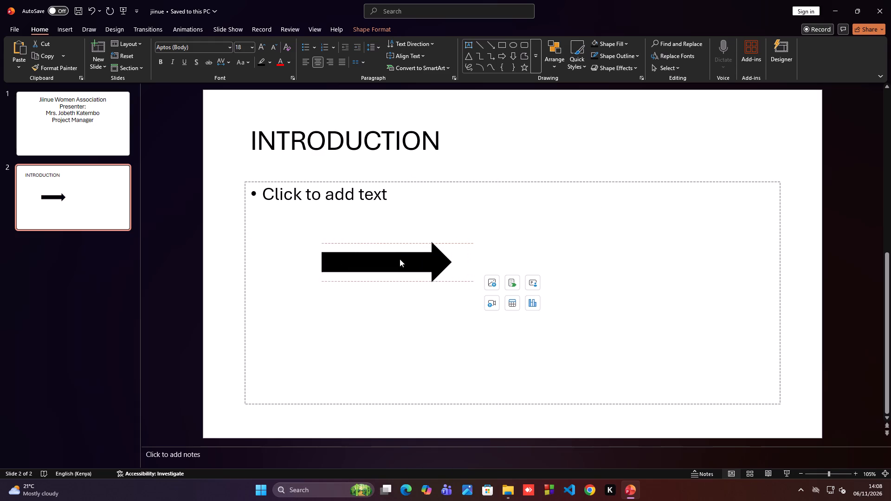
pyautogui.moveTo(400, 259); pyautogui.dragTo(350, 195)
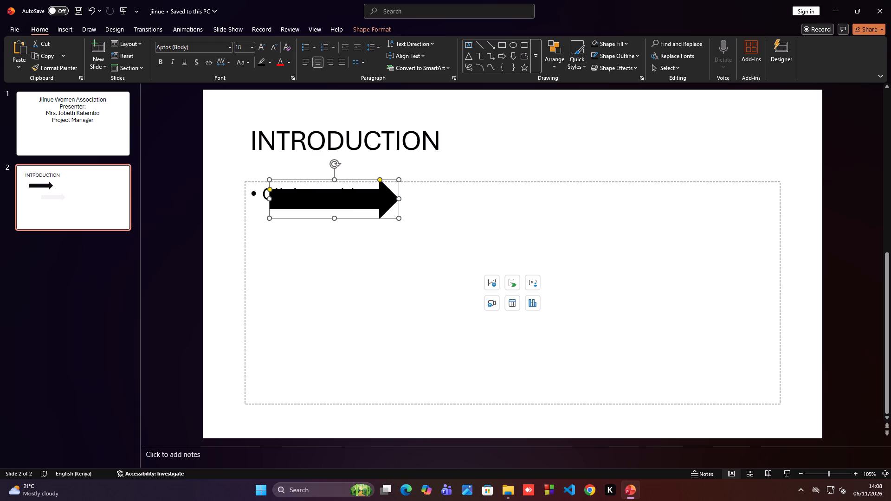
pyautogui.click(350, 195)
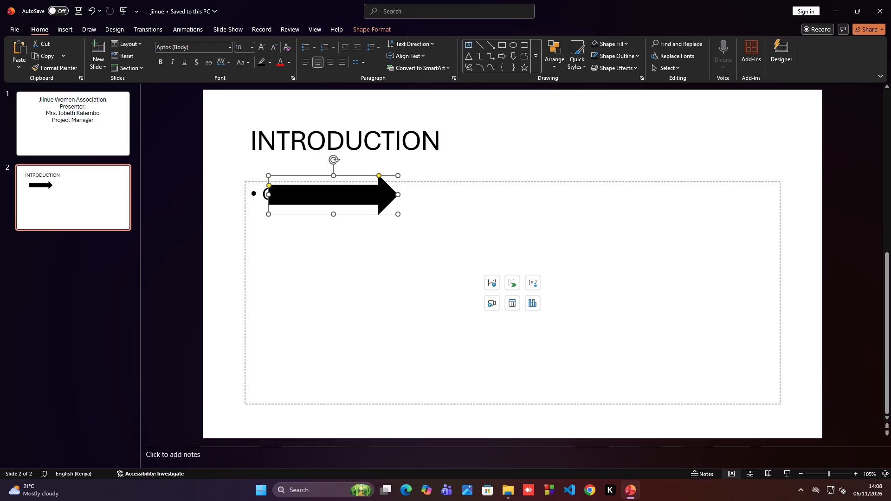
pyautogui.moveTo(356, 196); pyautogui.dragTo(353, 210)
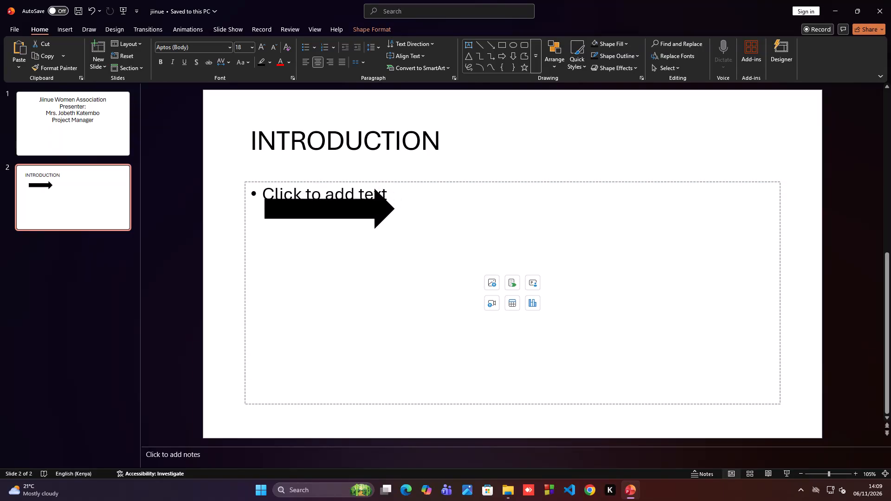
pyautogui.moveTo(353, 210); pyautogui.dragTo(350, 216)
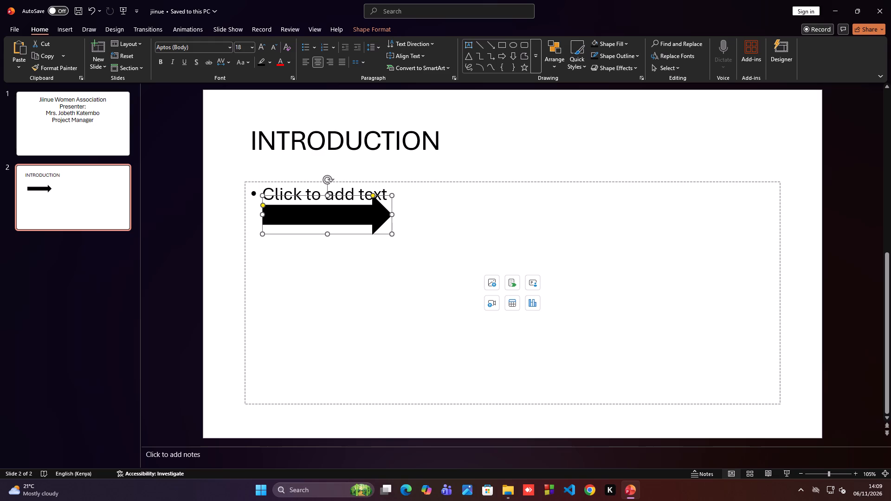
# Enter the text "WELCOME TO JIINUE WOMEN ASSOCIETION" inside the black arrow.
pyautogui.write('WE')
pyautogui.write('LCOME TO')
pyautogui.press('space')
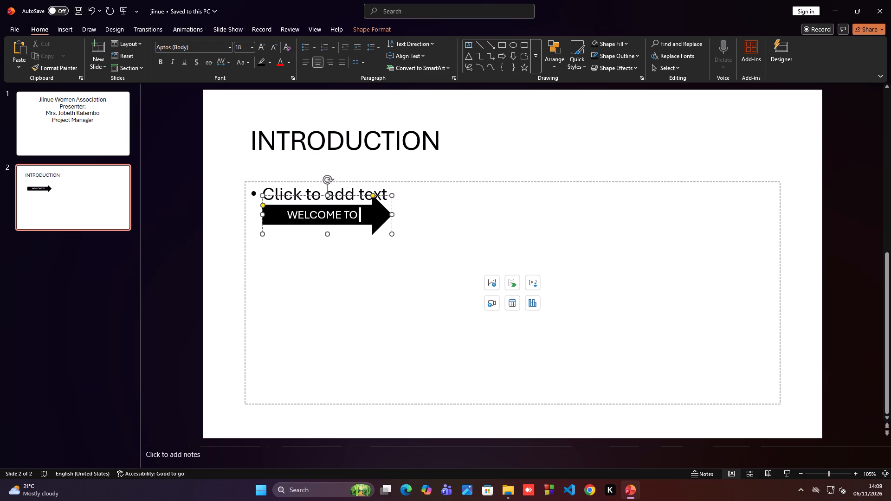
pyautogui.write('JIINUE WOMEN ASSO')
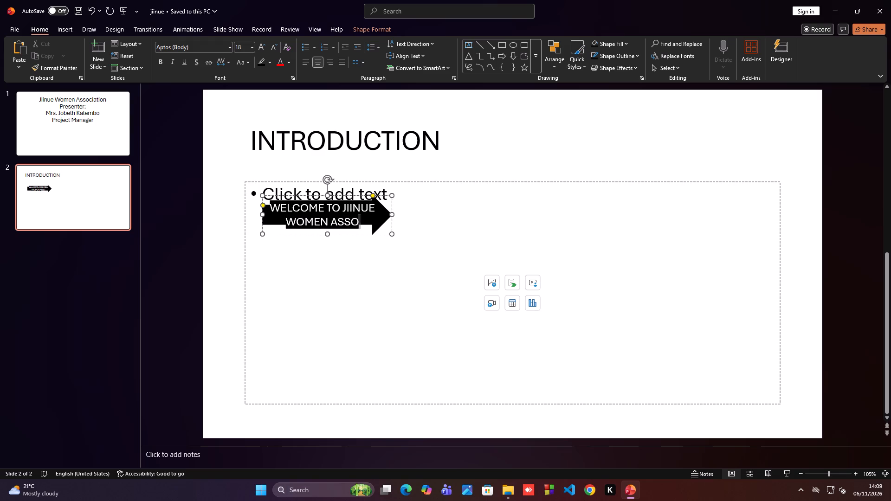
pyautogui.press('c')
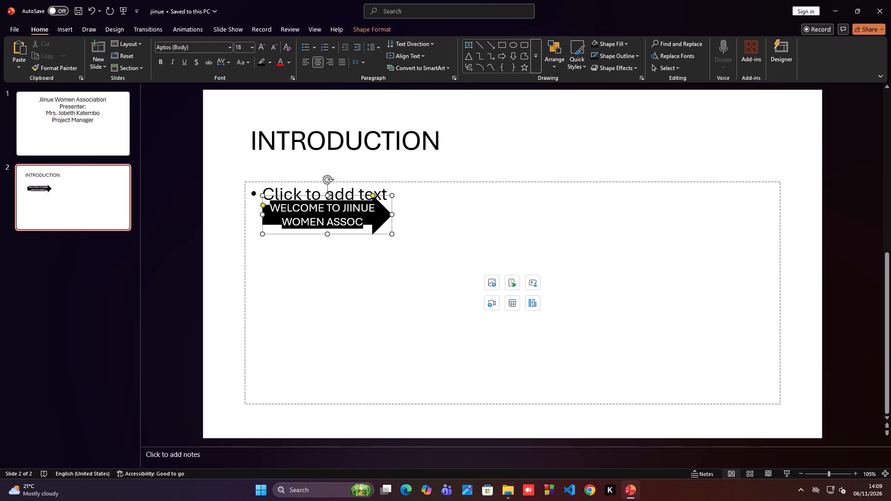
pyautogui.write('IETION')
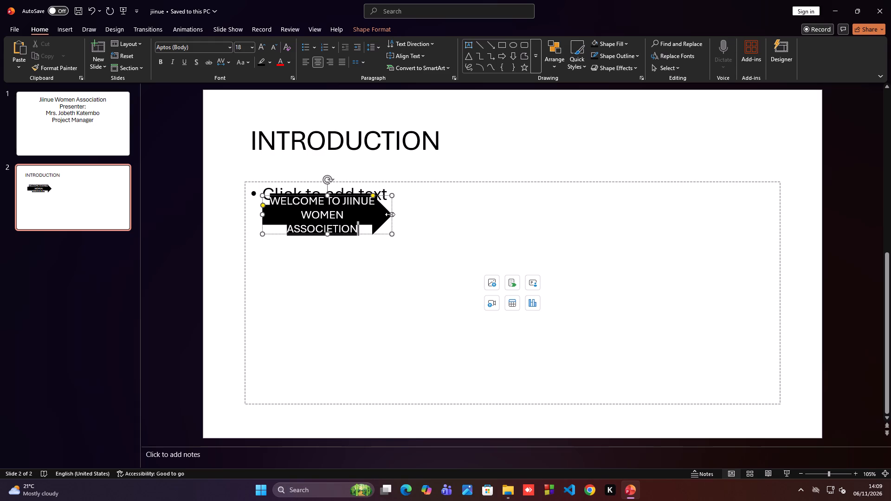
# Stretch the black arrow toward its tip so its text fits on two lines, and pull its tail in slightly.
pyautogui.moveTo(390, 214); pyautogui.dragTo(441, 232)
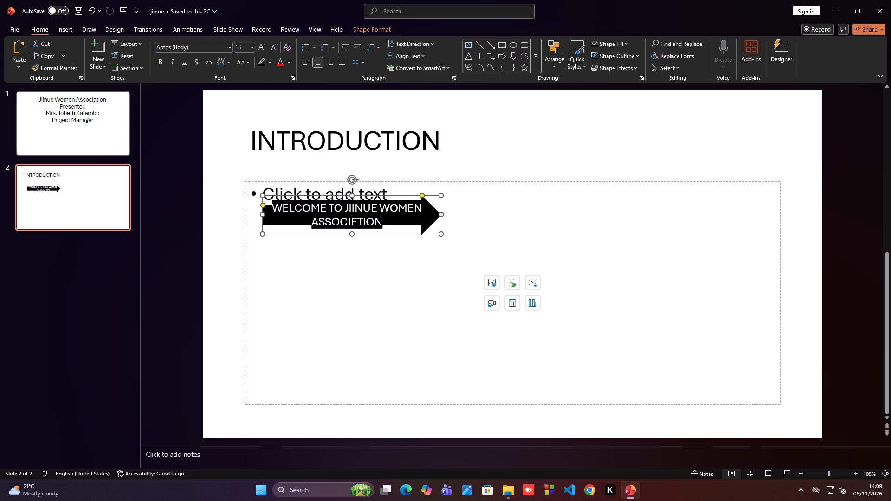
pyautogui.moveTo(439, 213); pyautogui.dragTo(428, 212)
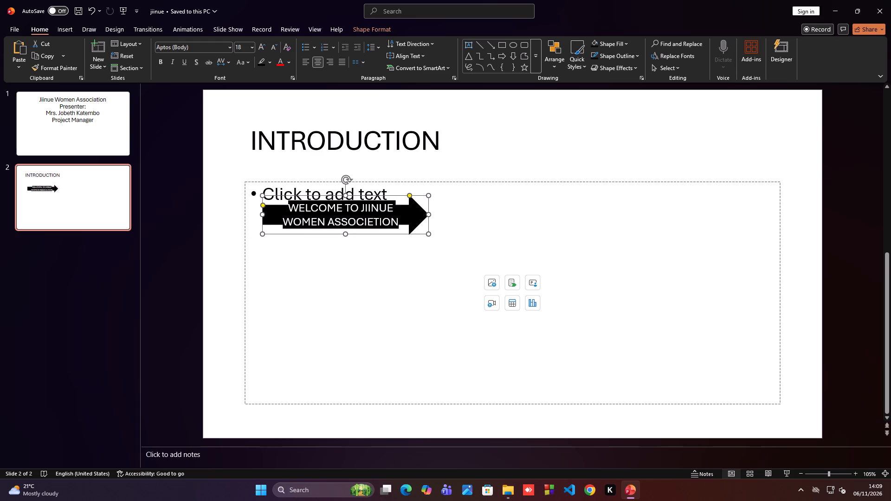
pyautogui.moveTo(259, 215); pyautogui.dragTo(271, 217)
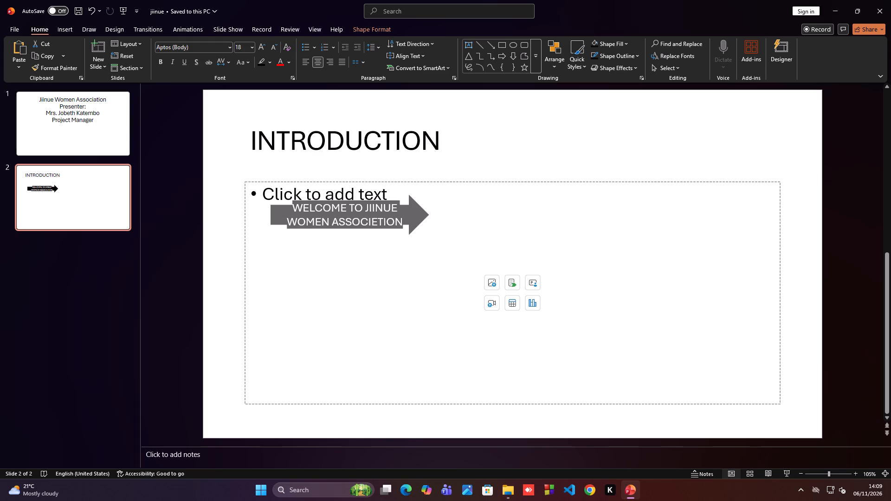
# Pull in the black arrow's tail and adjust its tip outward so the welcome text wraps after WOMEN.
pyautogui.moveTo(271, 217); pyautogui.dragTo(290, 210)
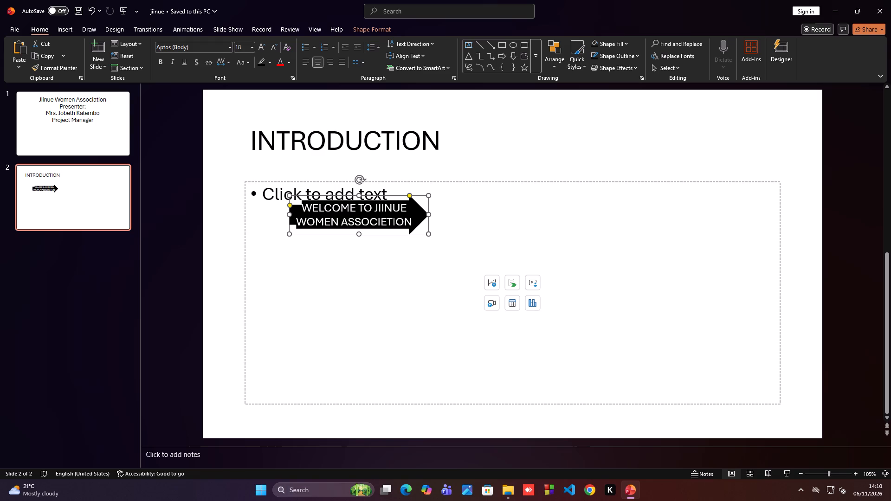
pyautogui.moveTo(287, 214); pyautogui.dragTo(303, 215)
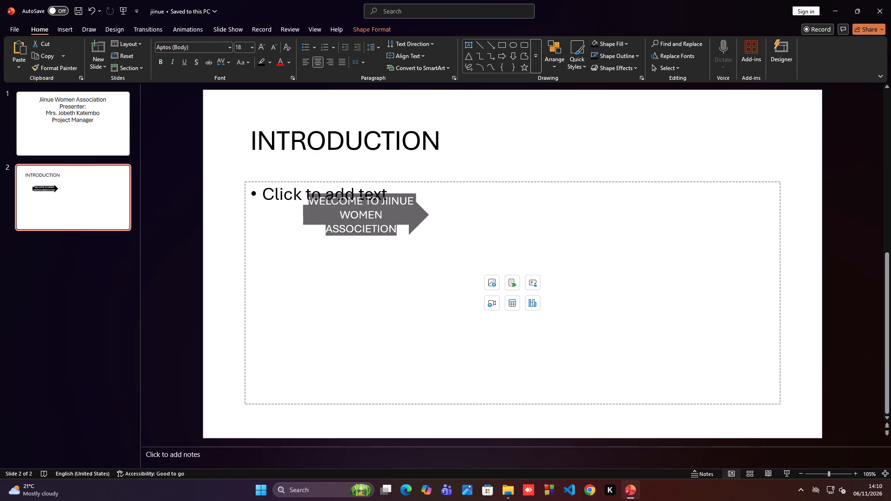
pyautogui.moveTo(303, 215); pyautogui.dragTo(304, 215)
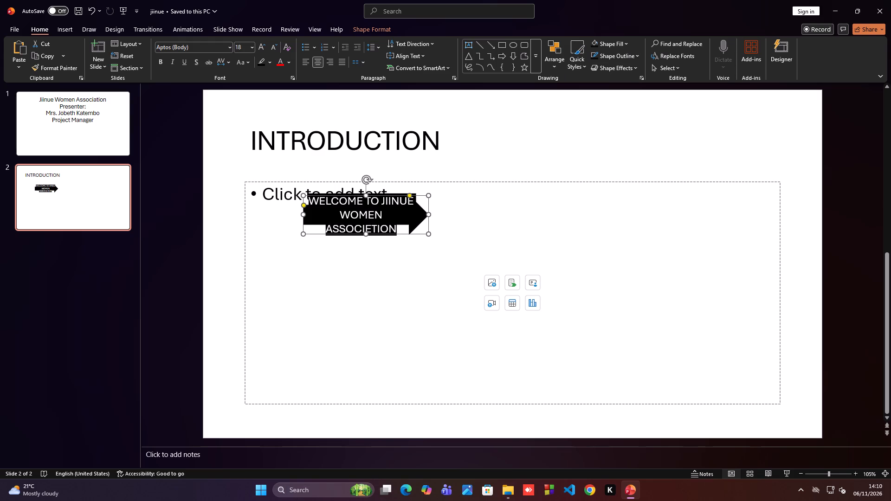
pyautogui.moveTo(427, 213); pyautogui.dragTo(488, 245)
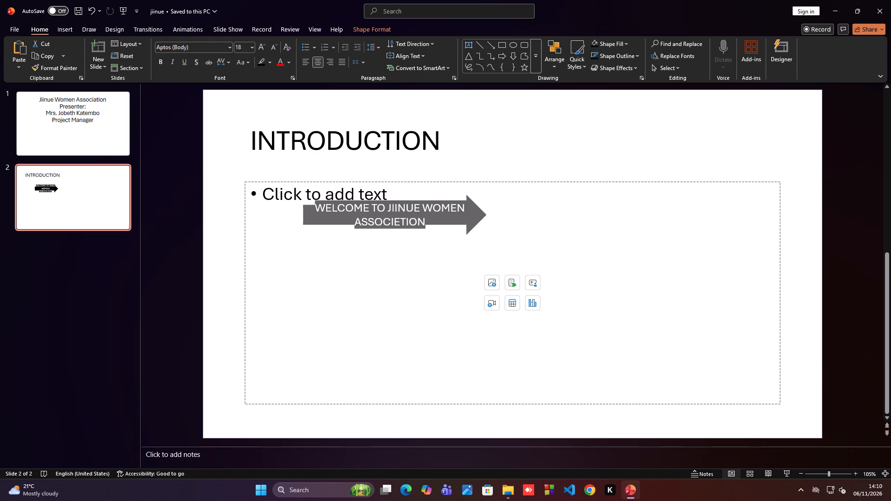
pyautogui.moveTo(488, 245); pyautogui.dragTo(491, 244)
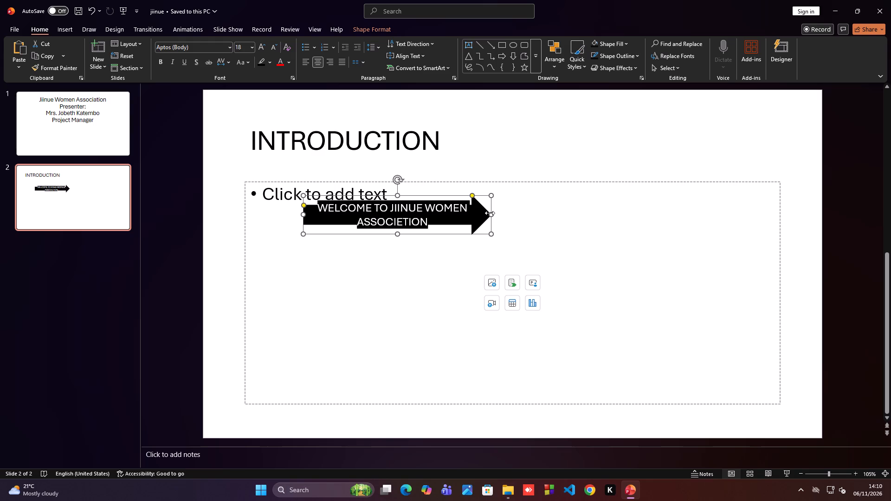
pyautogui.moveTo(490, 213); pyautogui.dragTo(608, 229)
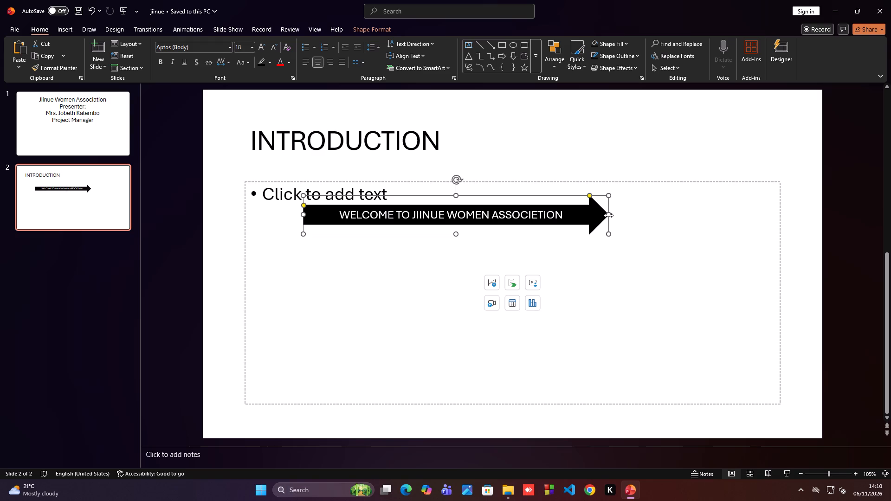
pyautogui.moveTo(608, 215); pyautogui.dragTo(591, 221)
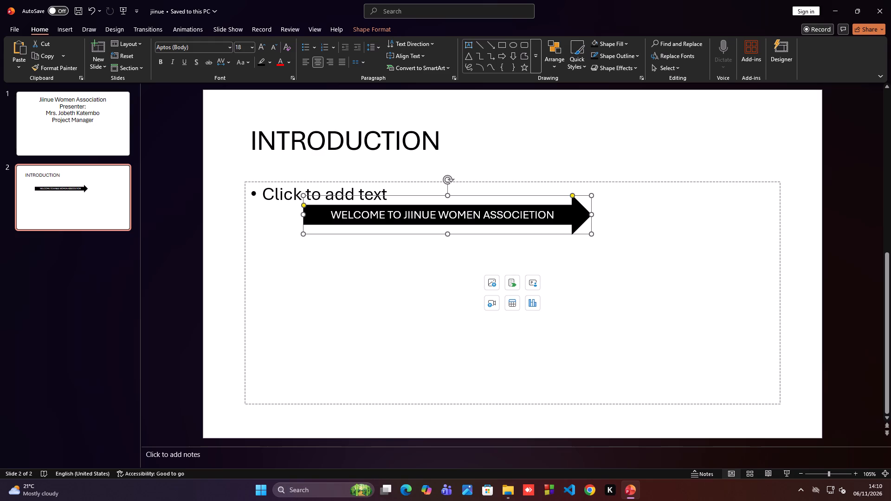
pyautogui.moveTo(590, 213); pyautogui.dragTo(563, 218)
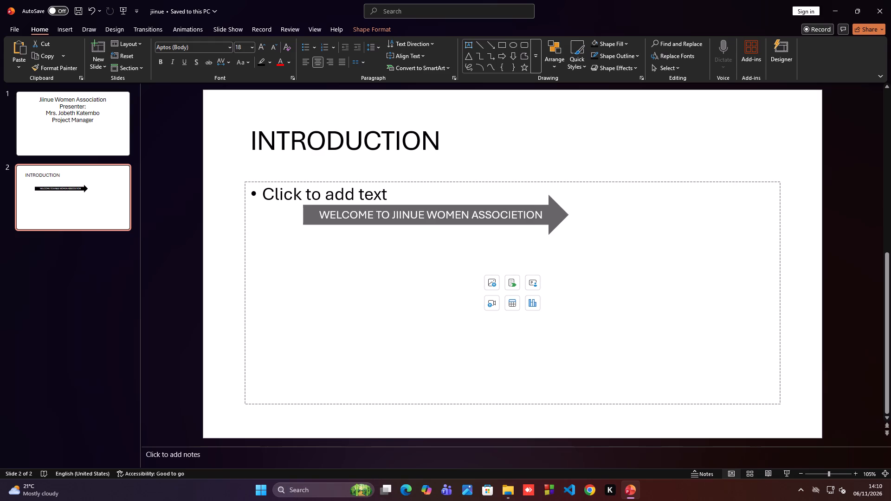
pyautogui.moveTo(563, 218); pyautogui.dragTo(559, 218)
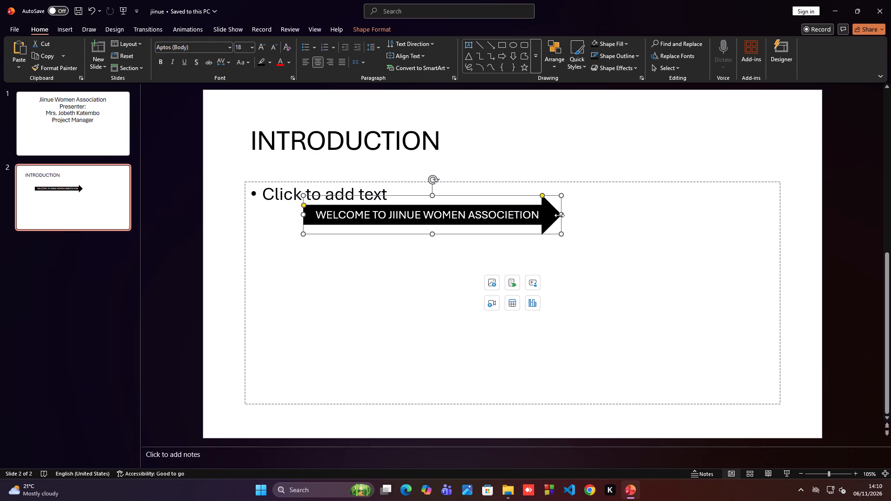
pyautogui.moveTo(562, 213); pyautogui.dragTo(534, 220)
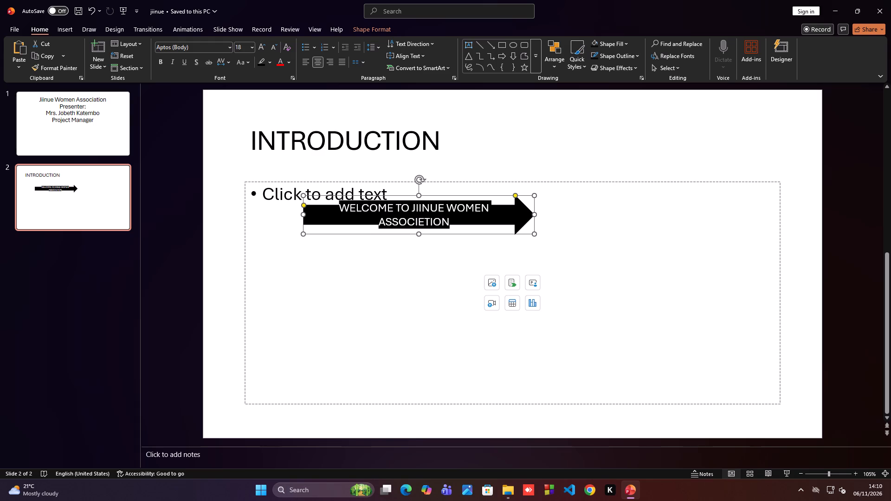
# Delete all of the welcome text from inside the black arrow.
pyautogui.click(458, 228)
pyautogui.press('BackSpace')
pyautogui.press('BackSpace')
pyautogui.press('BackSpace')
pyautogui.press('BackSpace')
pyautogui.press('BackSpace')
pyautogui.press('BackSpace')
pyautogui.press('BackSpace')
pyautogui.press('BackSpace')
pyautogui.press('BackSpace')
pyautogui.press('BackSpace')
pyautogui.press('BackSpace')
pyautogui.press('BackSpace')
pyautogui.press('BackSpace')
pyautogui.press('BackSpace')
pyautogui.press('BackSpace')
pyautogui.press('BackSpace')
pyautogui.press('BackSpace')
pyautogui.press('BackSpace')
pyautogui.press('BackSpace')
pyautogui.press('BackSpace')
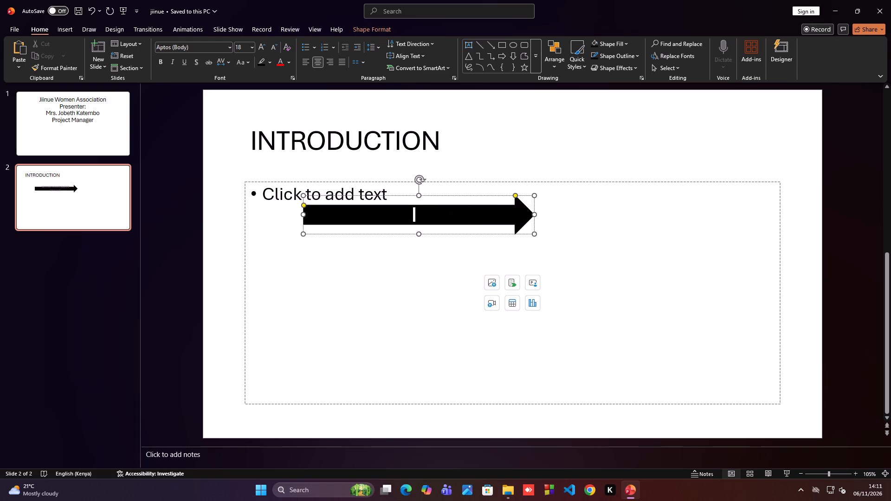
# Clear the INTRODUCTION text from slide 2's title placeholder, leaving it empty.
pyautogui.click(371, 132)
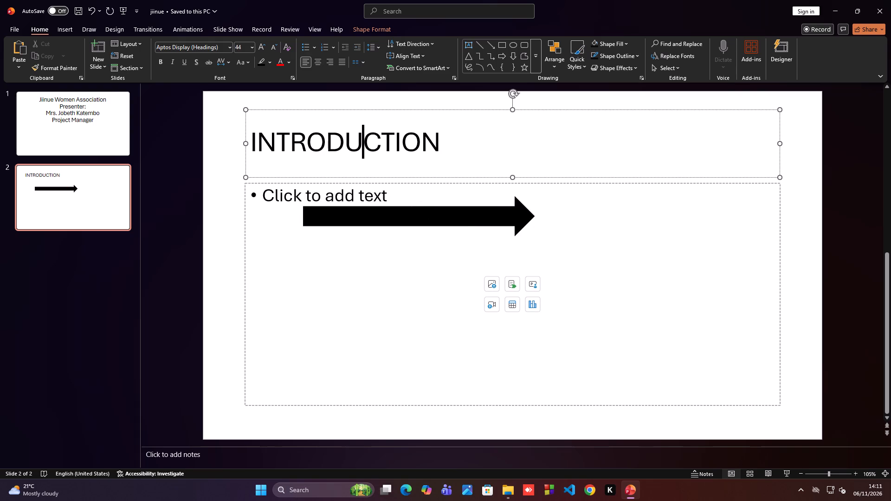
pyautogui.click(444, 142)
pyautogui.press('BackSpace')
pyautogui.press('BackSpace')
pyautogui.press('BackSpace')
pyautogui.press('BackSpace')
pyautogui.press('BackSpace')
pyautogui.press('BackSpace')
pyautogui.press('BackSpace')
pyautogui.press('BackSpace')
pyautogui.press('BackSpace')
pyautogui.press('BackSpace')
pyautogui.press('BackSpace')
pyautogui.press('BackSpace')
pyautogui.press('BackSpace')
pyautogui.press('BackSpace')
pyautogui.press('BackSpace')
pyautogui.press('BackSpace')
pyautogui.press('BackSpace')
pyautogui.press('BackSpace')
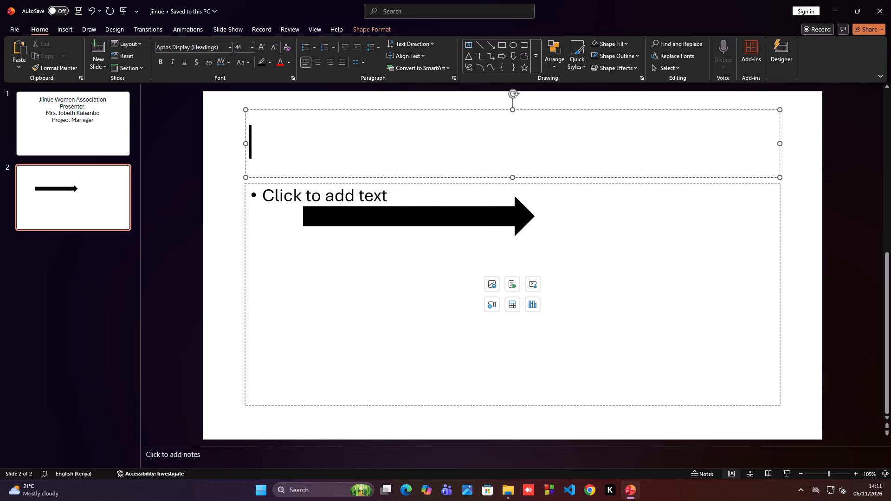
# Cut the empty black arrow from slide 2.
pyautogui.click(539, 208)
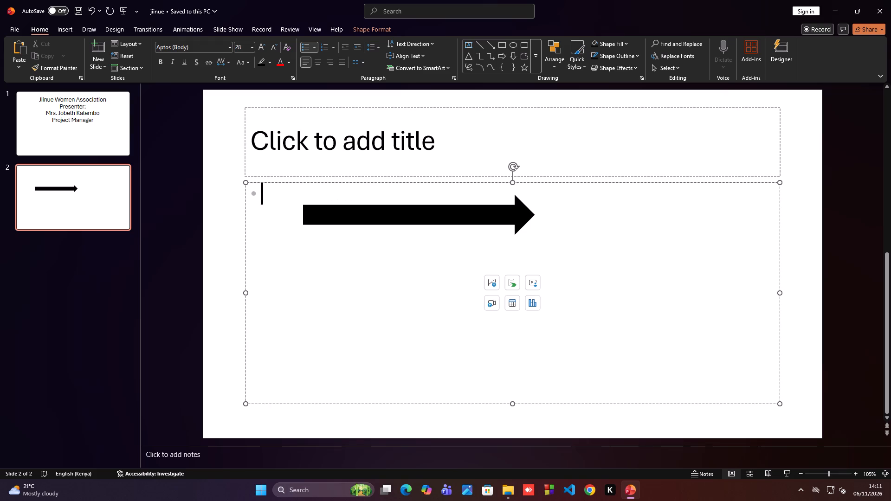
pyautogui.click(415, 198)
pyautogui.click(411, 202)
pyautogui.rightClick(411, 202)
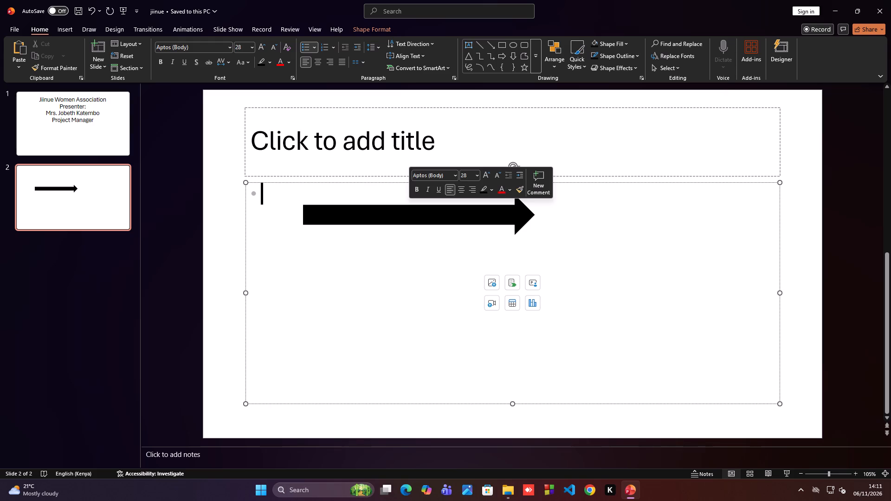
pyautogui.rightClick(410, 212)
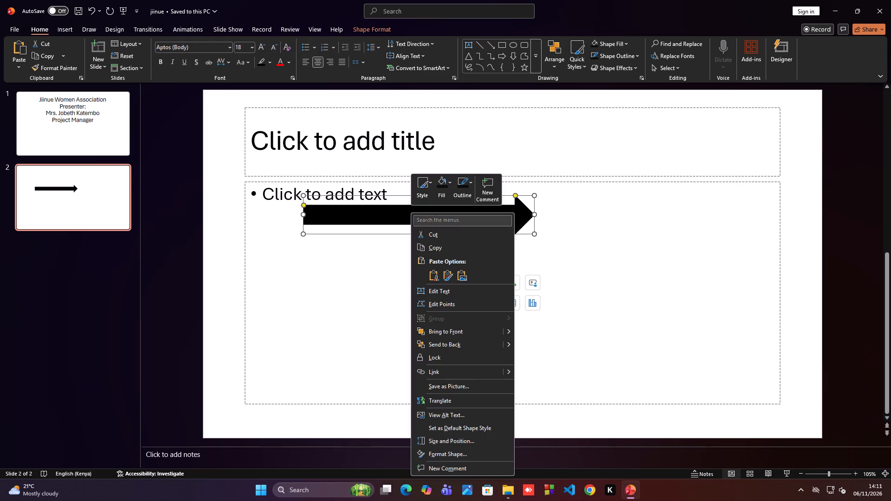
pyautogui.click(434, 237)
# Enter "INTRODUCTION" without a bullet as the first line of slide 2's content placeholder and start a new line.
pyautogui.click(350, 219)
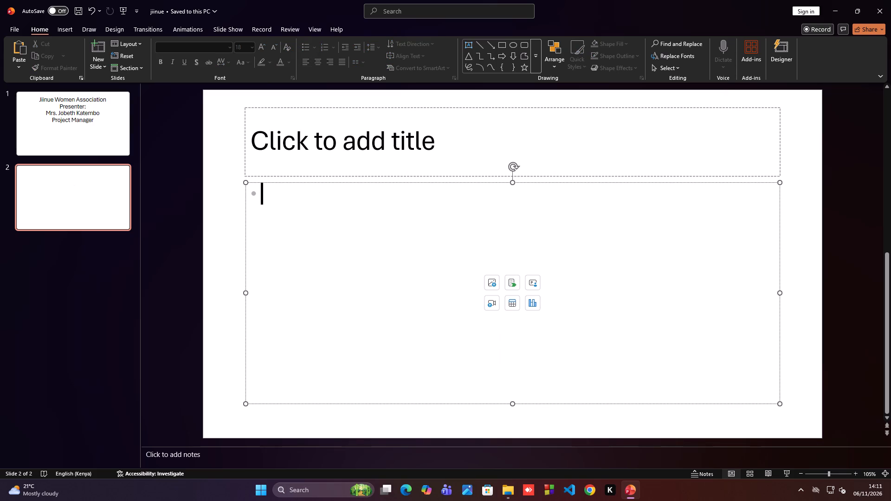
pyautogui.press('w')
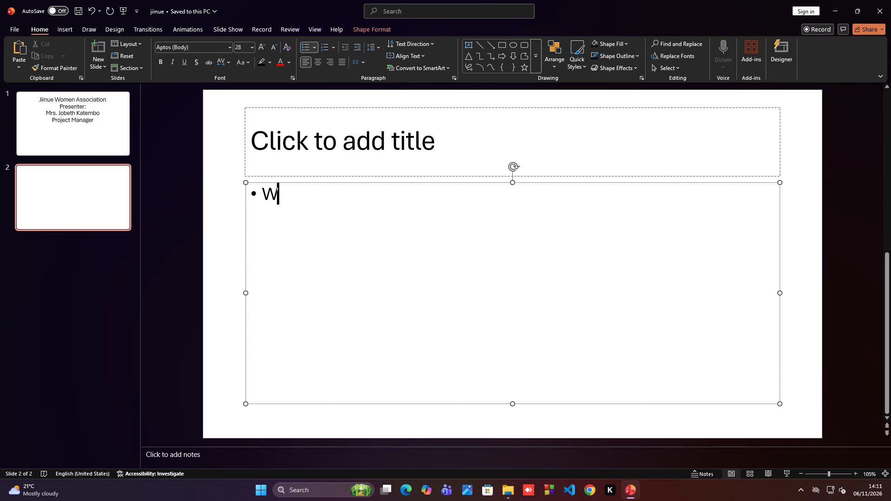
pyautogui.press('e')
pyautogui.press('BackSpace')
pyautogui.press('BackSpace')
pyautogui.press('BackSpace')
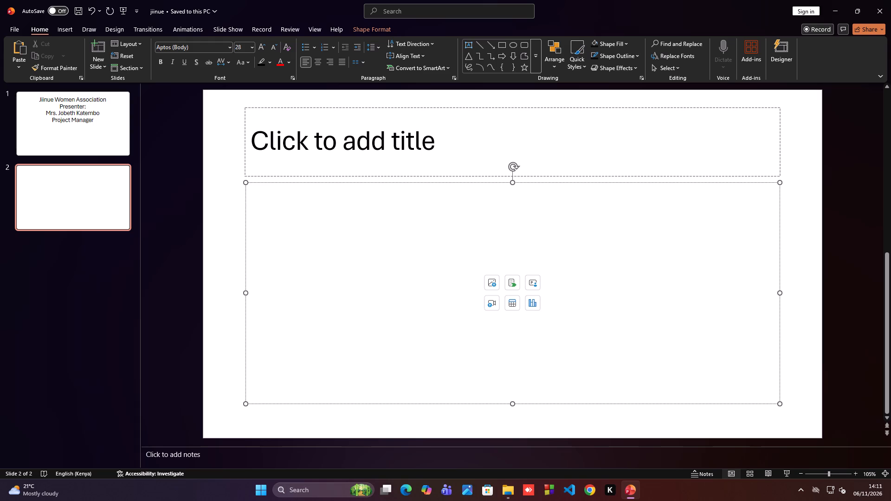
pyautogui.write('INTRODUCTION')
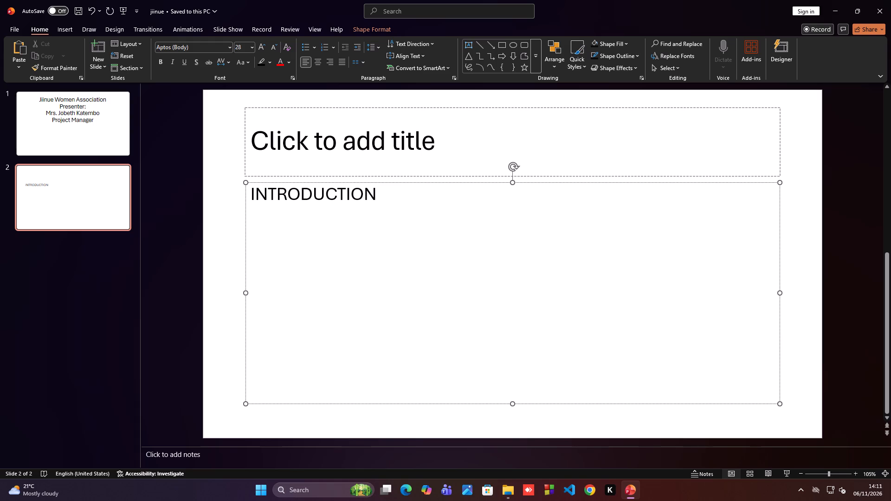
pyautogui.press('Return')
# Insert a right block arrow just beneath the INTRODUCTION line in the content area.
pyautogui.click(58, 26)
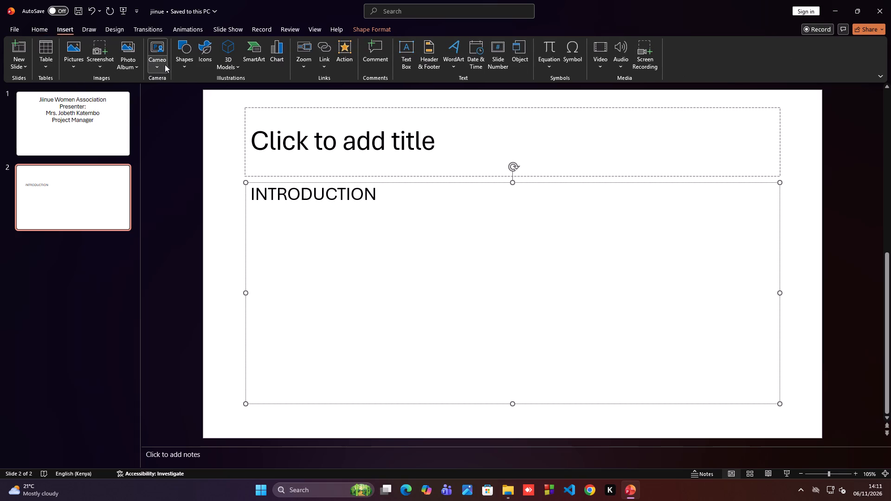
pyautogui.click(183, 67)
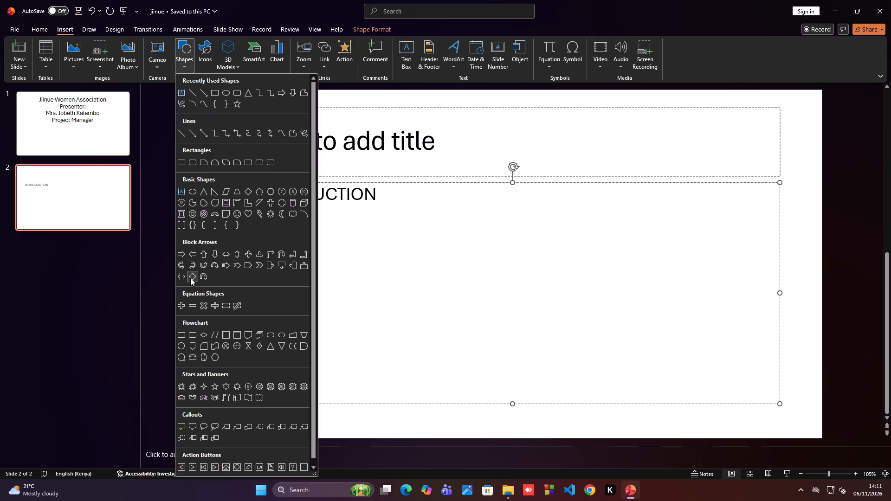
pyautogui.click(178, 251)
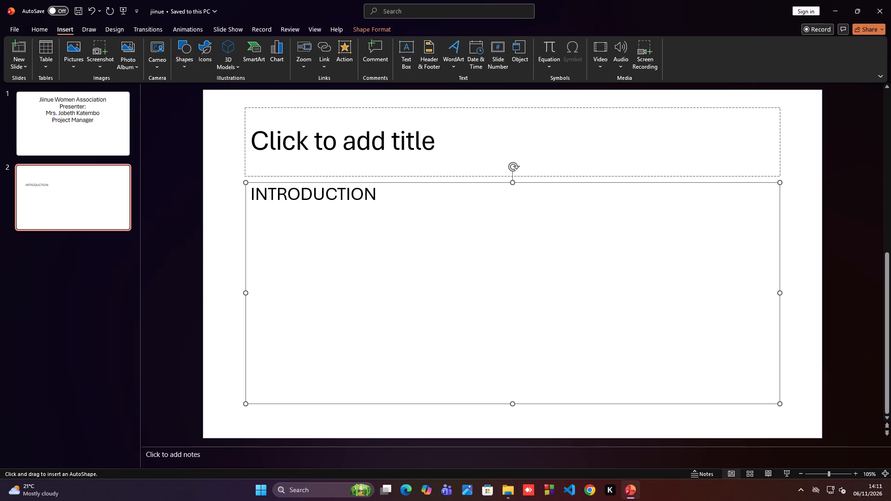
pyautogui.click(272, 209)
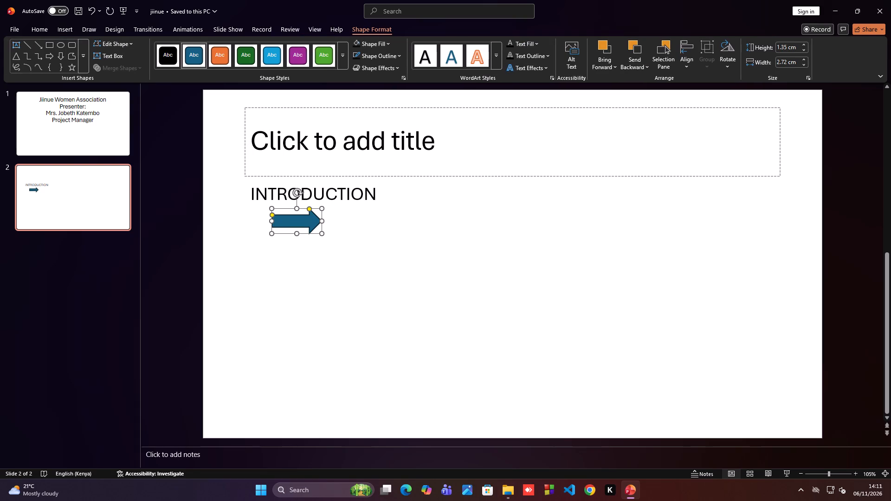
# Resize the new arrow to about 4.7 cm wide and 1.55 cm high, with its tail aligned to the start of INTRODUCTION.
pyautogui.moveTo(269, 219); pyautogui.dragTo(255, 218)
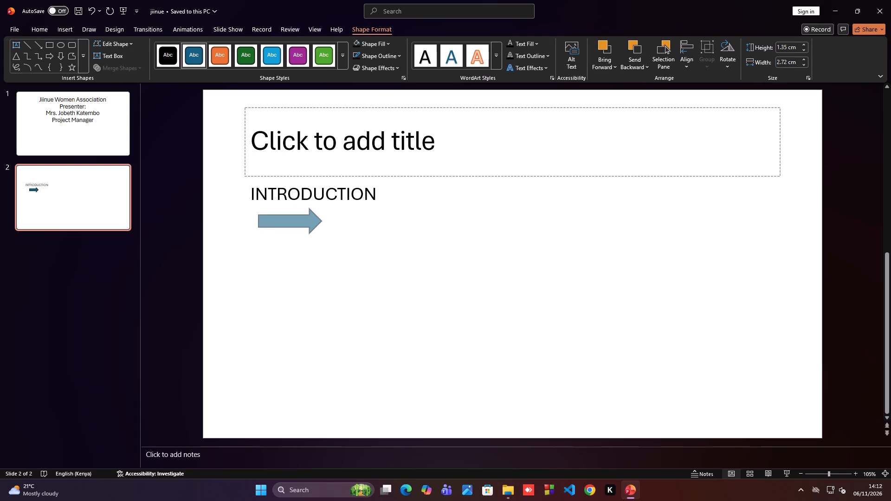
pyautogui.moveTo(255, 218); pyautogui.dragTo(252, 218)
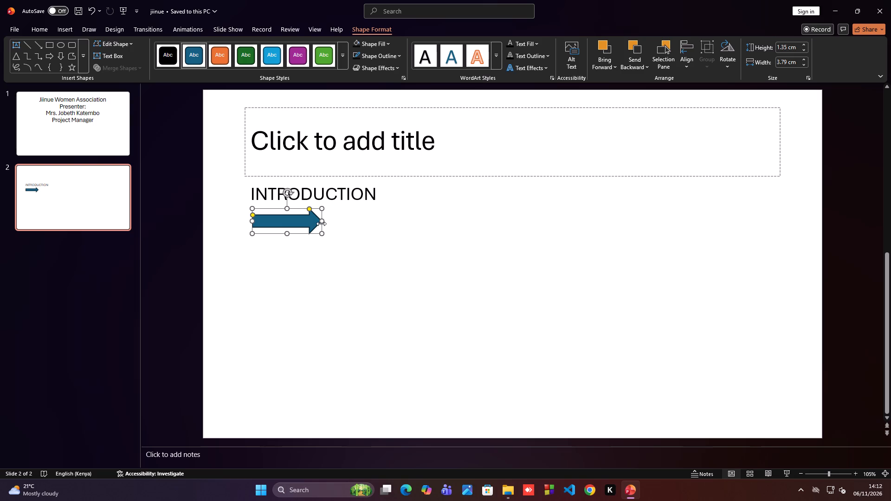
pyautogui.moveTo(321, 222); pyautogui.dragTo(338, 224)
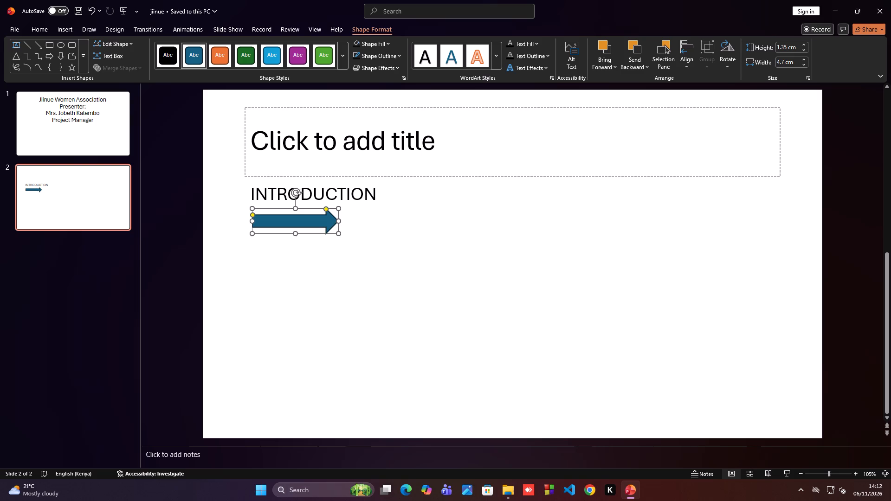
pyautogui.click(283, 220)
pyautogui.click(307, 223)
pyautogui.moveTo(295, 231); pyautogui.dragTo(296, 237)
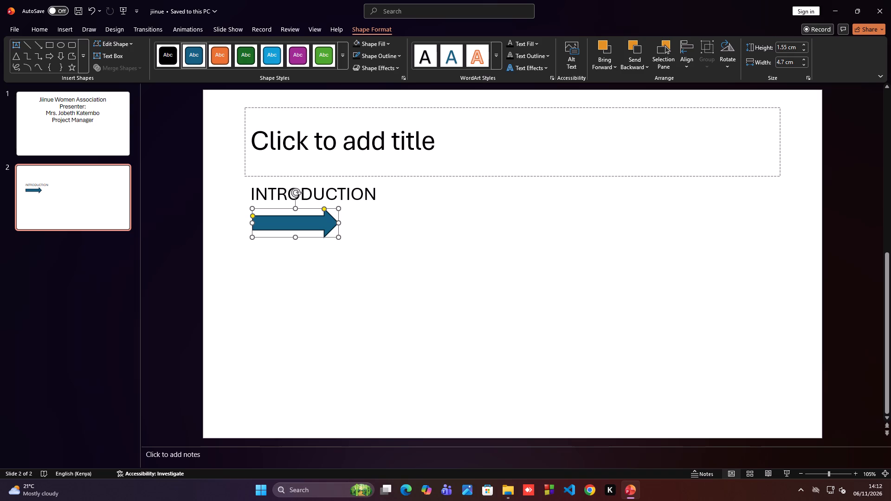
# Apply the solid black theme style to the arrow beneath INTRODUCTION on slide 2.
pyautogui.rightClick(323, 220)
pyautogui.click(321, 229)
pyautogui.rightClick(311, 228)
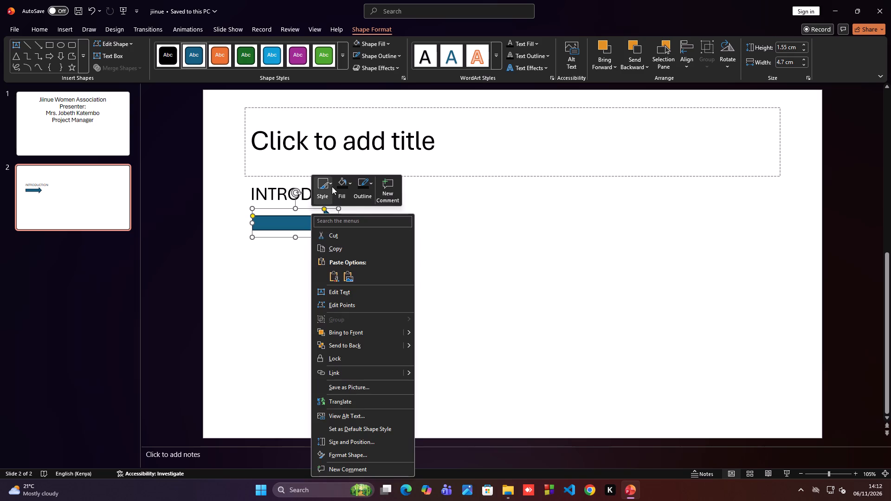
pyautogui.click(332, 182)
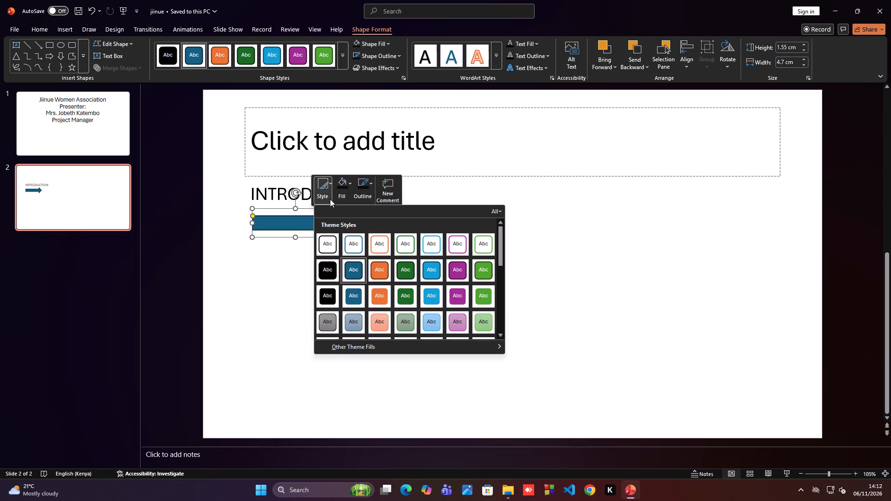
pyautogui.click(331, 270)
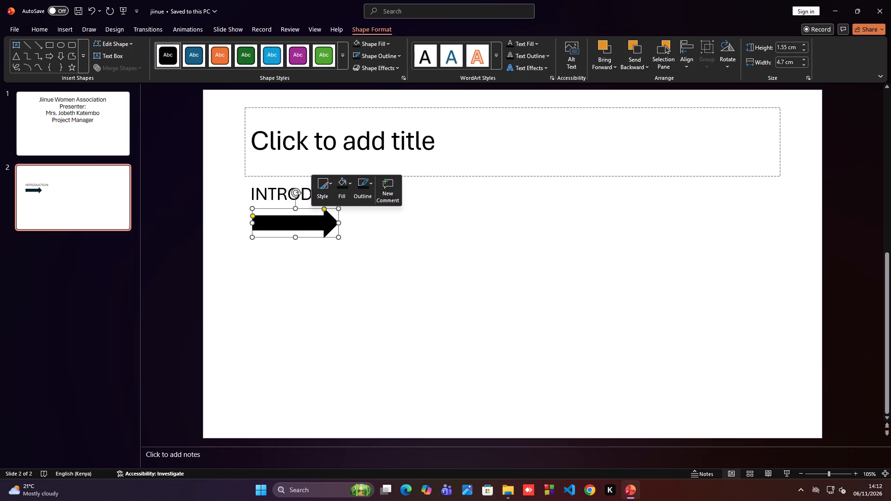
# Enter "WELCOME TO JIINUE WOMEN ASSOCIETYION" as the text inside the black arrow.
pyautogui.write('WE')
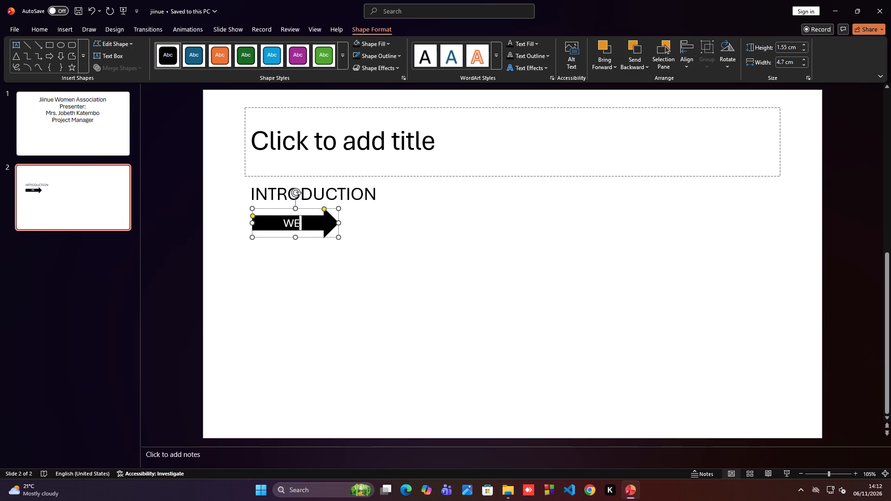
pyautogui.press('l')
pyautogui.write('COME')
pyautogui.press('space')
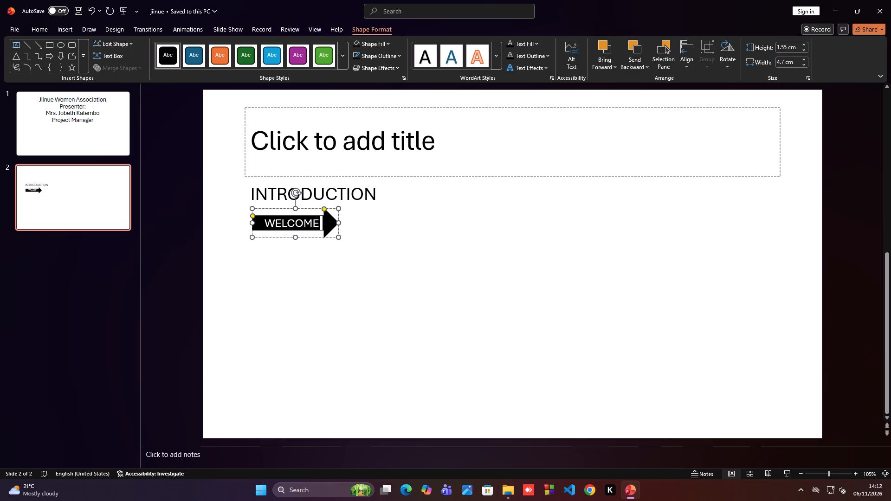
pyautogui.write('TO JIINUE W')
pyautogui.write('OMEN')
pyautogui.press('space')
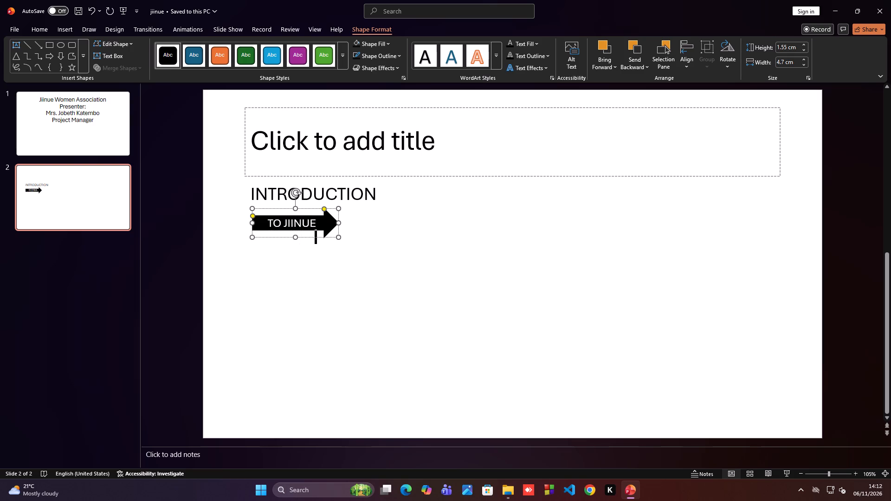
pyautogui.write('ASS')
pyautogui.write('OCIETYION')
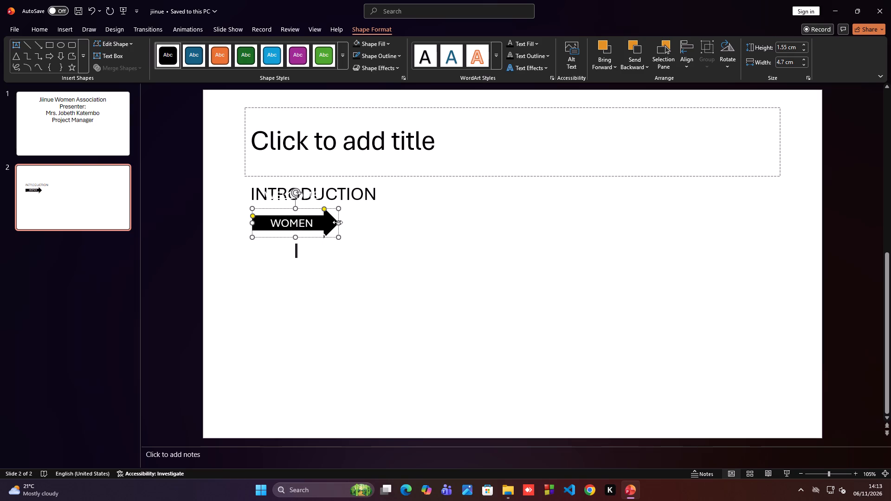
# Enlarge the arrow to about 8.36 cm wide and 3.45 cm high so its text fits on two lines.
pyautogui.moveTo(337, 222); pyautogui.dragTo(405, 238)
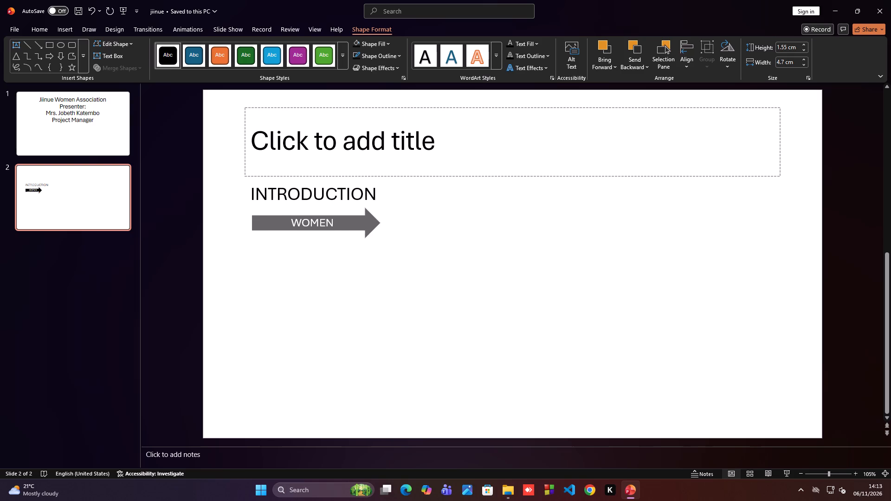
pyautogui.moveTo(405, 238); pyautogui.dragTo(407, 238)
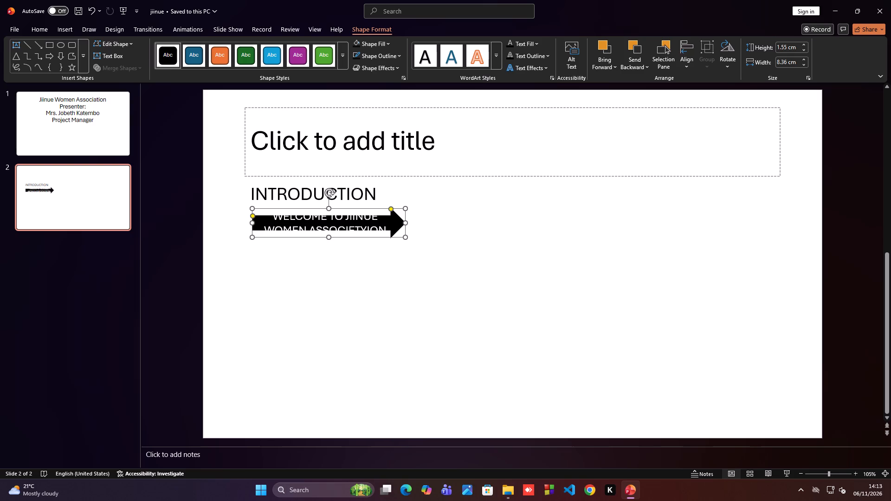
pyautogui.moveTo(328, 238); pyautogui.dragTo(324, 257)
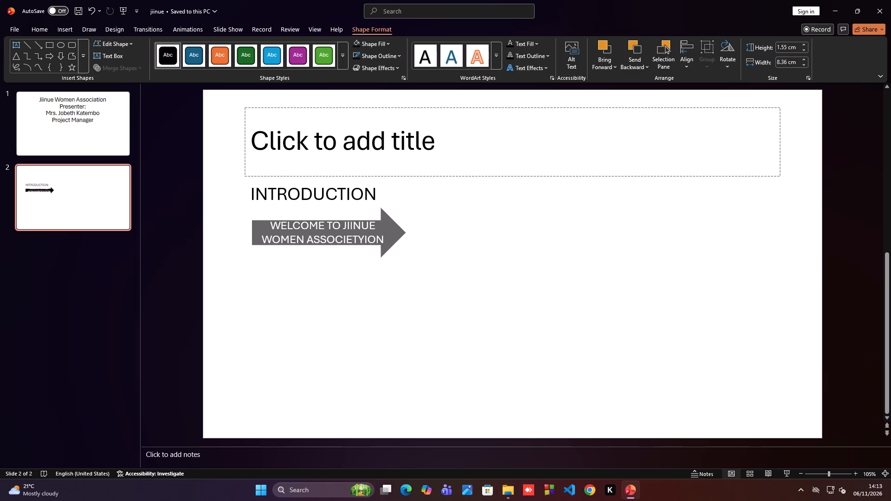
pyautogui.moveTo(324, 257); pyautogui.dragTo(323, 269)
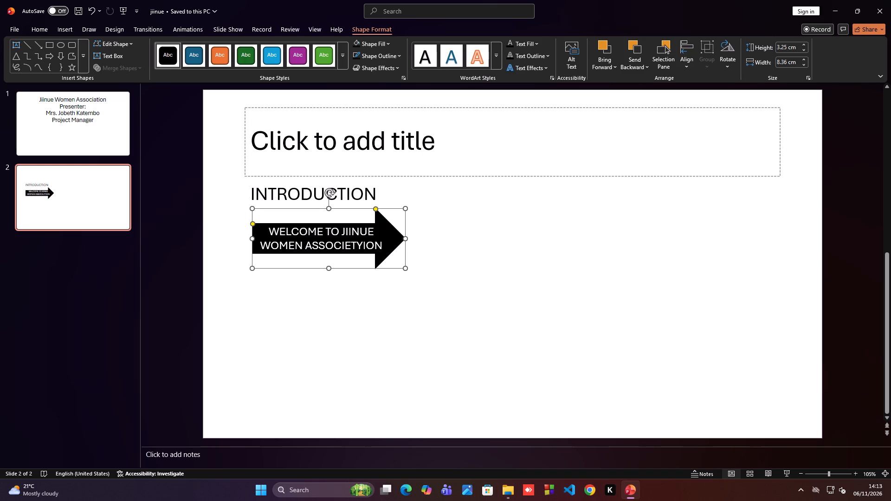
pyautogui.moveTo(329, 266); pyautogui.dragTo(329, 272)
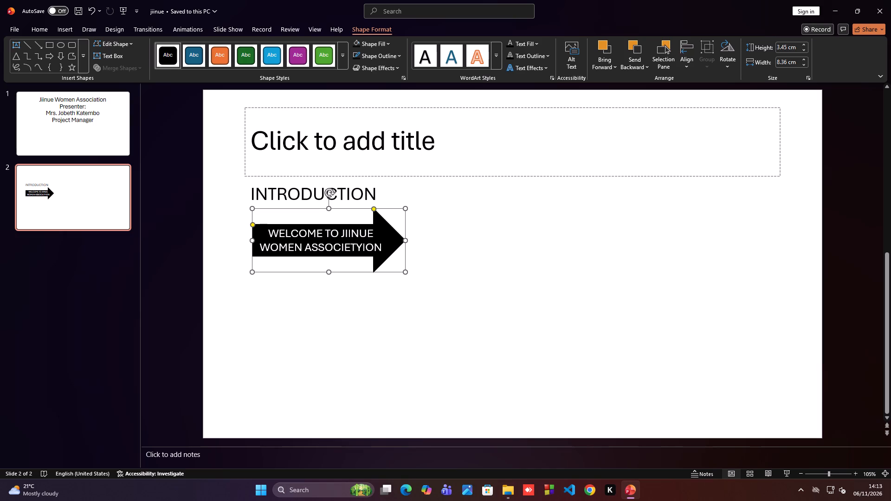
# Set the font size of all the arrow's text to 11.
pyautogui.click(372, 231)
pyautogui.moveTo(268, 231); pyautogui.dragTo(278, 242)
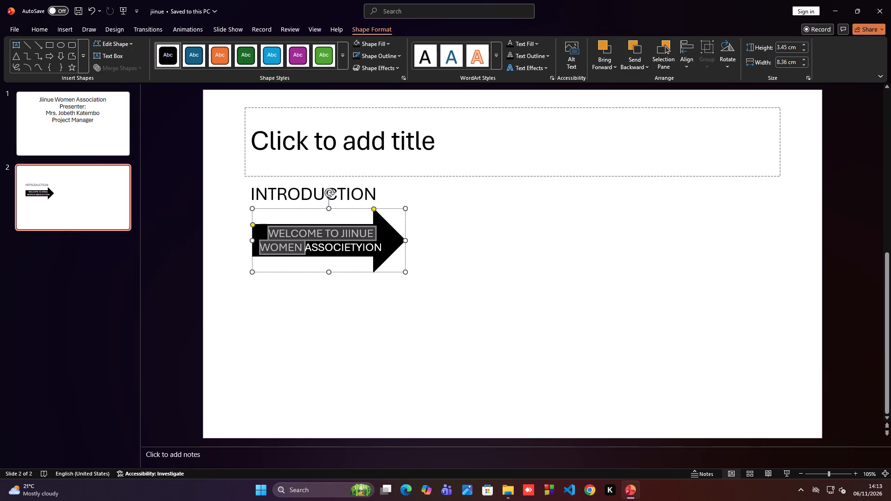
pyautogui.moveTo(278, 242); pyautogui.dragTo(335, 249)
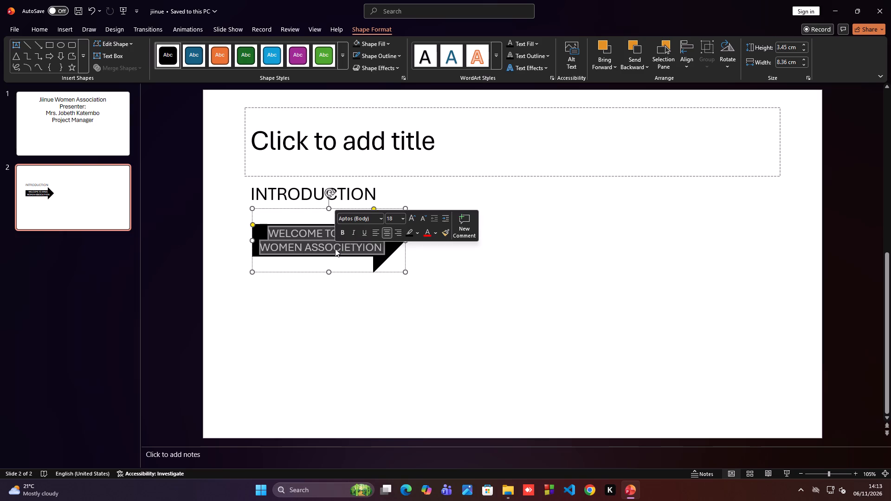
pyautogui.click(401, 218)
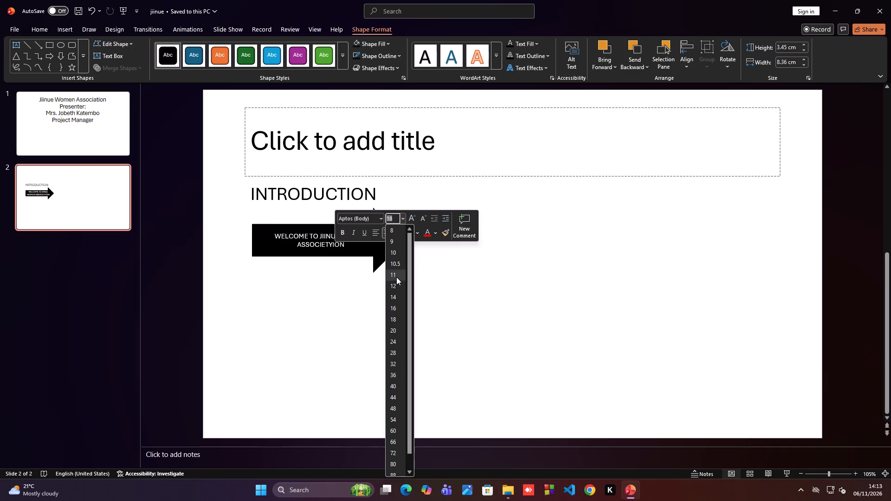
pyautogui.click(398, 276)
pyautogui.click(443, 283)
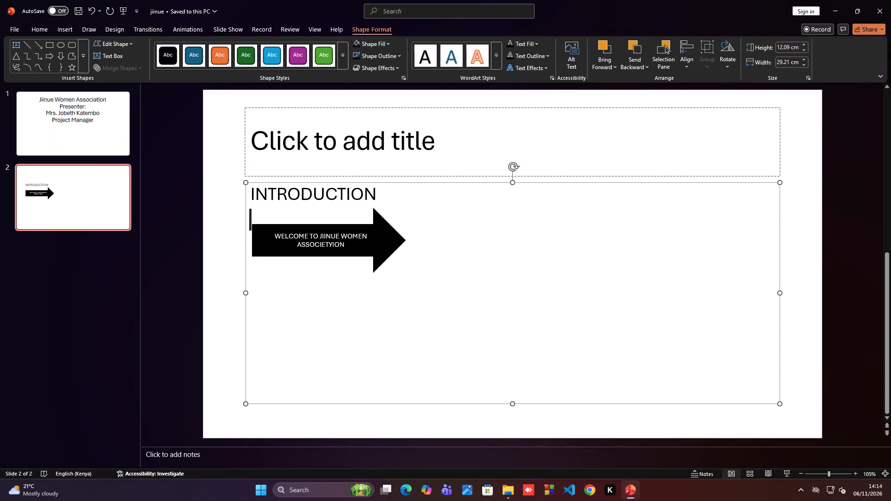
# Shrink the arrow to about 2.85 cm high and 5.61 cm wide, shortening it from its tail end.
pyautogui.click(300, 240)
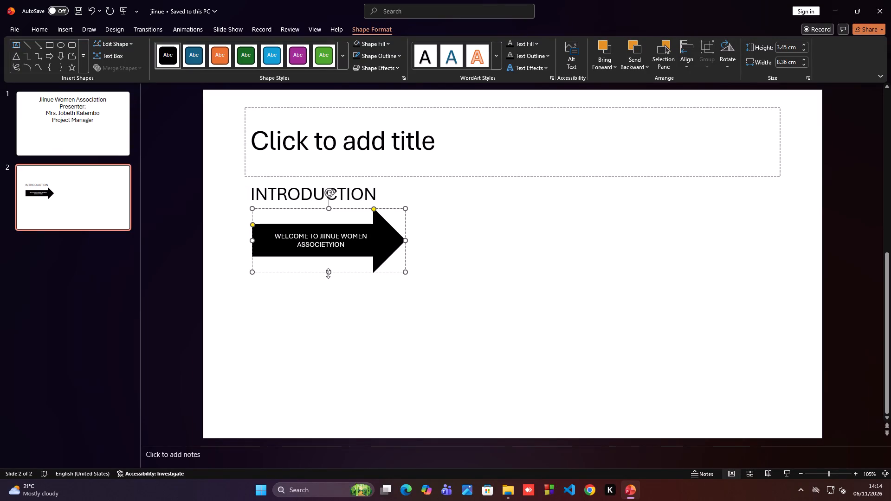
pyautogui.moveTo(328, 273); pyautogui.dragTo(332, 261)
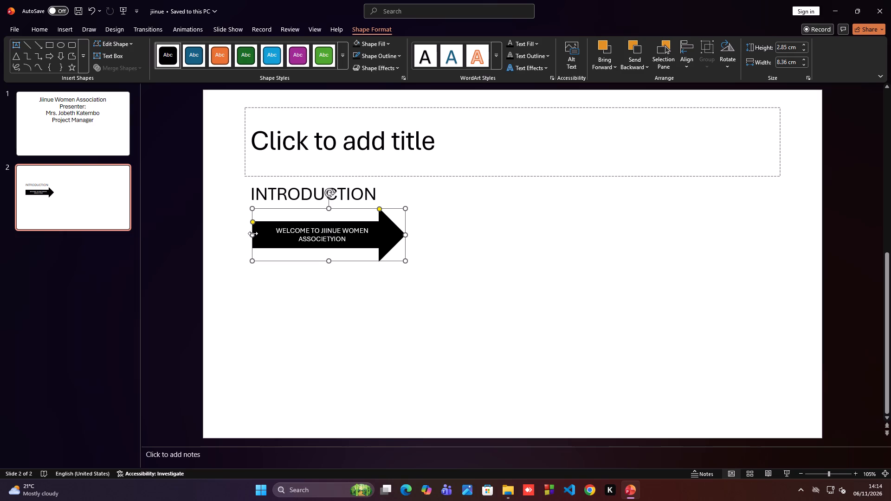
pyautogui.moveTo(253, 233); pyautogui.dragTo(268, 237)
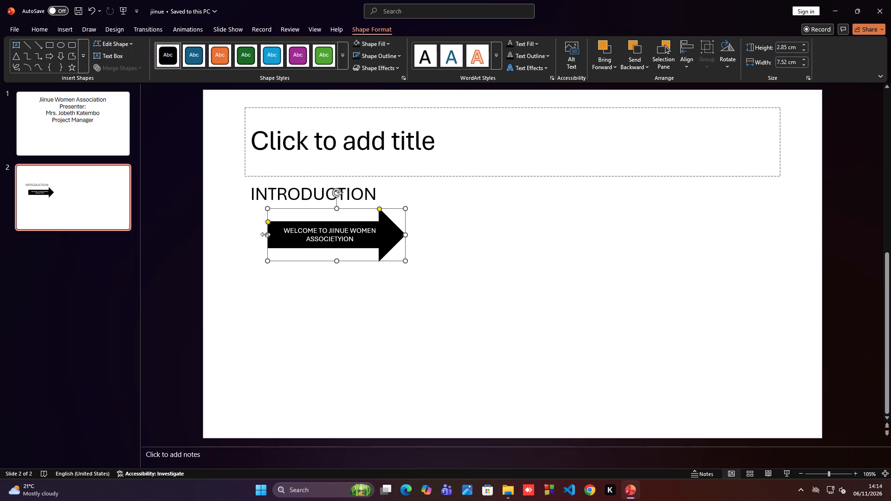
pyautogui.moveTo(277, 236); pyautogui.dragTo(294, 239)
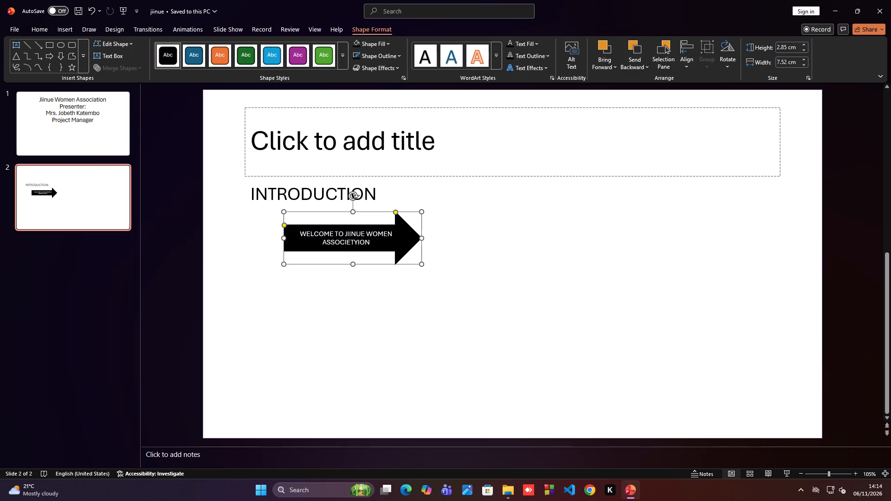
pyautogui.moveTo(284, 237); pyautogui.dragTo(302, 236)
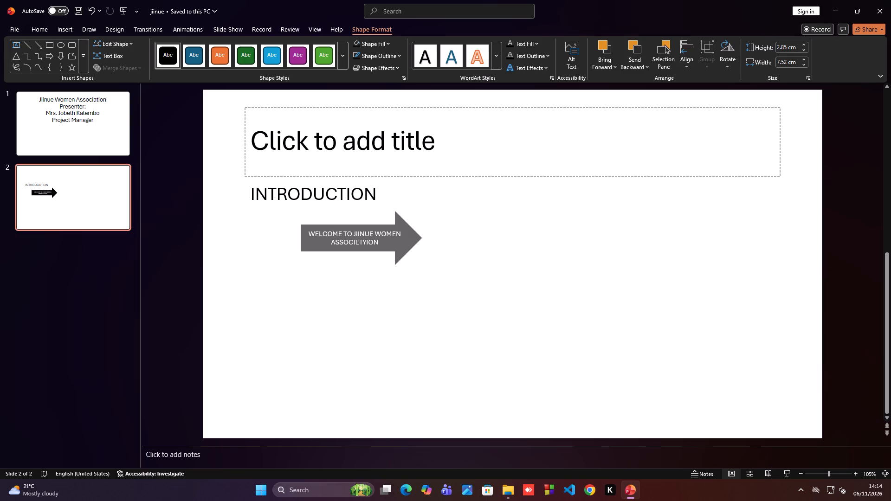
pyautogui.moveTo(302, 236); pyautogui.dragTo(304, 235)
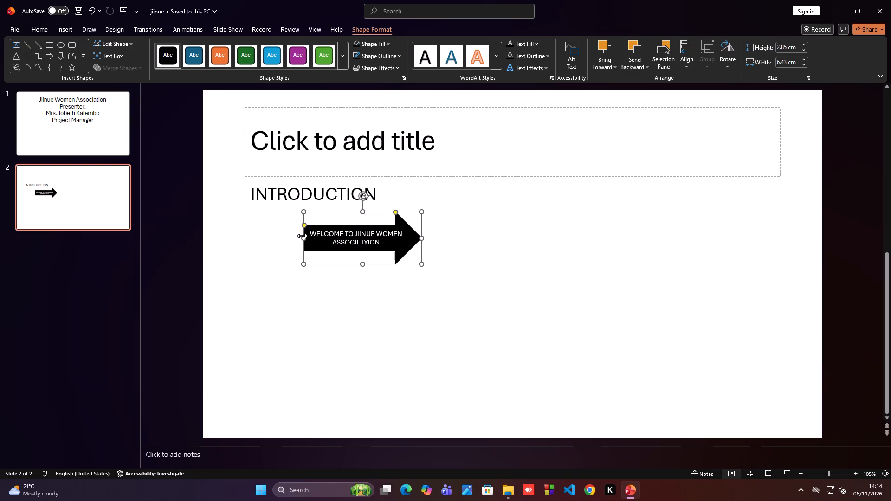
pyautogui.moveTo(302, 236); pyautogui.dragTo(319, 234)
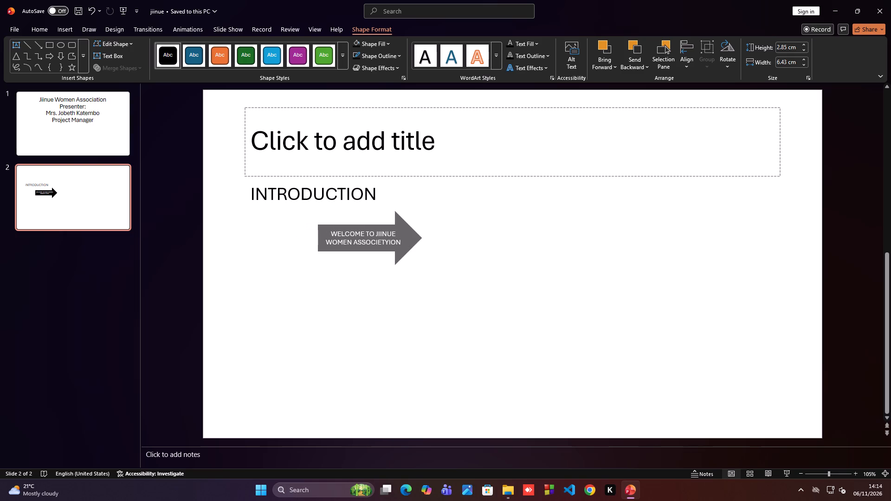
pyautogui.moveTo(319, 234); pyautogui.dragTo(319, 233)
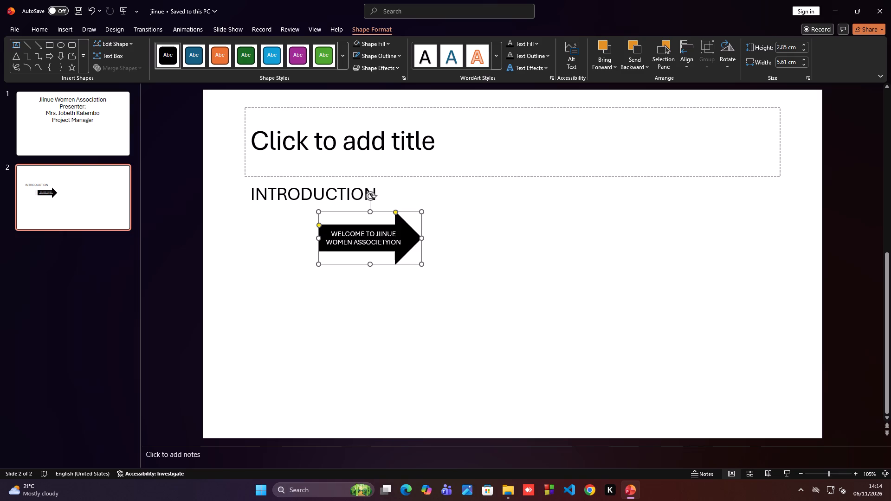
# Move the arrow back under the start of INTRODUCTION and widen it to about 6.38 cm from its tip.
pyautogui.moveTo(403, 235); pyautogui.dragTo(333, 228)
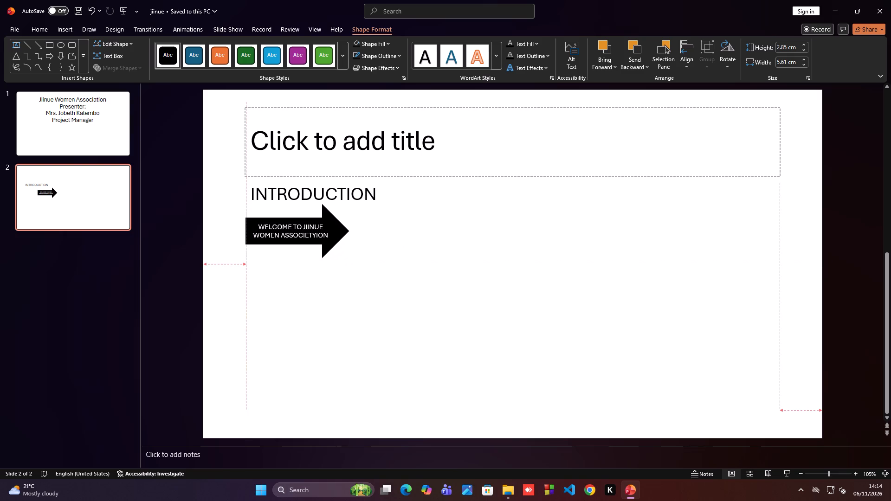
pyautogui.moveTo(333, 228); pyautogui.dragTo(338, 221)
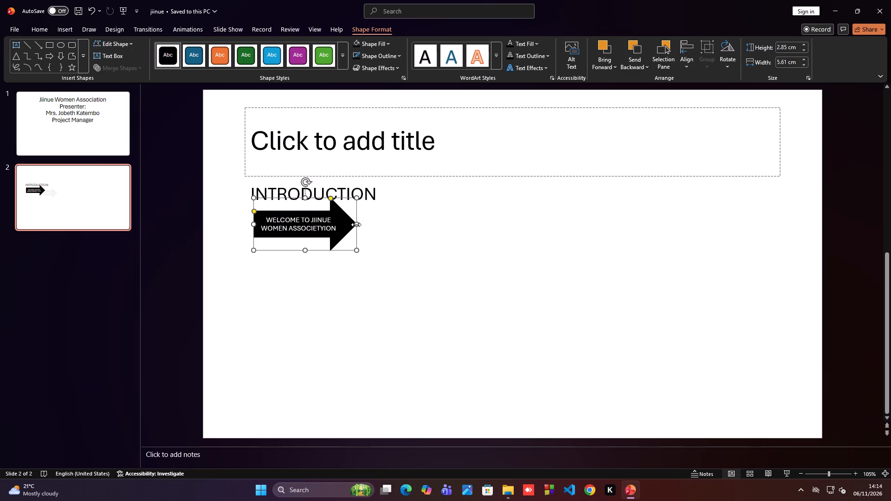
pyautogui.moveTo(356, 225); pyautogui.dragTo(364, 224)
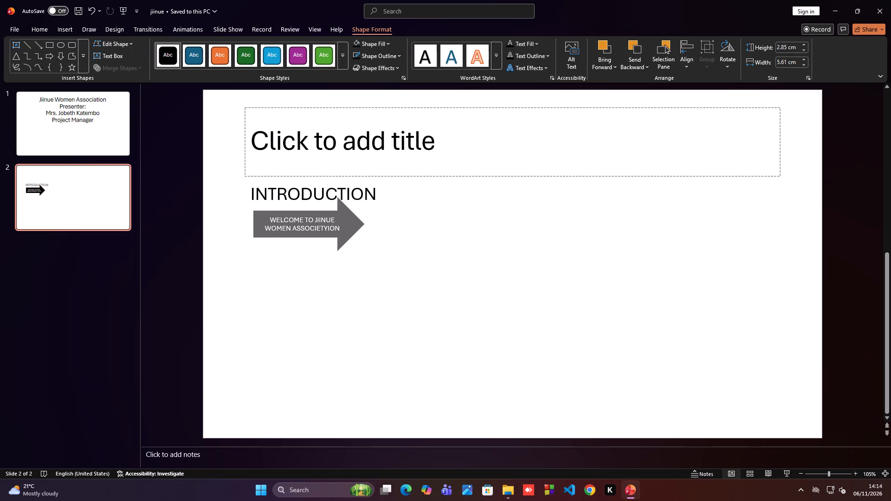
pyautogui.moveTo(364, 224); pyautogui.dragTo(370, 223)
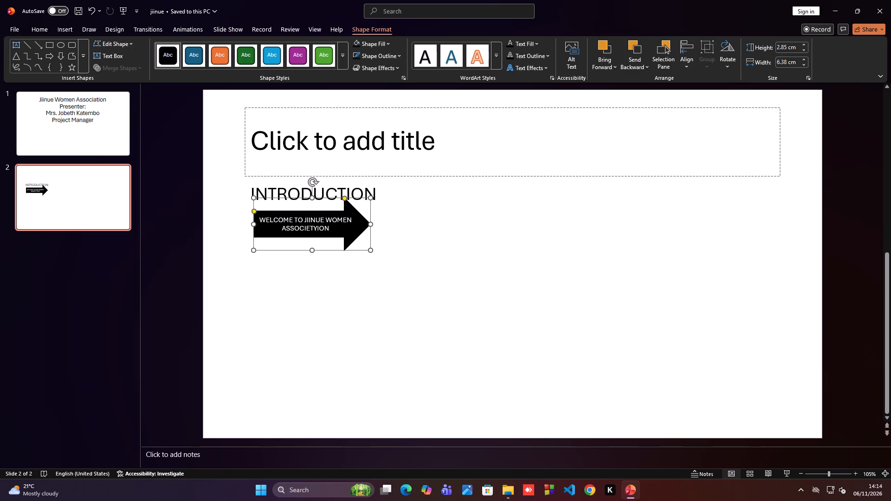
# Delete the space between WOMEN and ASSOCIETYION in the arrow's text.
pyautogui.click(352, 219)
pyautogui.press('Delete')
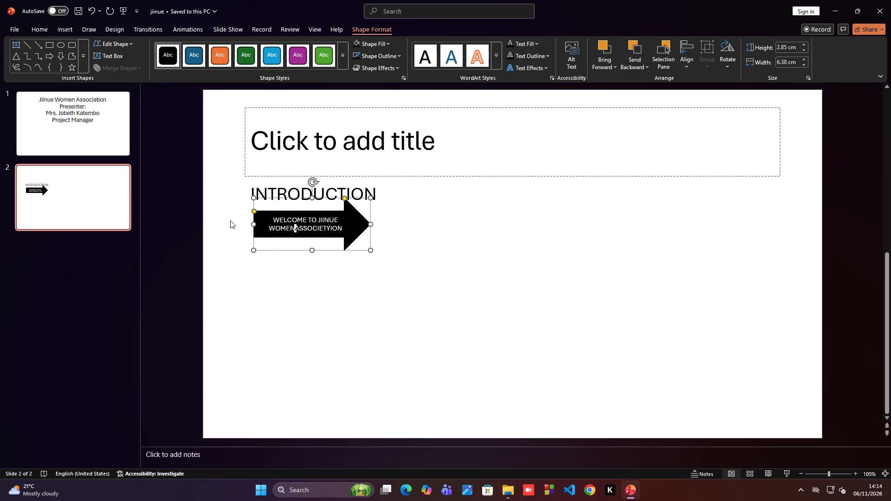
# Resize the arrow to about 2.16 cm high and 6.12 cm wide, adjusting its tail, tip and lower edge.
pyautogui.moveTo(252, 223); pyautogui.dragTo(258, 223)
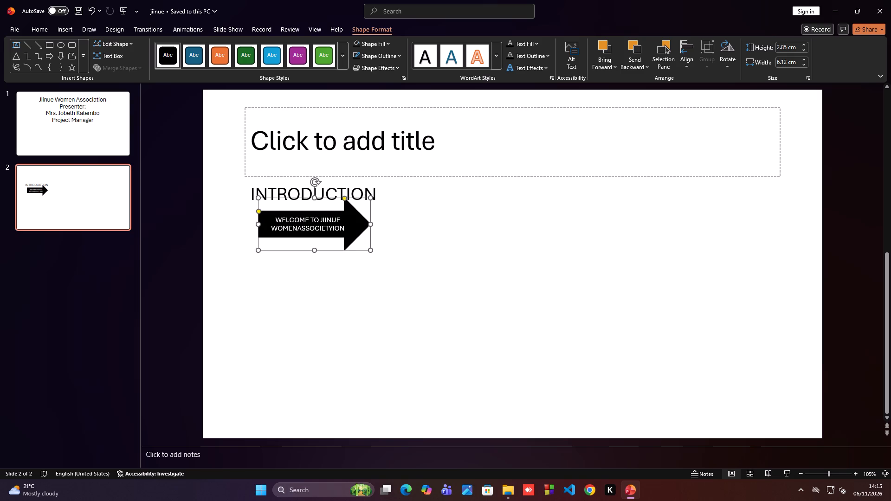
pyautogui.moveTo(369, 223); pyautogui.dragTo(375, 223)
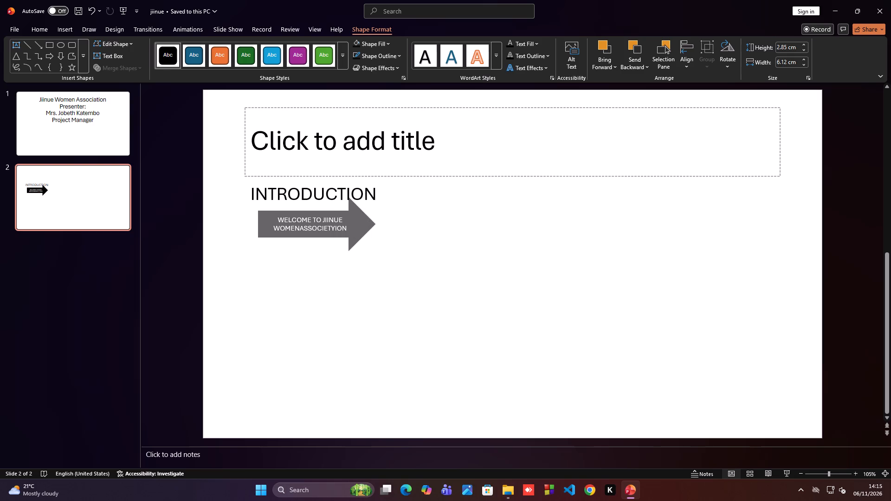
pyautogui.moveTo(375, 223); pyautogui.dragTo(376, 223)
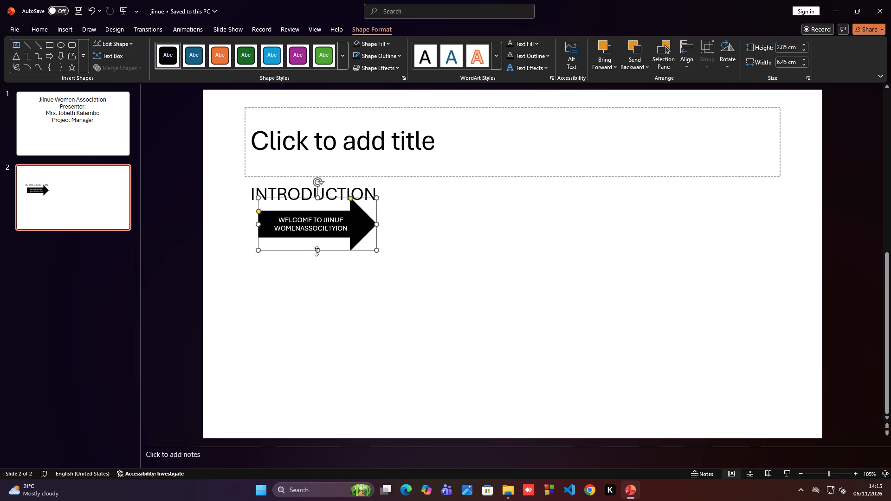
pyautogui.moveTo(316, 250); pyautogui.dragTo(318, 245)
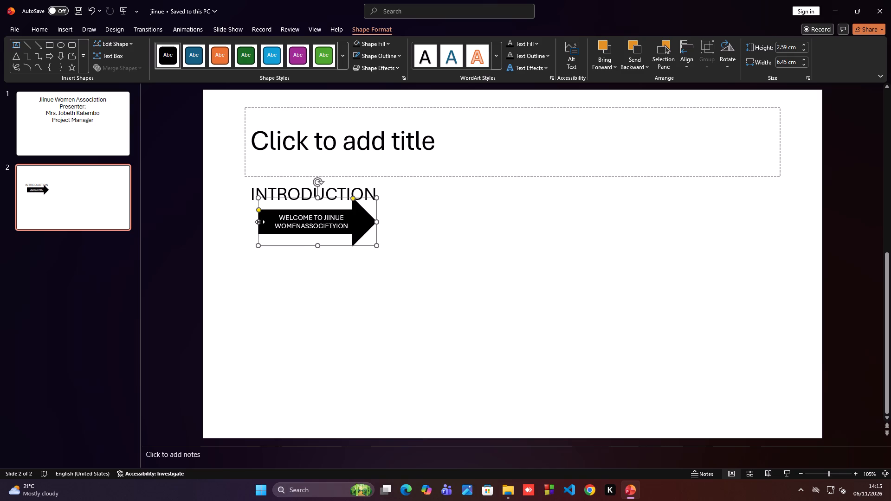
pyautogui.moveTo(260, 222); pyautogui.dragTo(270, 222)
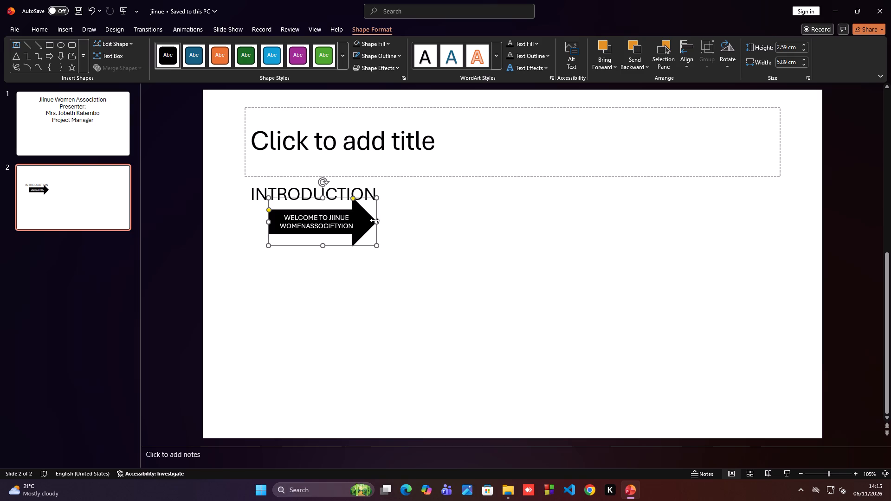
pyautogui.moveTo(374, 220); pyautogui.dragTo(381, 220)
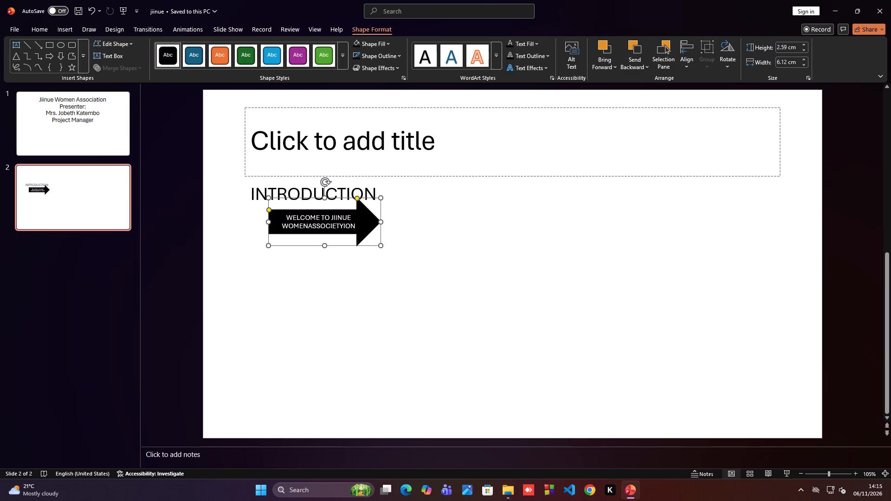
pyautogui.click(325, 244)
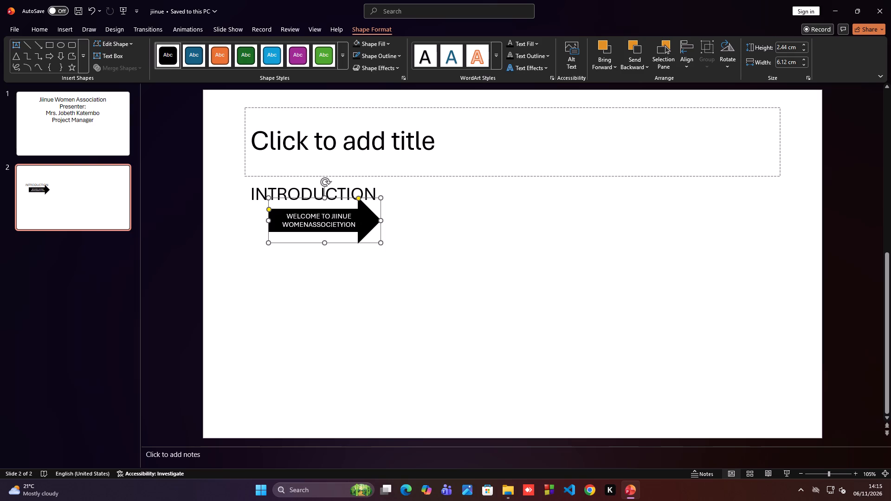
pyautogui.moveTo(324, 244); pyautogui.dragTo(326, 238)
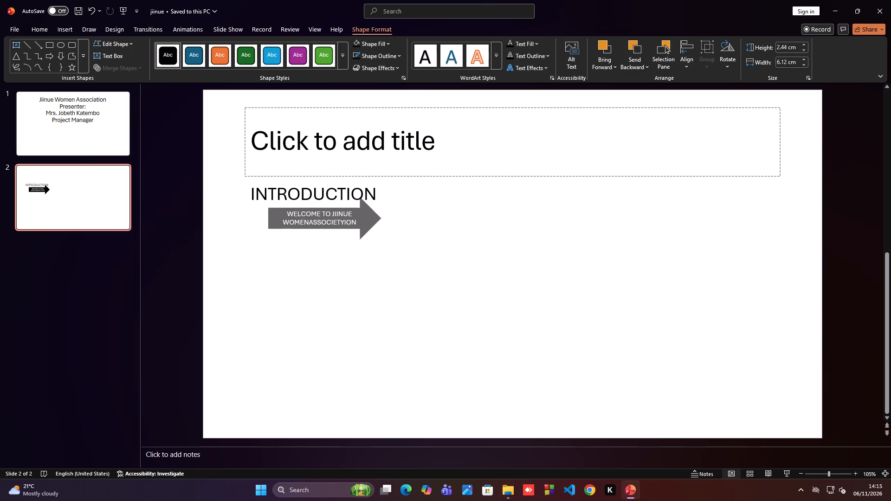
pyautogui.moveTo(326, 238); pyautogui.dragTo(327, 238)
pyautogui.click(325, 263)
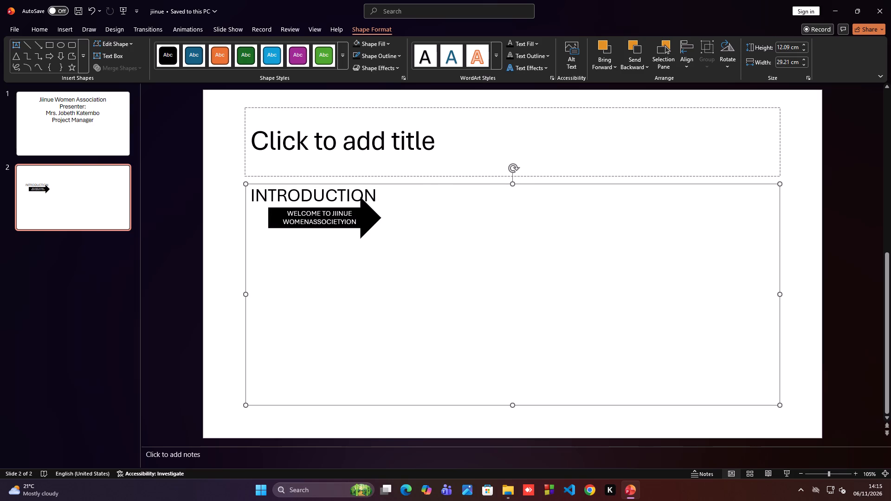
# Shrink the arrow from its upper corner at the tip to about 1.91 cm high and 6.1 cm wide.
pyautogui.click(348, 213)
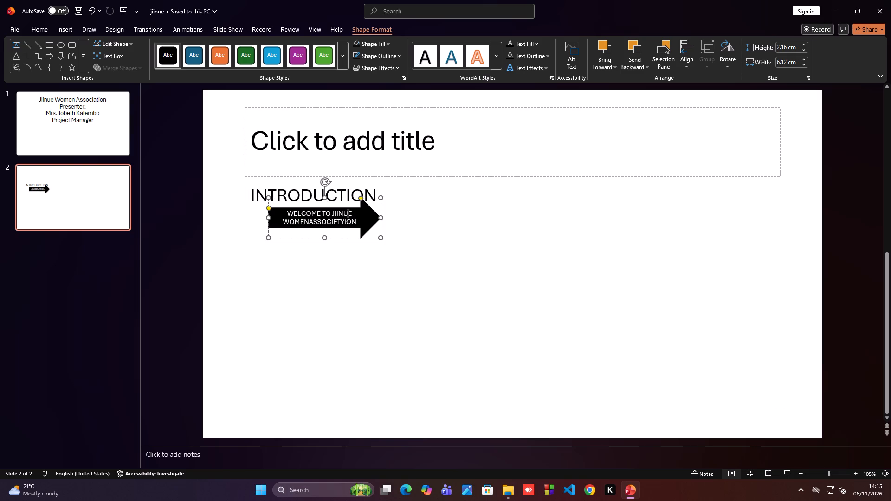
pyautogui.moveTo(361, 194); pyautogui.dragTo(361, 197)
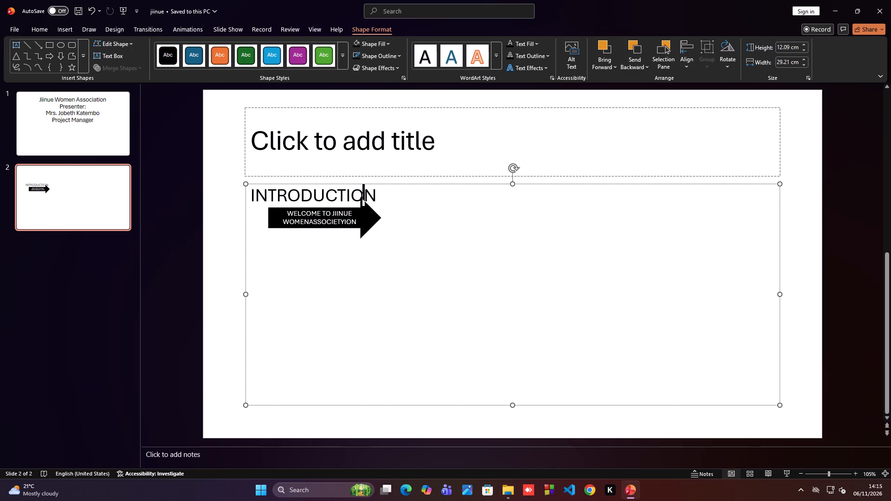
pyautogui.moveTo(361, 197); pyautogui.dragTo(361, 199)
pyautogui.click(349, 213)
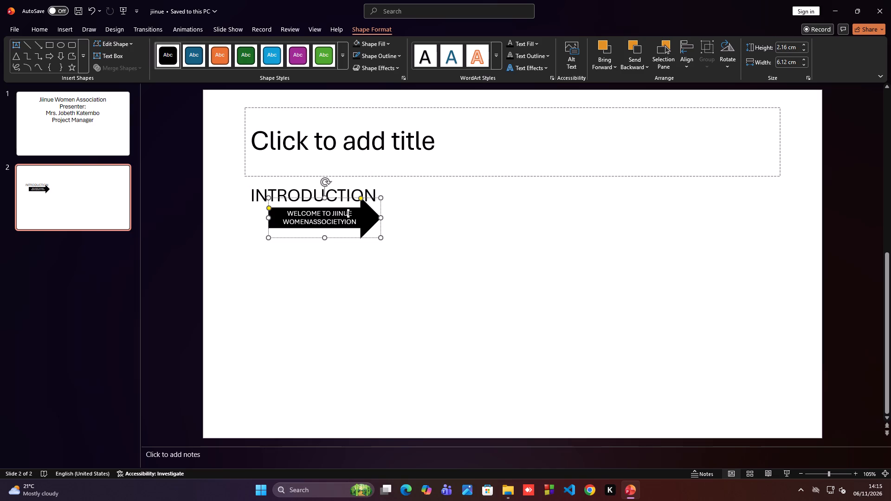
pyautogui.click(359, 194)
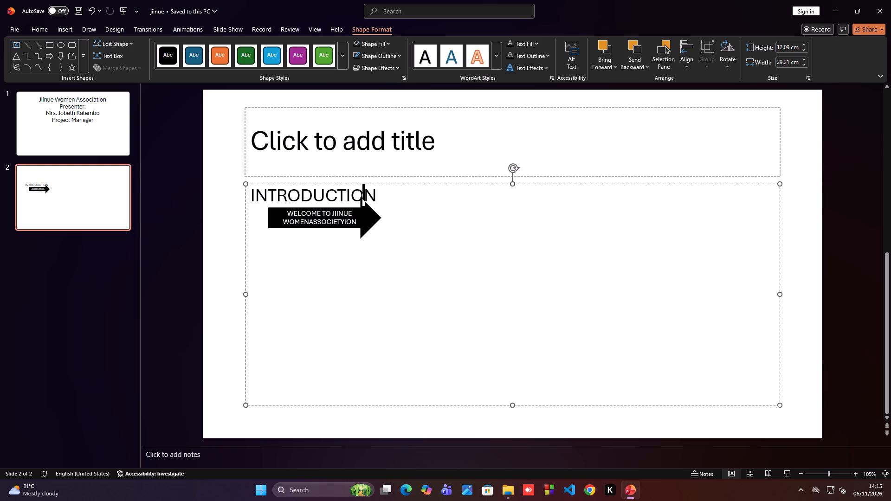
pyautogui.click(349, 209)
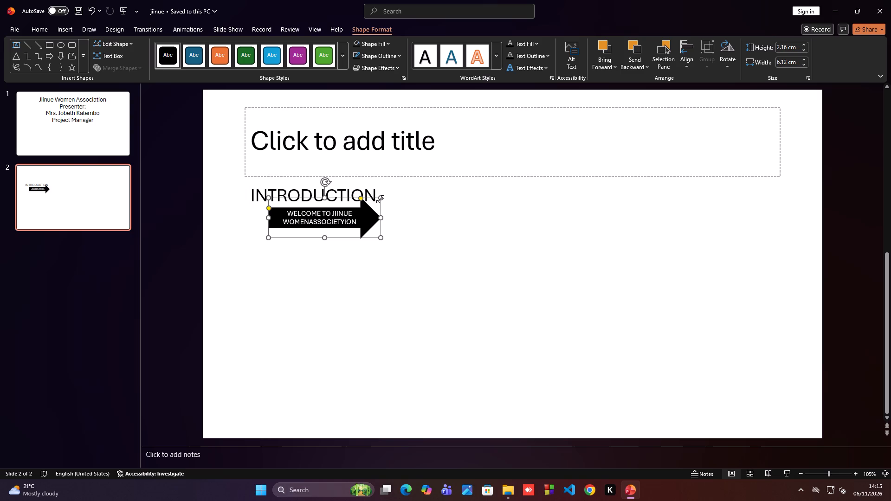
pyautogui.click(380, 199)
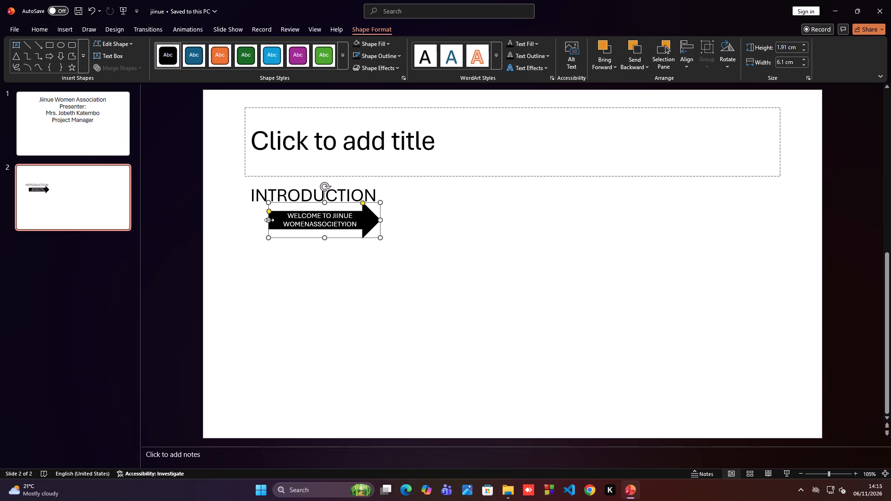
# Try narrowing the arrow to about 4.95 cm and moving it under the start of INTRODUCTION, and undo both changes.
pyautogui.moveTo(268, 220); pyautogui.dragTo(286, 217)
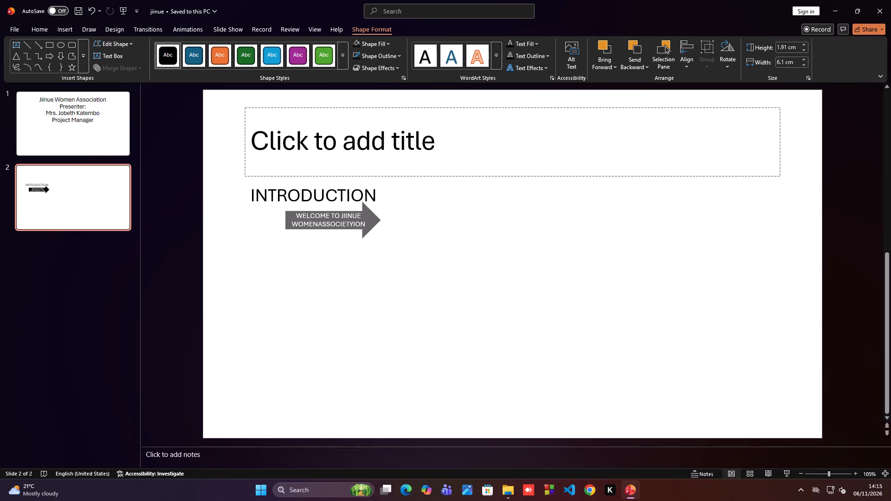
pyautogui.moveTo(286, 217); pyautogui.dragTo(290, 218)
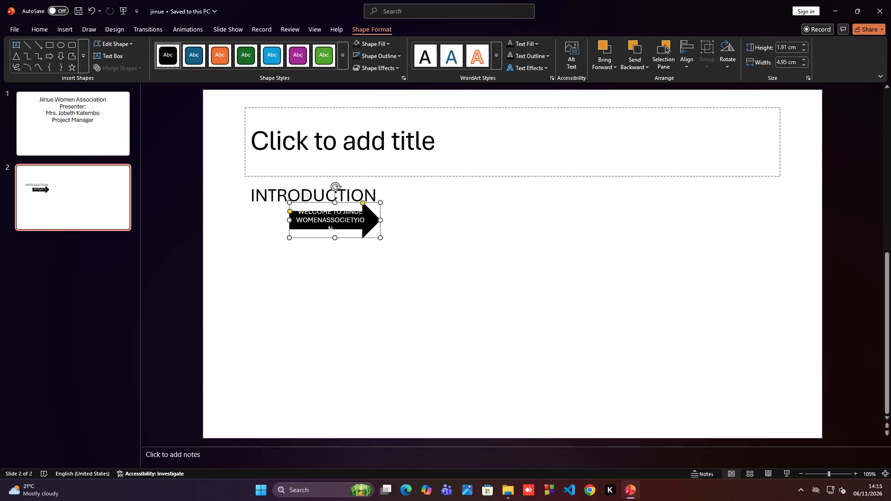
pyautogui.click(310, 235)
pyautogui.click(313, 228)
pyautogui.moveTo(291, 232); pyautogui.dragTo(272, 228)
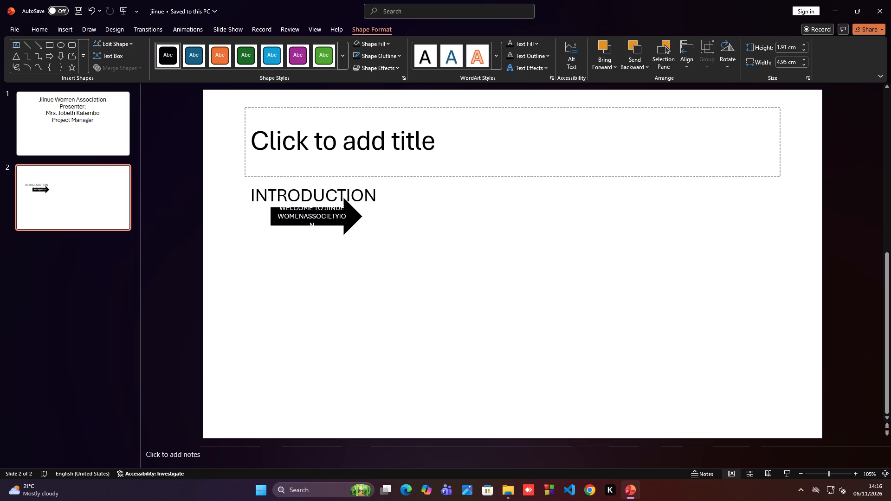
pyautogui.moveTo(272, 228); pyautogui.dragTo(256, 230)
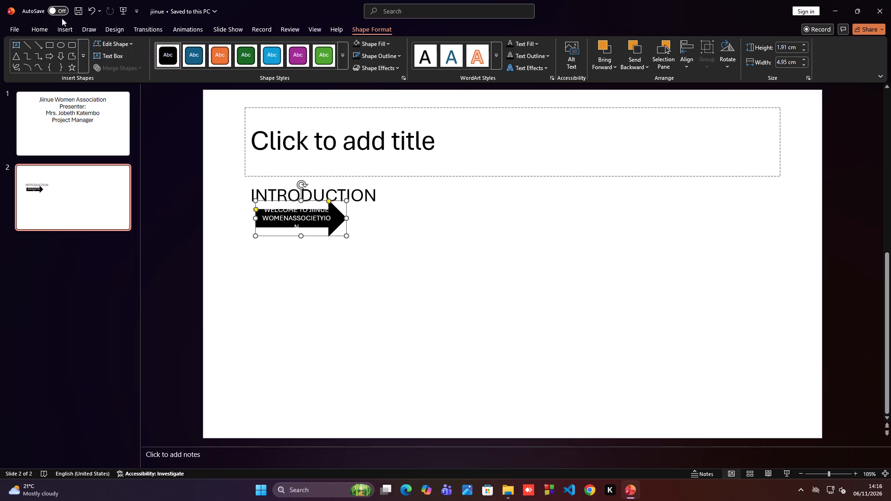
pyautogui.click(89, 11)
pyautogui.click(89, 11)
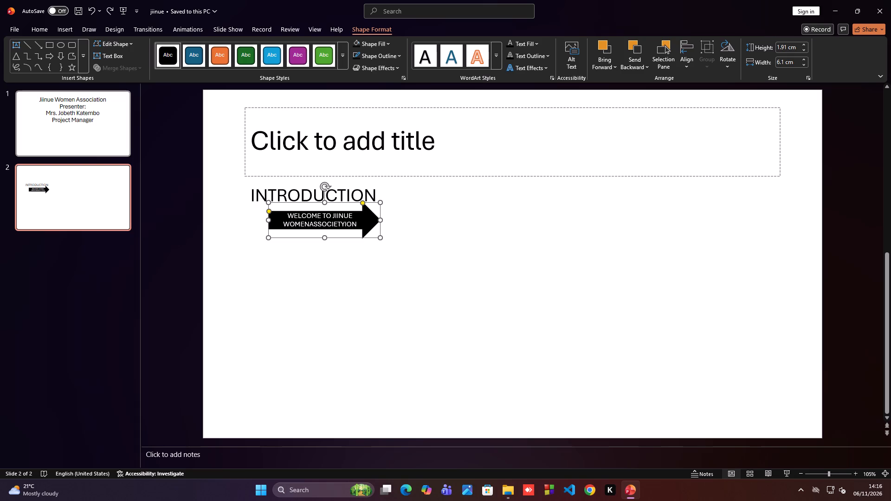
# Move the arrow down and to the right, clear of the INTRODUCTION text.
pyautogui.moveTo(290, 203); pyautogui.dragTo(285, 214)
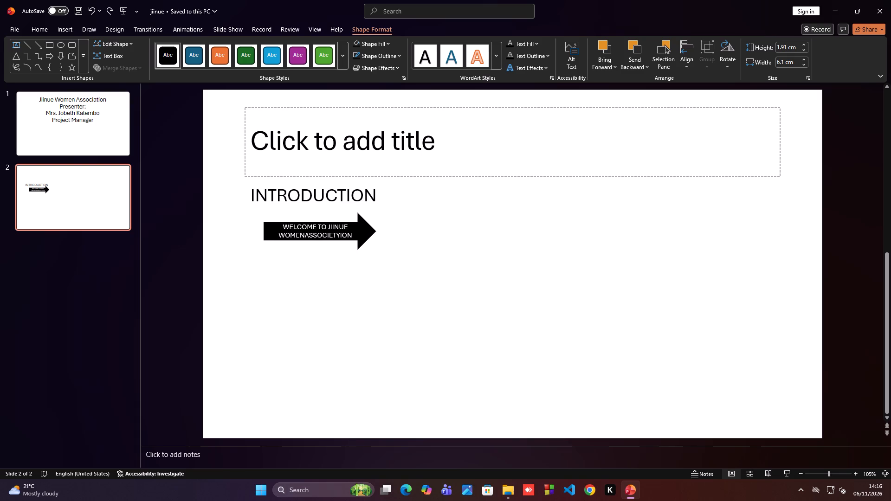
pyautogui.moveTo(285, 214); pyautogui.dragTo(353, 230)
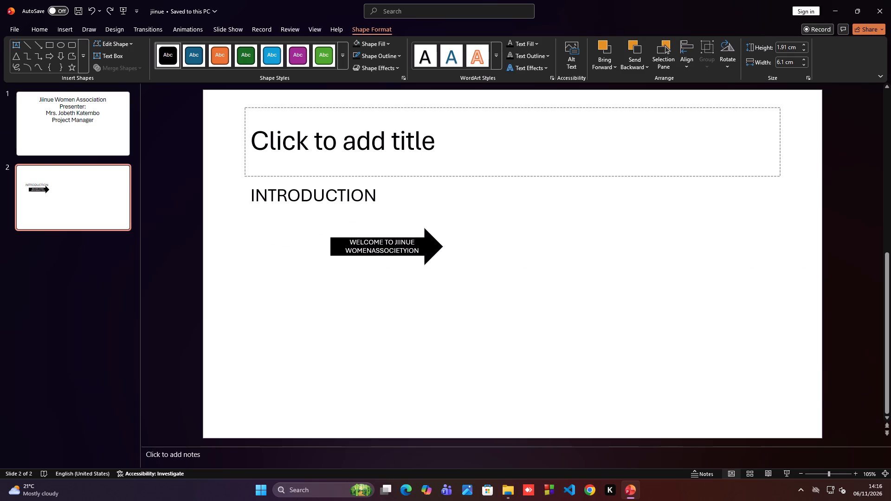
pyautogui.moveTo(353, 230); pyautogui.dragTo(376, 232)
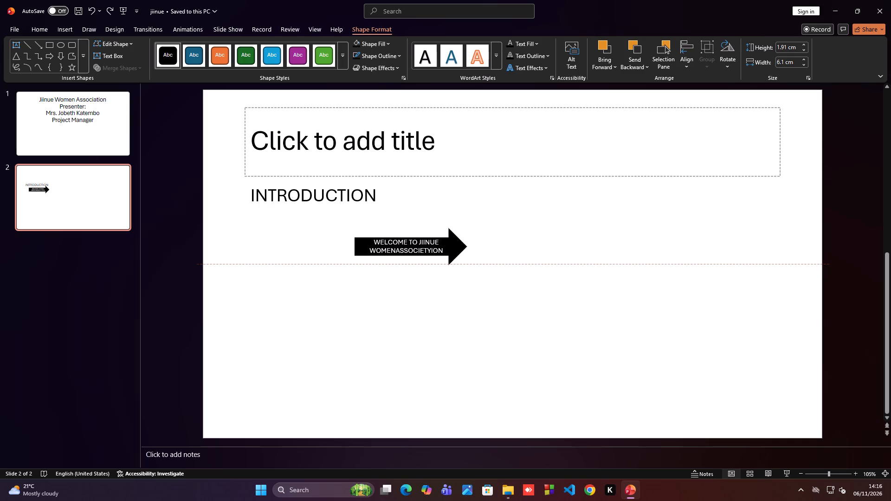
pyautogui.moveTo(376, 232); pyautogui.dragTo(350, 233)
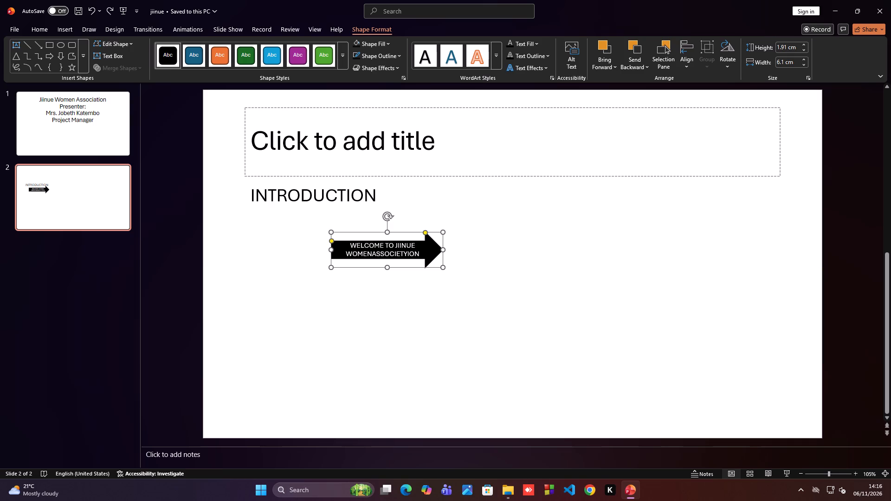
# Insert 20 spaces before INTRODUCTION to shift the word to the right, above the arrow.
pyautogui.click(302, 193)
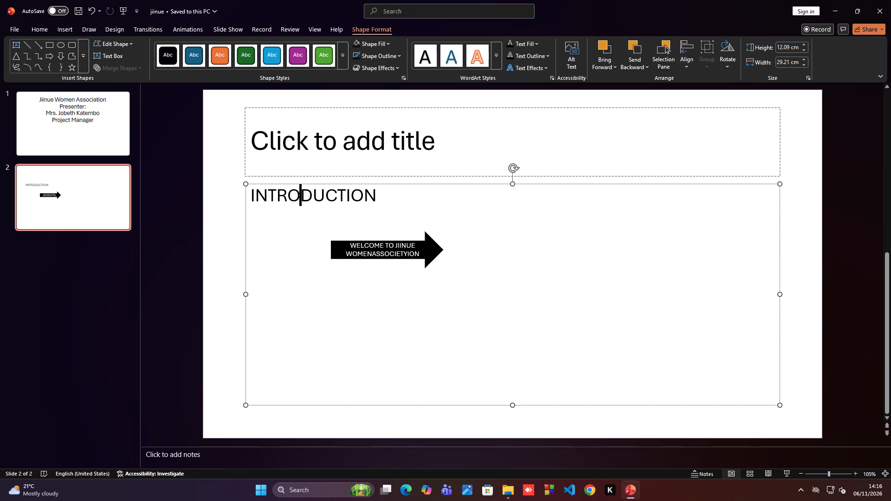
pyautogui.click(250, 195)
pyautogui.press('space')
pyautogui.press('space')
pyautogui.press('space')
pyautogui.press('space')
pyautogui.press('space')
pyautogui.press('space')
pyautogui.press('space')
pyautogui.press('space')
pyautogui.press('space')
pyautogui.press('space')
pyautogui.press('space')
pyautogui.press('space')
pyautogui.press('space')
pyautogui.press('space')
pyautogui.press('space')
pyautogui.press('space')
pyautogui.press('space')
pyautogui.press('space')
pyautogui.press('space')
pyautogui.press('space')
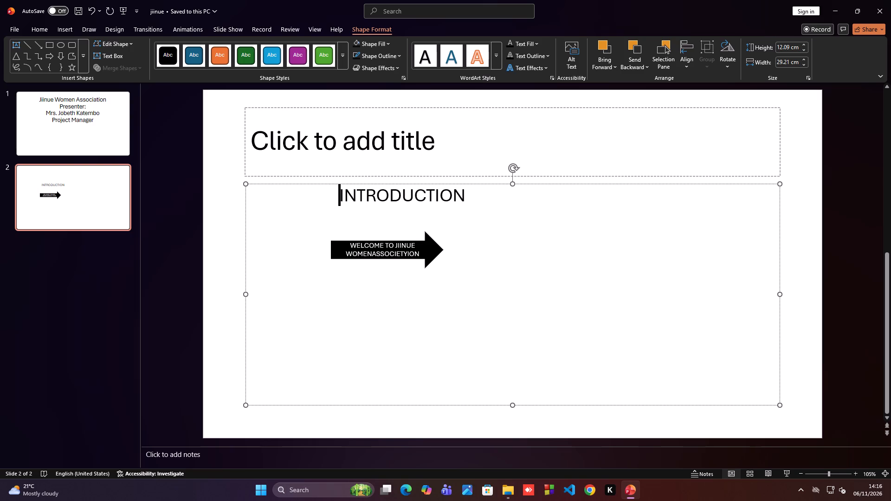
# Move the arrow up directly beneath the shifted INTRODUCTION text.
pyautogui.click(353, 247)
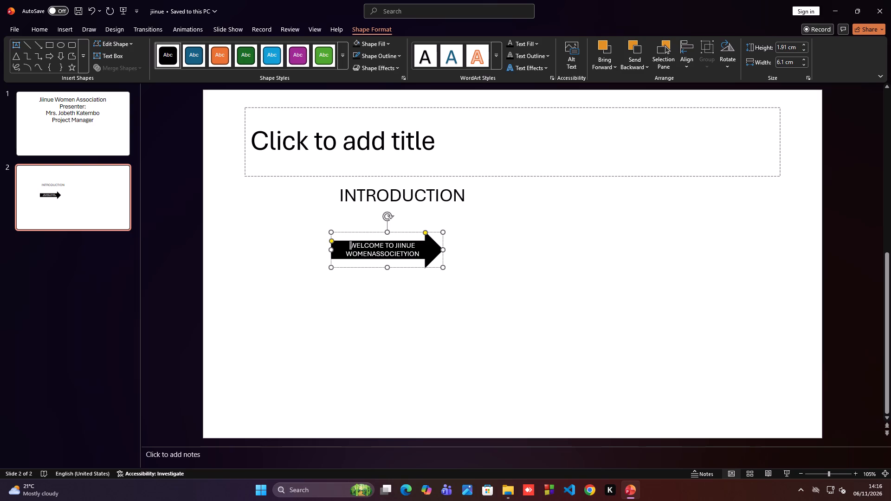
pyautogui.moveTo(430, 259); pyautogui.dragTo(447, 227)
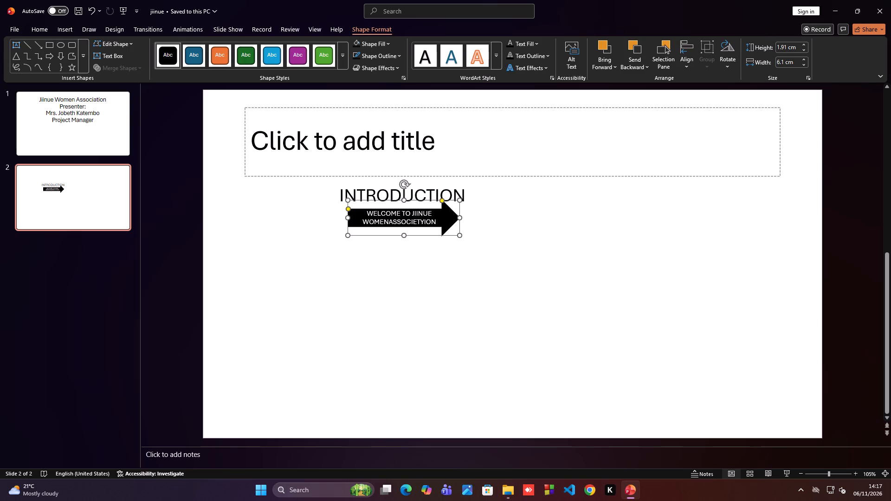
# Extend the arrow's tail to the left past the start of INTRODUCTION and pull in its tip, making it about 5.18 cm wide.
pyautogui.moveTo(350, 218); pyautogui.dragTo(336, 218)
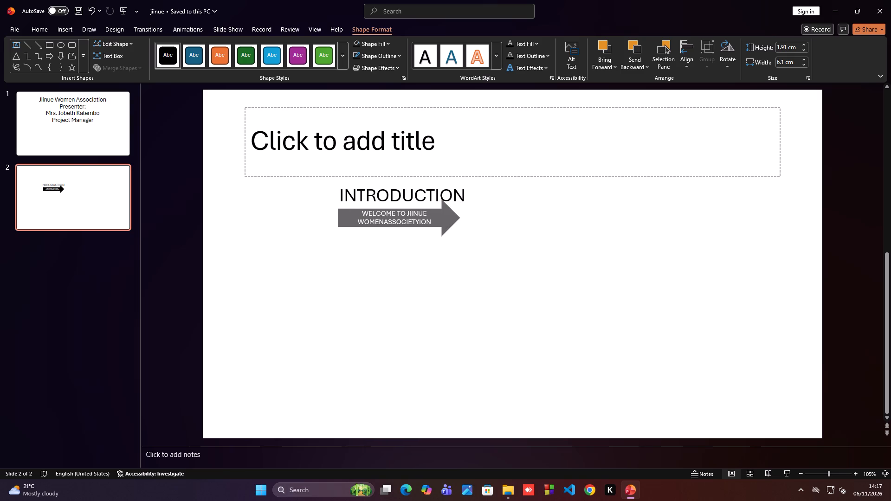
pyautogui.moveTo(336, 218); pyautogui.dragTo(320, 217)
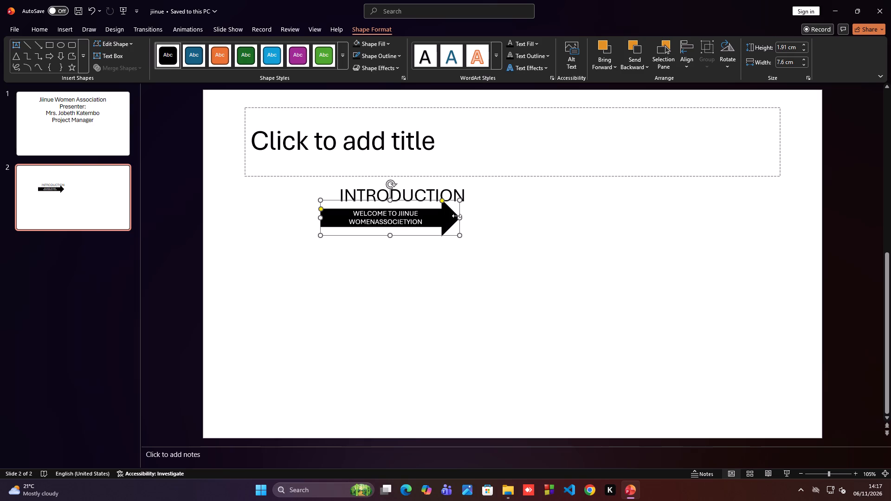
pyautogui.moveTo(457, 216); pyautogui.dragTo(454, 215)
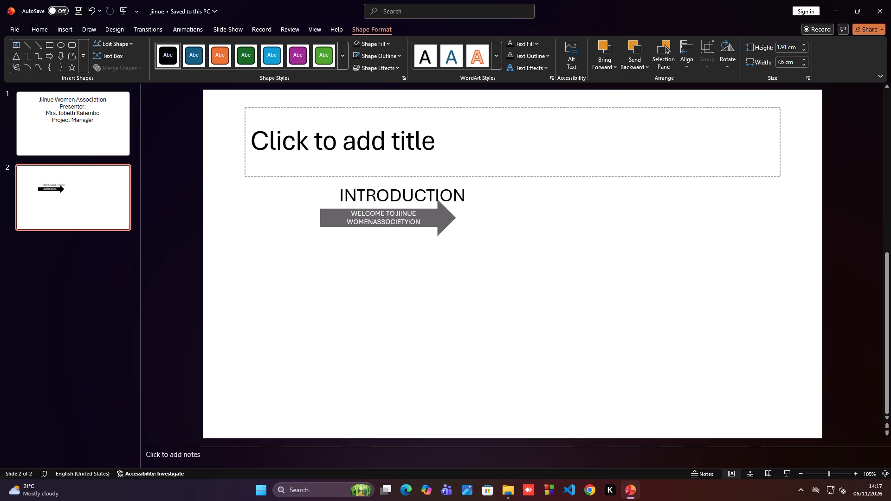
pyautogui.moveTo(454, 215); pyautogui.dragTo(419, 217)
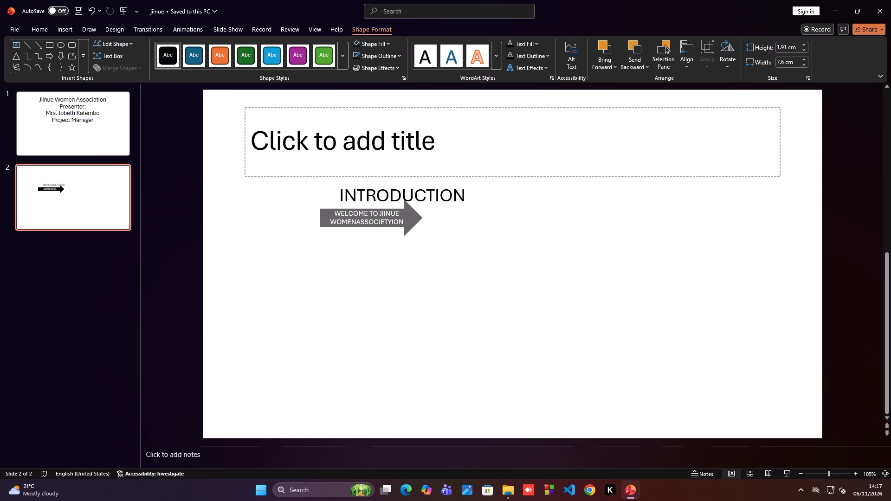
pyautogui.moveTo(419, 217); pyautogui.dragTo(415, 217)
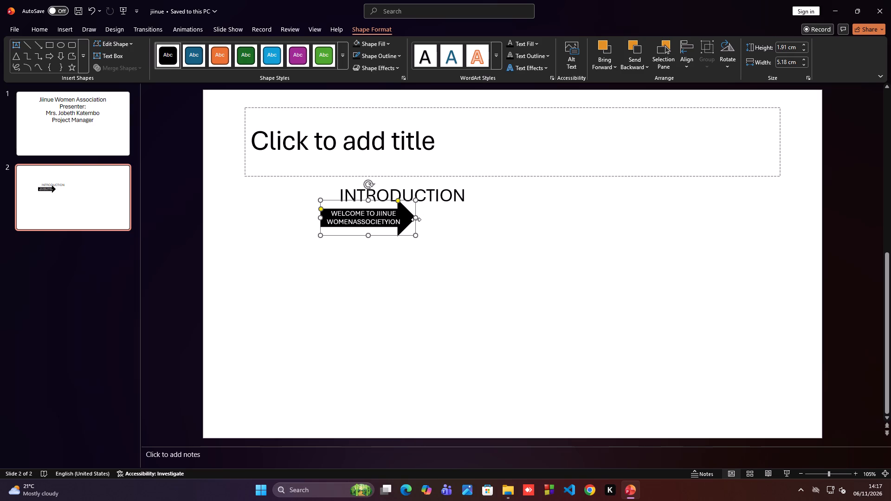
# Lengthen the welcome arrow past the end of INTRODUCTION and flatten it, making it about 8 cm wide and 1.45 cm high.
pyautogui.moveTo(416, 219); pyautogui.dragTo(435, 222)
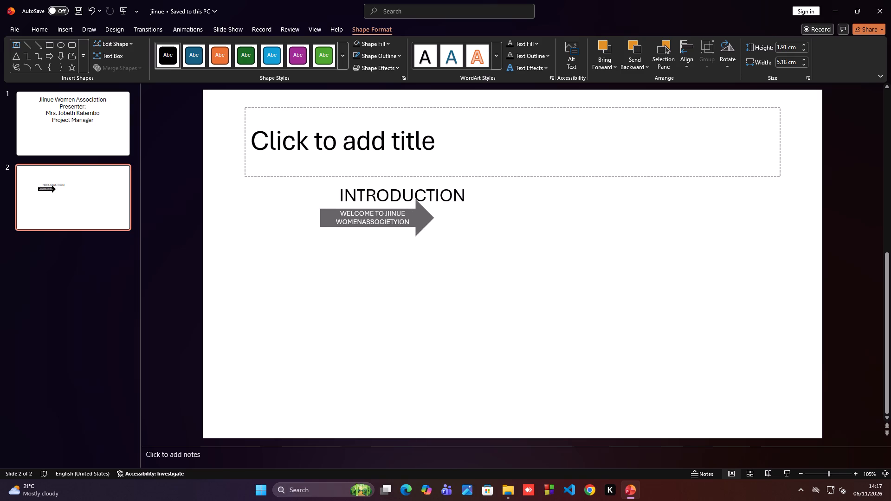
pyautogui.moveTo(435, 222); pyautogui.dragTo(454, 219)
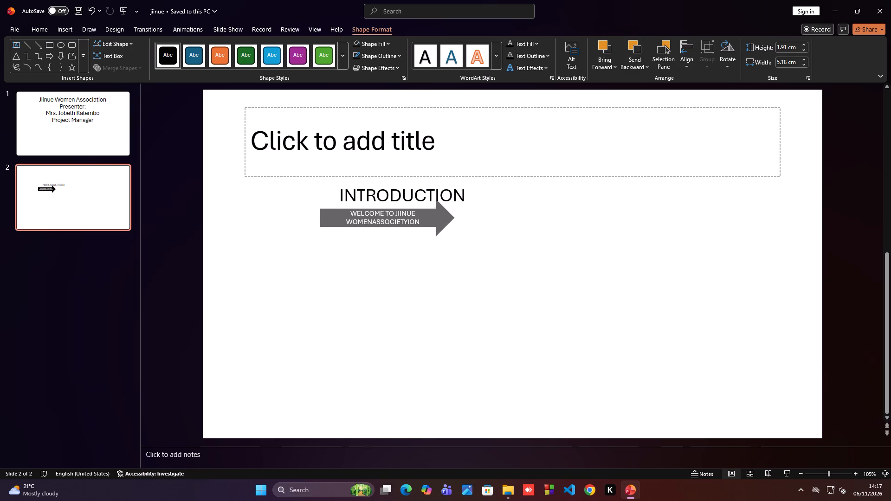
pyautogui.moveTo(454, 219); pyautogui.dragTo(485, 212)
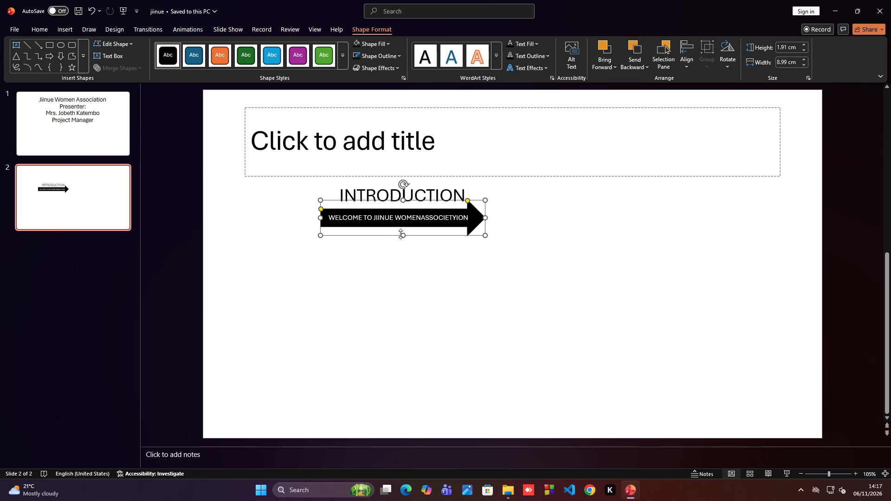
pyautogui.moveTo(400, 234); pyautogui.dragTo(402, 227)
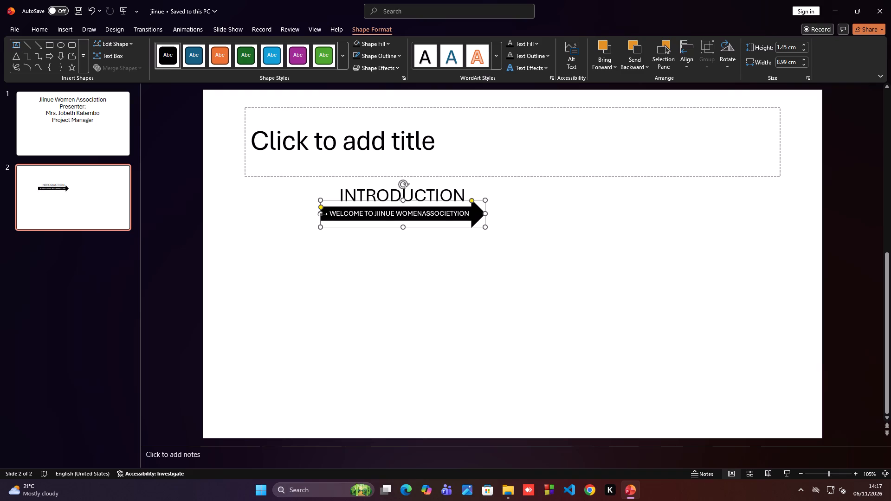
pyautogui.moveTo(323, 214); pyautogui.dragTo(339, 214)
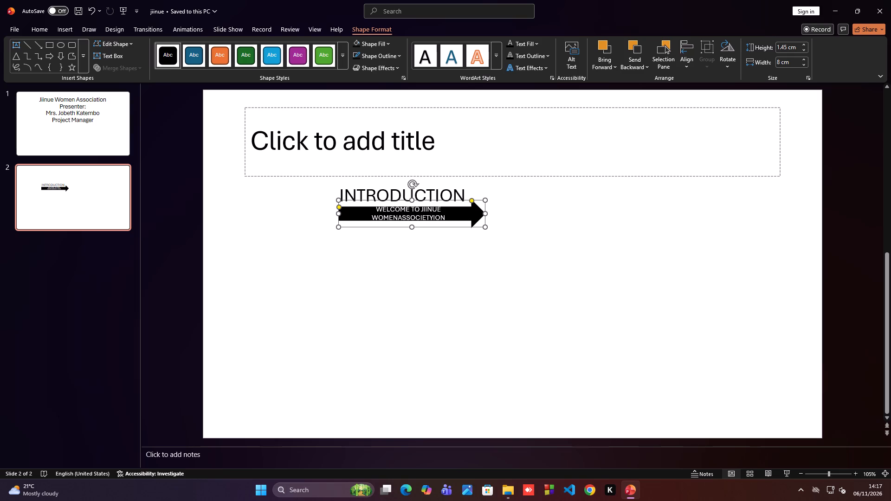
# Shorten the arrow from its tail to about 6.27 cm wide and shift it left, so it starts just before INTRODUCTION.
pyautogui.moveTo(447, 212); pyautogui.dragTo(433, 213)
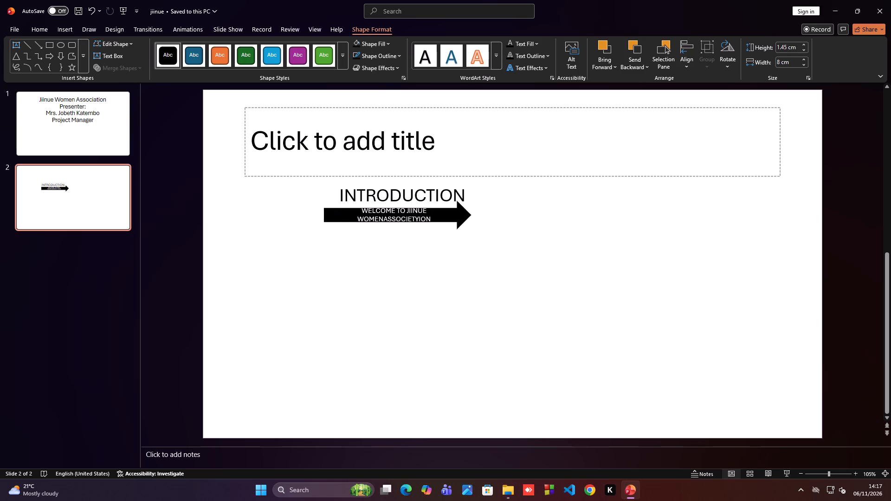
pyautogui.moveTo(433, 213); pyautogui.dragTo(425, 213)
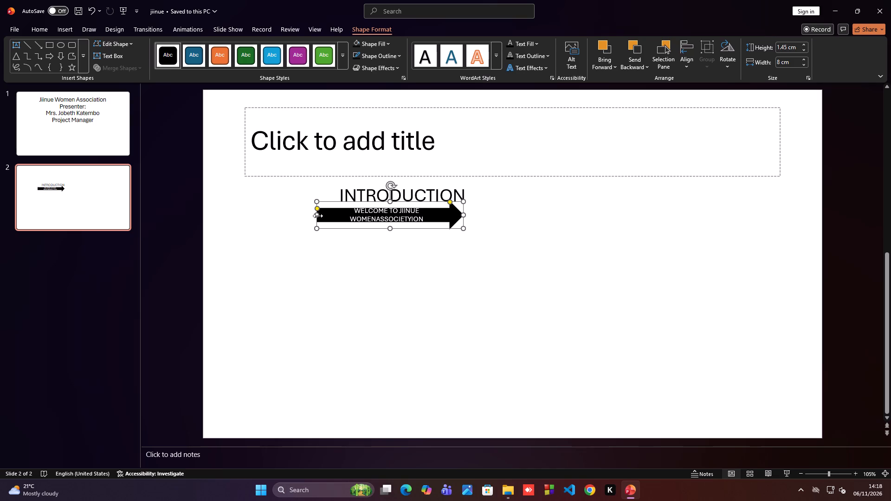
pyautogui.moveTo(318, 216); pyautogui.dragTo(349, 215)
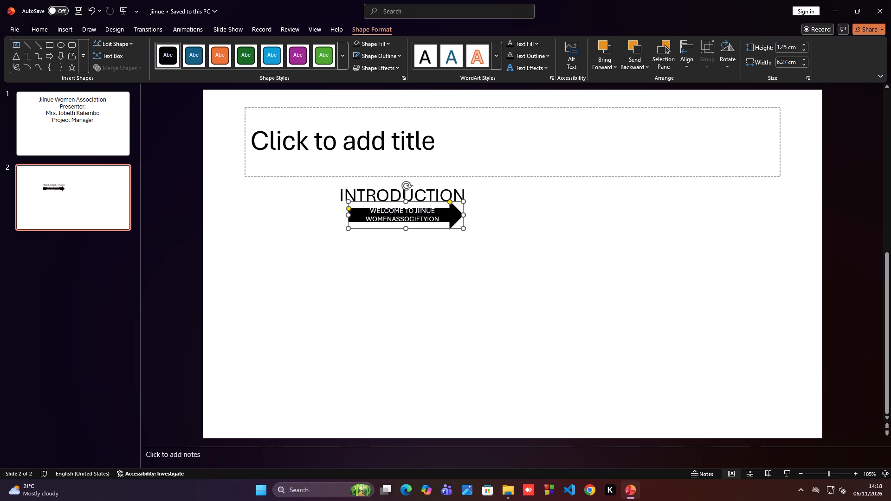
pyautogui.moveTo(362, 217); pyautogui.dragTo(358, 216)
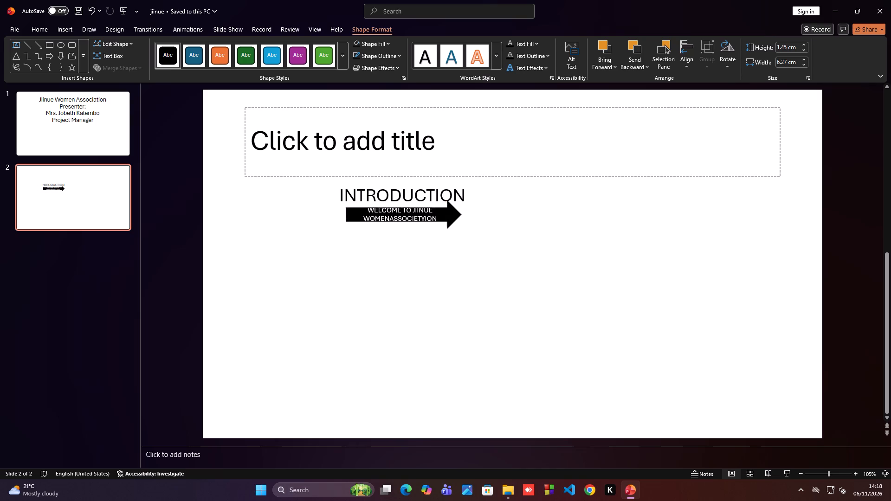
pyautogui.moveTo(358, 216); pyautogui.dragTo(344, 218)
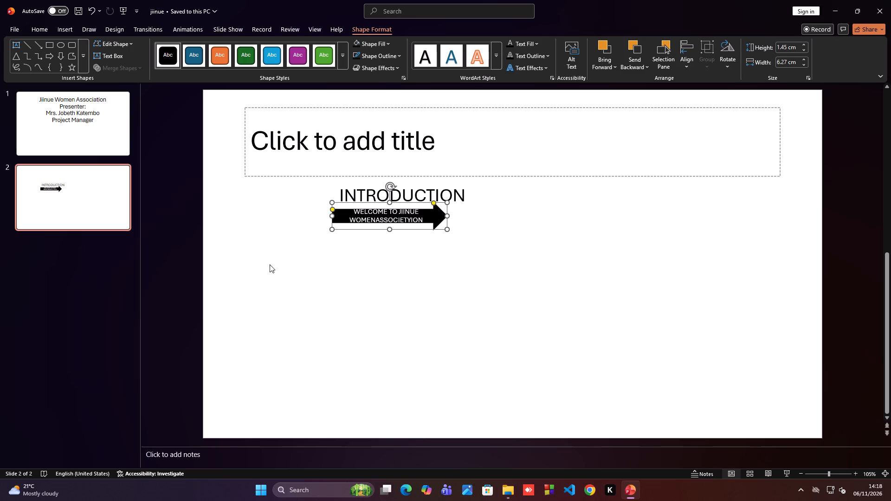
# Increase the arrow's height downward to about 1.85 cm so both lines of its text fit inside.
pyautogui.click(387, 227)
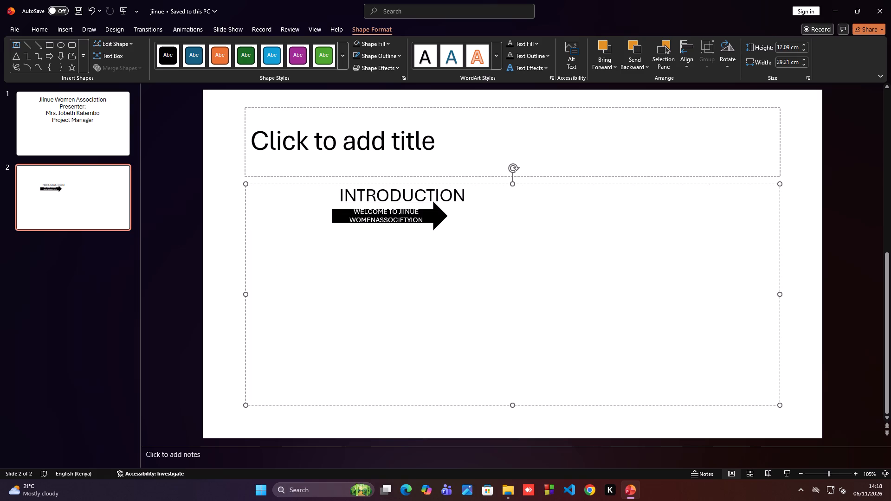
pyautogui.click(416, 233)
pyautogui.click(374, 220)
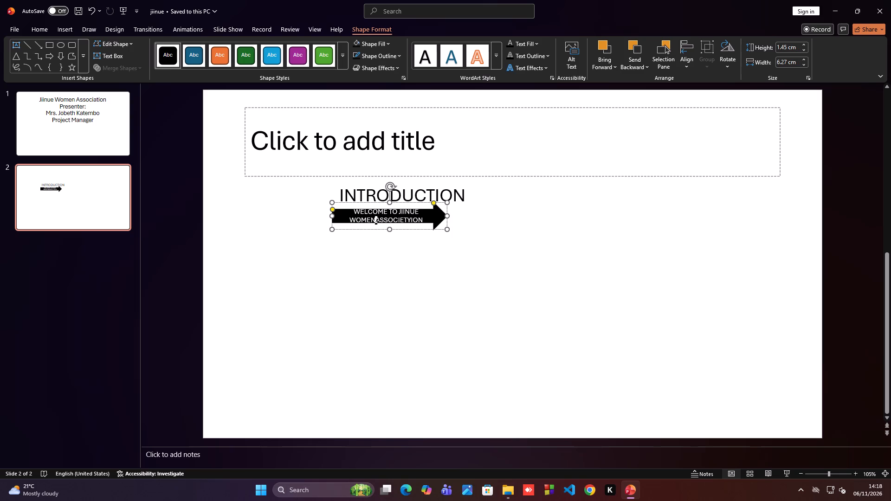
pyautogui.moveTo(391, 228); pyautogui.dragTo(393, 237)
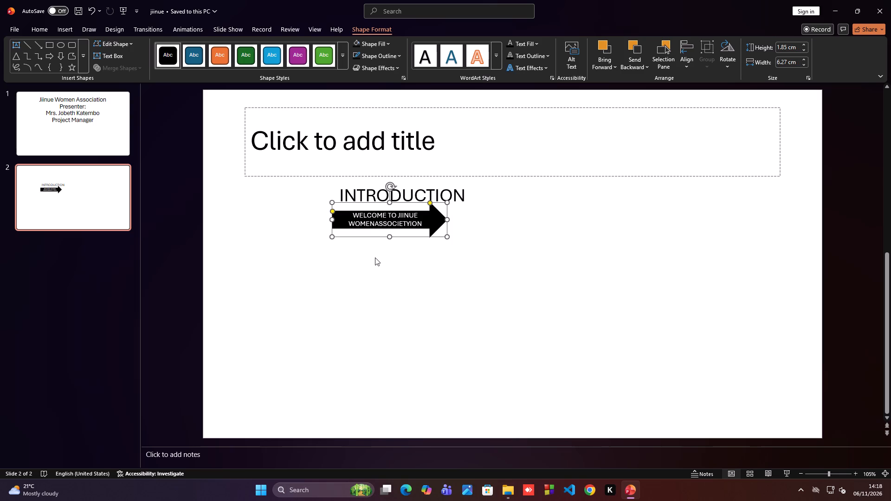
pyautogui.click(375, 257)
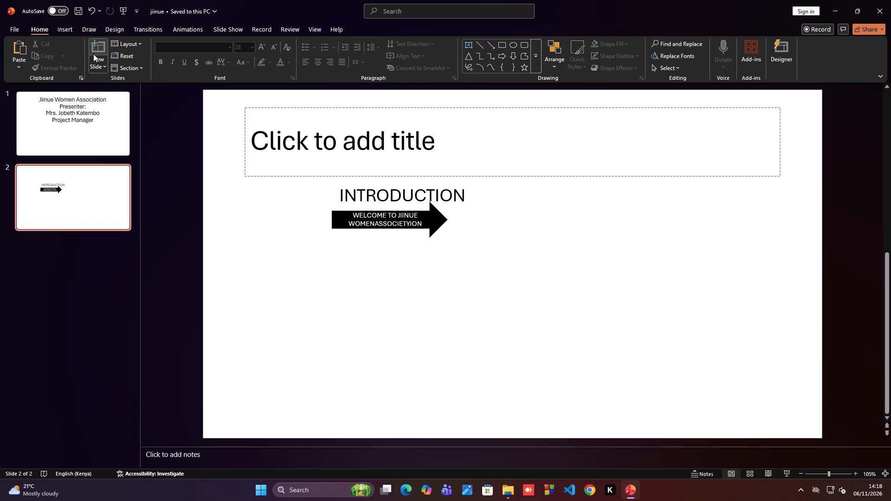
# Add a third slide with the Title and Content layout.
pyautogui.click(103, 64)
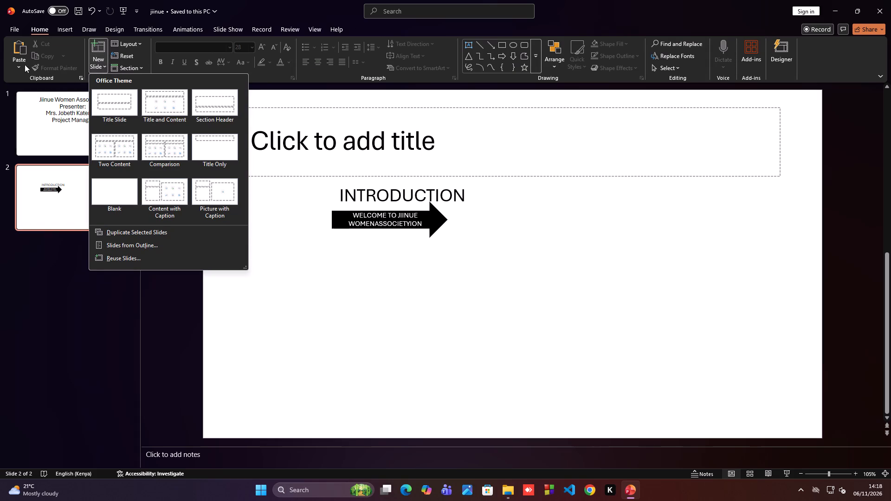
pyautogui.click(161, 108)
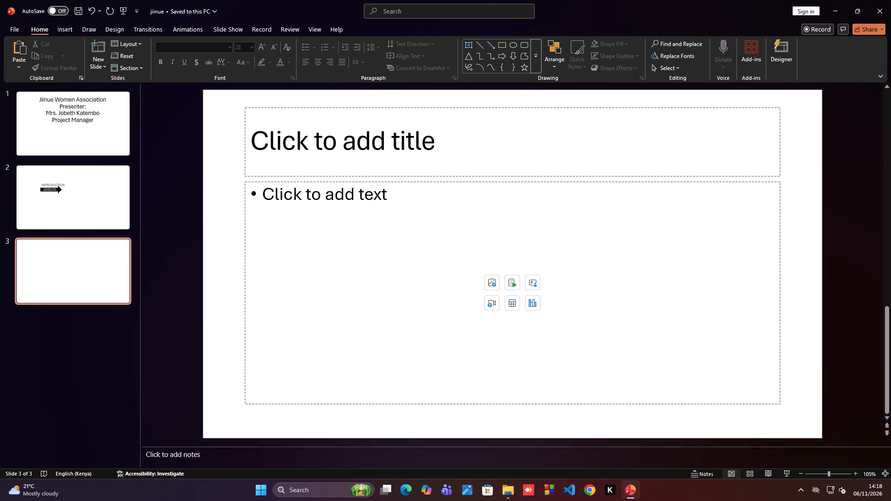
# On slide 1, raise the title box's bottom edge slightly and set its top edge just above the first line.
pyautogui.click(65, 113)
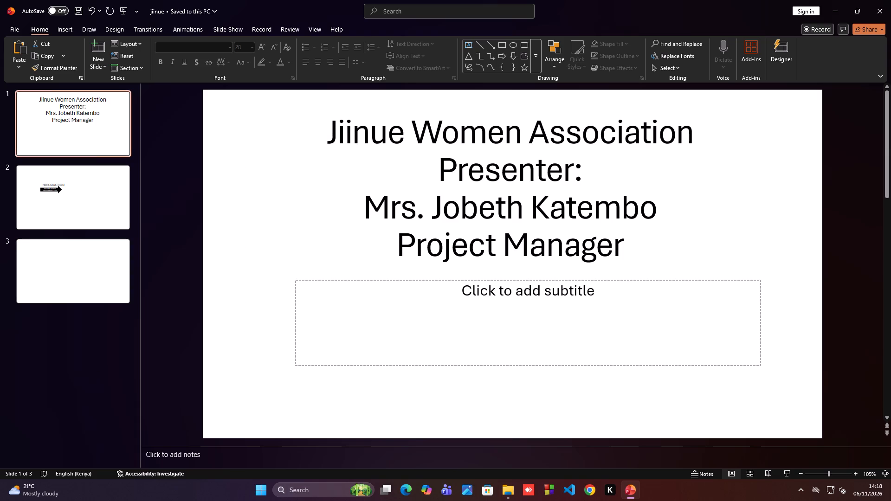
pyautogui.click(471, 204)
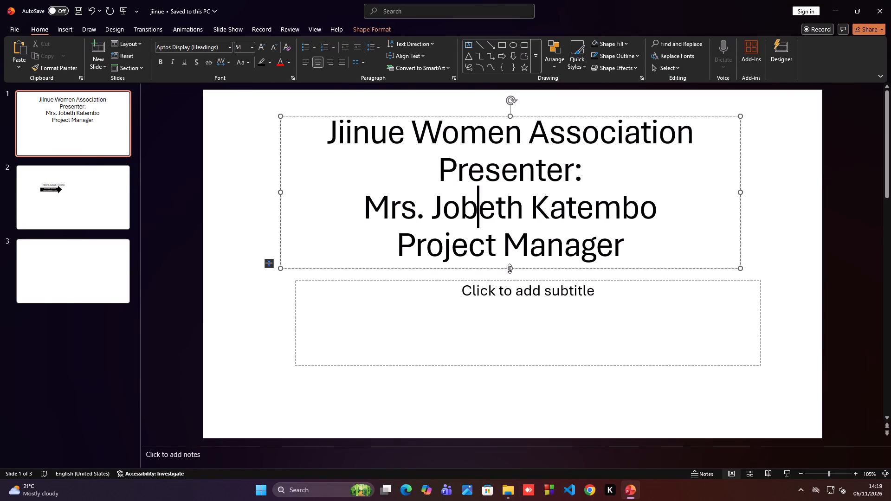
pyautogui.moveTo(510, 269); pyautogui.dragTo(509, 244)
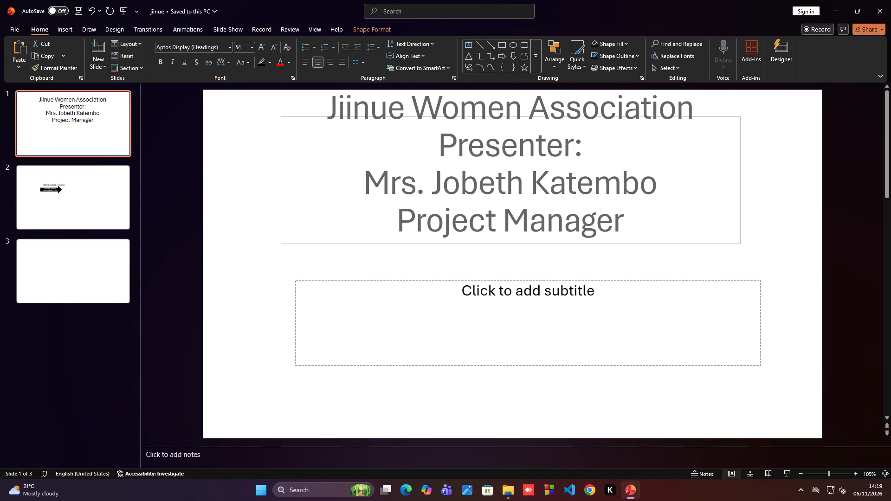
pyautogui.moveTo(509, 244); pyautogui.dragTo(516, 264)
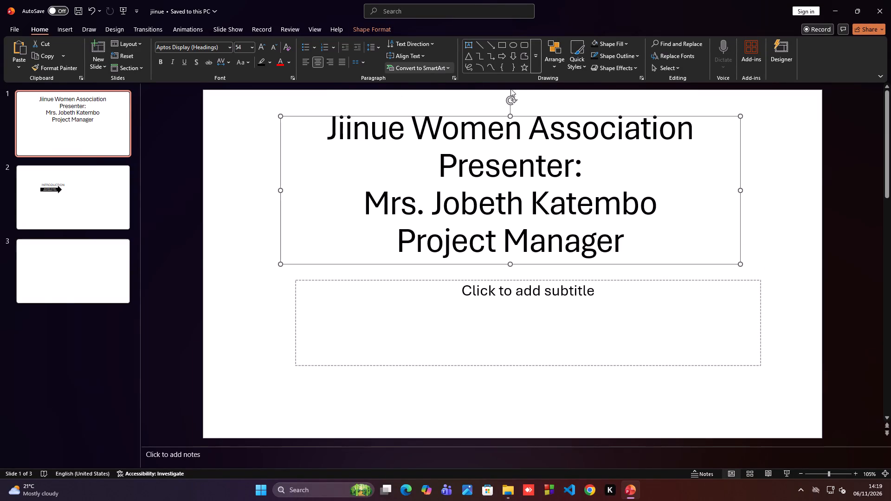
pyautogui.moveTo(509, 115); pyautogui.dragTo(511, 132)
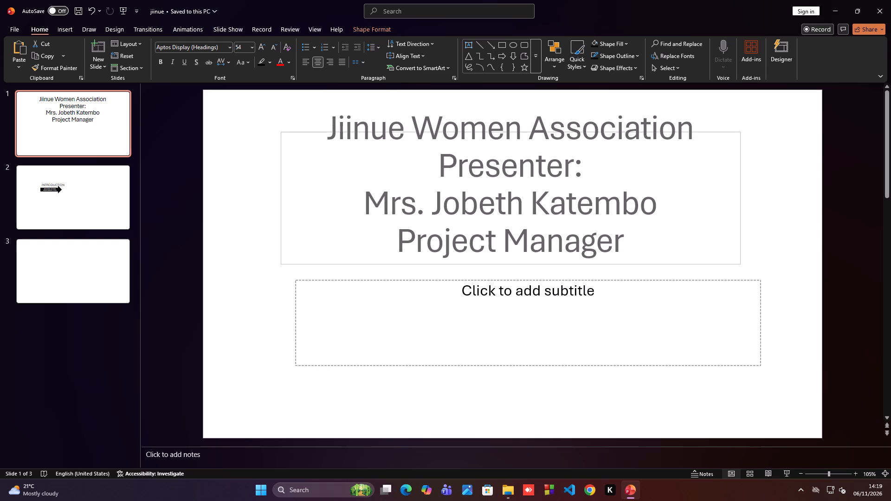
pyautogui.moveTo(511, 132); pyautogui.dragTo(514, 138)
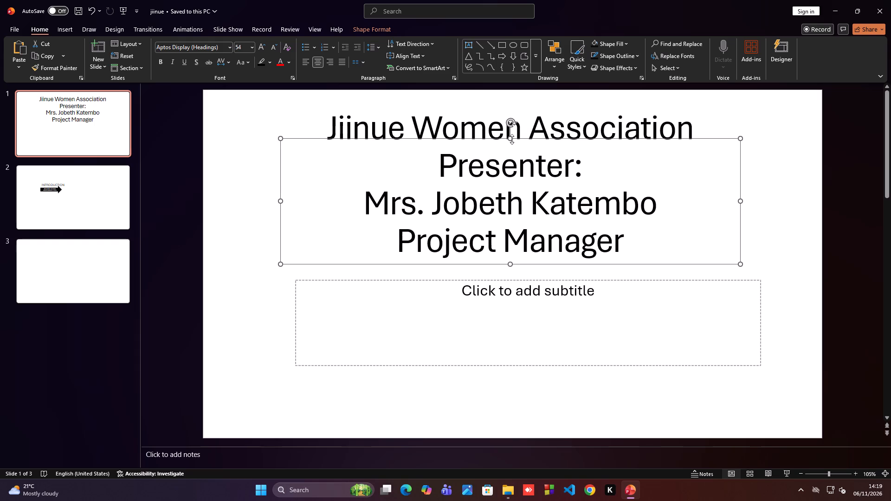
pyautogui.moveTo(510, 139); pyautogui.dragTo(507, 114)
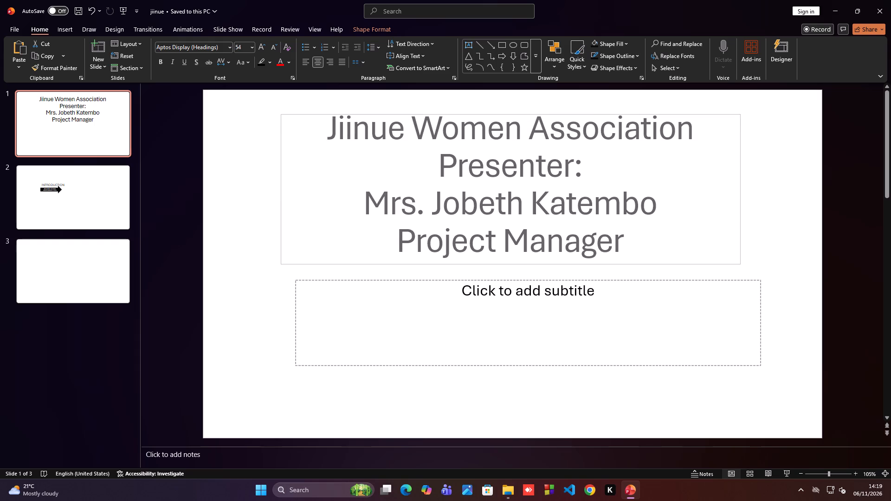
pyautogui.moveTo(507, 114); pyautogui.dragTo(508, 114)
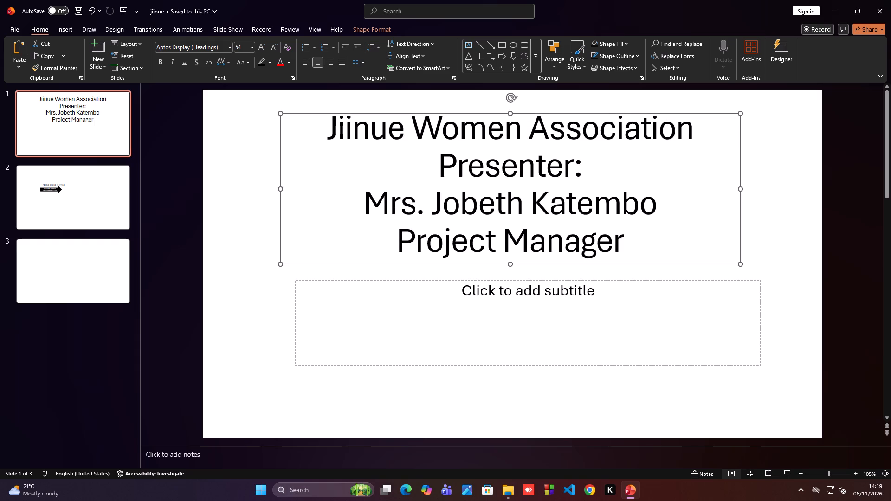
# Extend the title box above the slide's top edge and widen it on both sides so the association name fits on one line.
pyautogui.moveTo(280, 187); pyautogui.dragTo(328, 184)
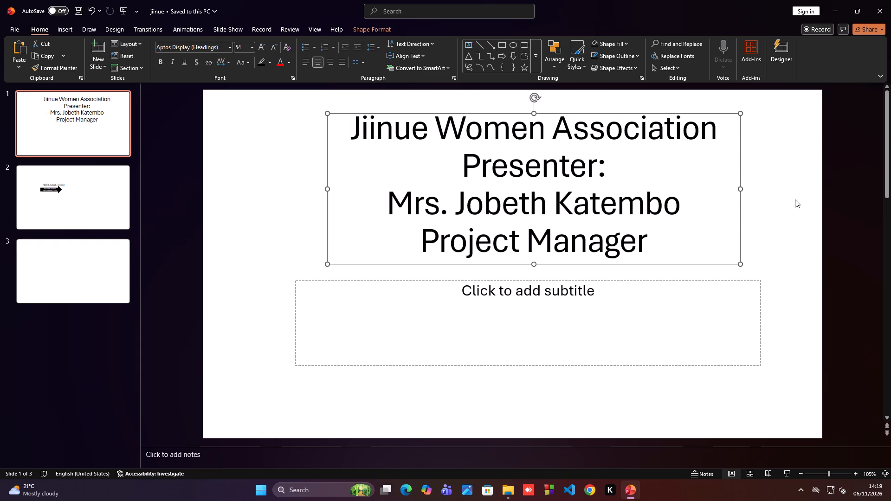
pyautogui.moveTo(739, 187); pyautogui.dragTo(665, 192)
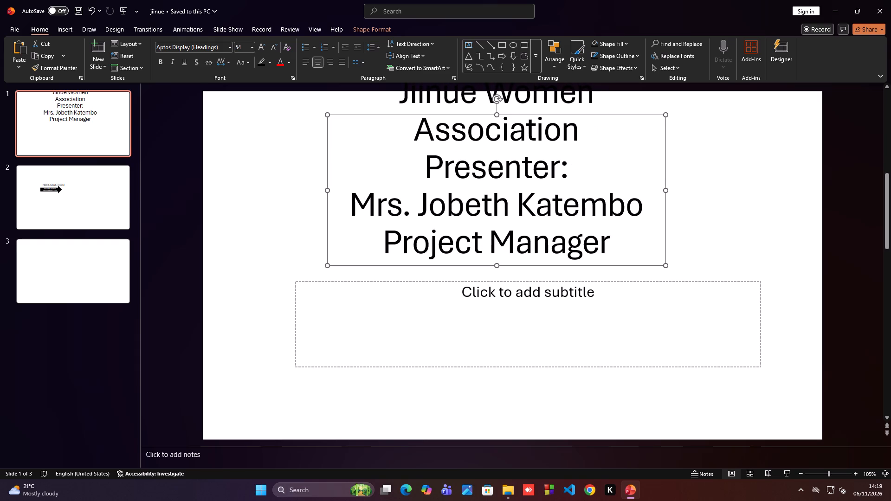
pyautogui.moveTo(496, 114); pyautogui.dragTo(493, 84)
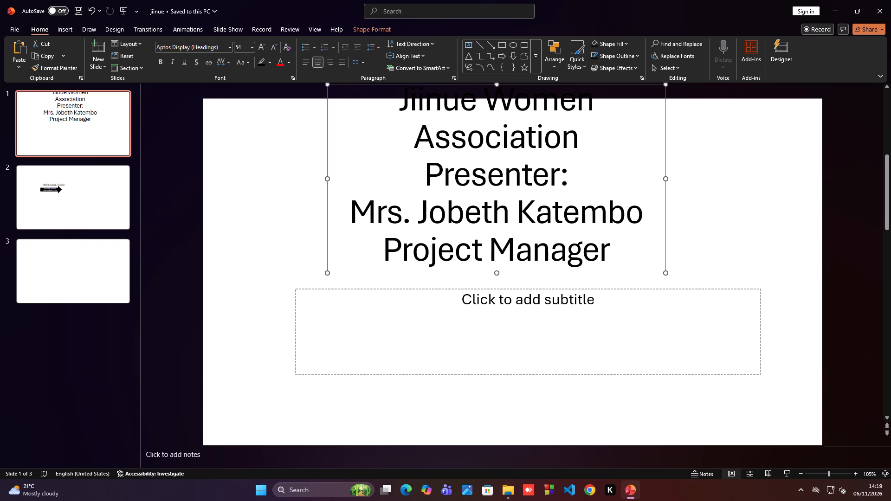
pyautogui.moveTo(330, 180); pyautogui.dragTo(286, 171)
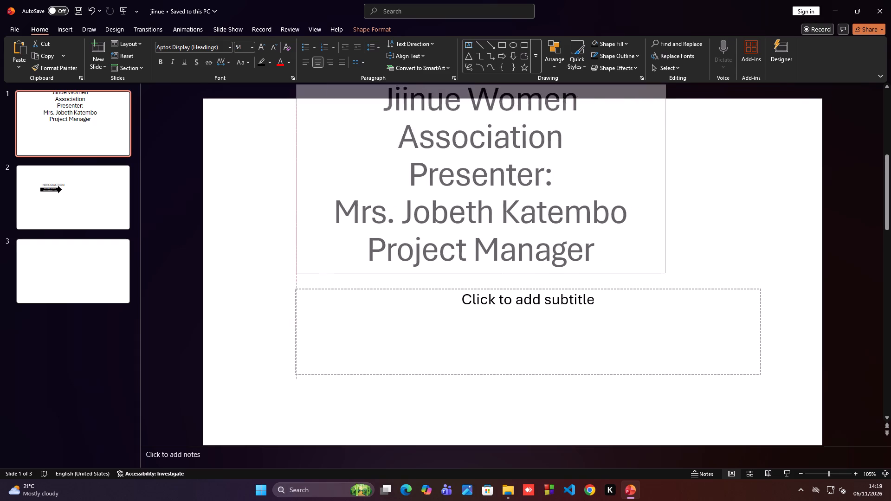
pyautogui.moveTo(286, 171); pyautogui.dragTo(242, 172)
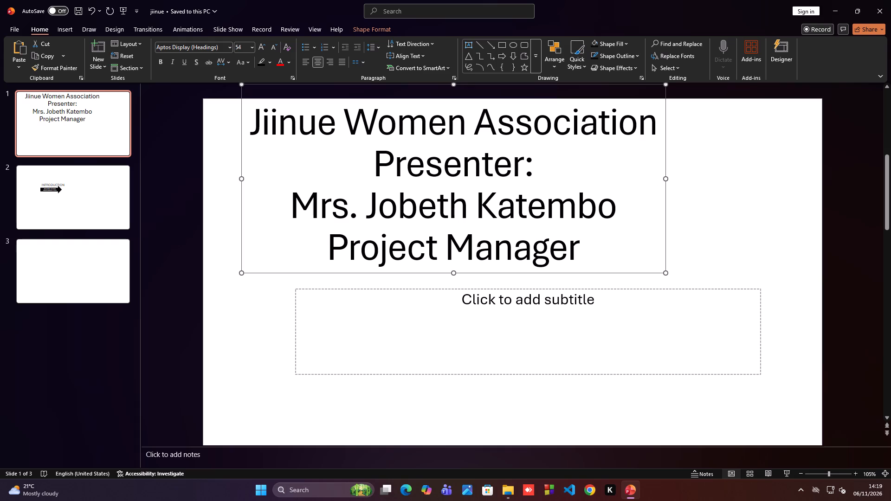
pyautogui.moveTo(665, 179); pyautogui.dragTo(725, 184)
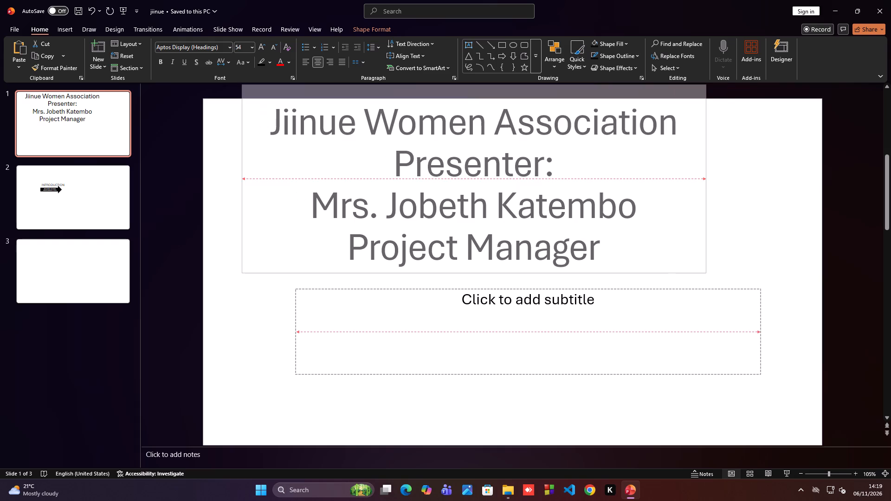
pyautogui.moveTo(725, 184); pyautogui.dragTo(757, 184)
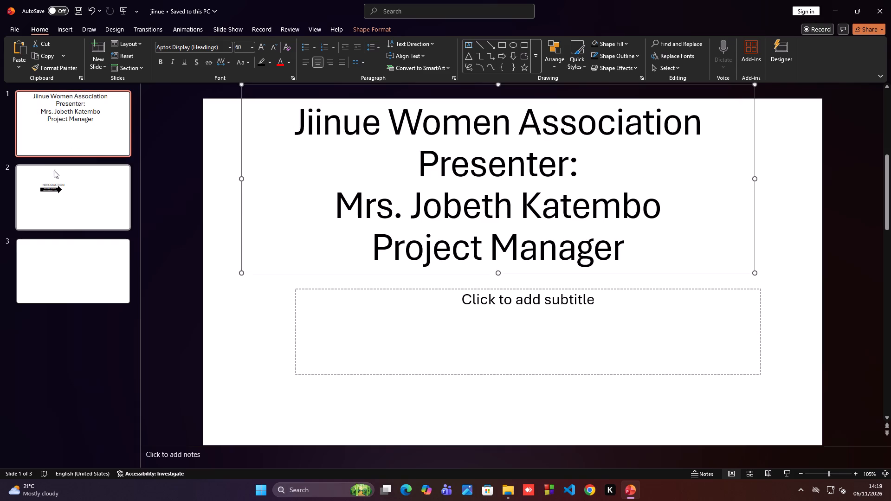
# Enter BACKGROUND as the first bullet in slide 3's content placeholder and start a second bullet.
pyautogui.click(90, 254)
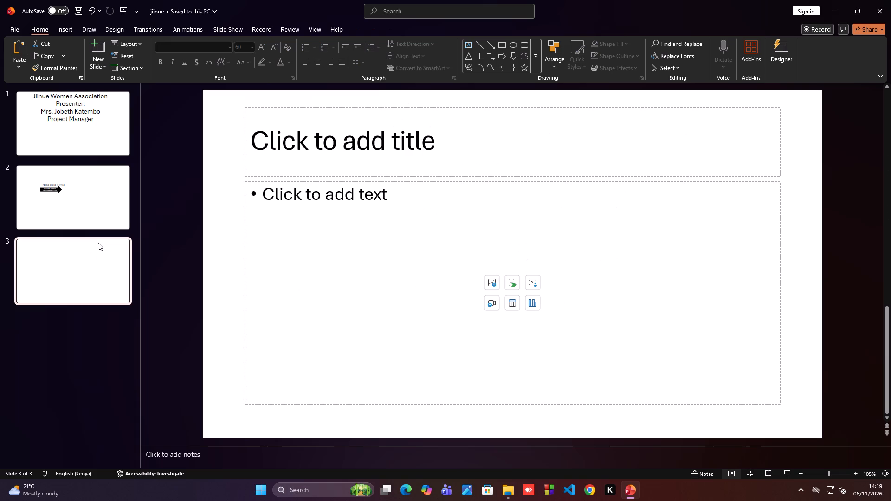
pyautogui.click(296, 224)
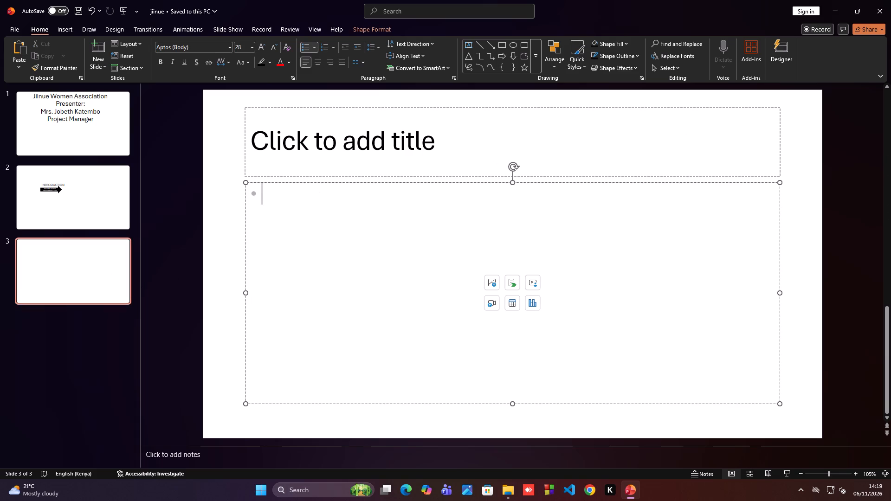
pyautogui.write('BACKGROUND')
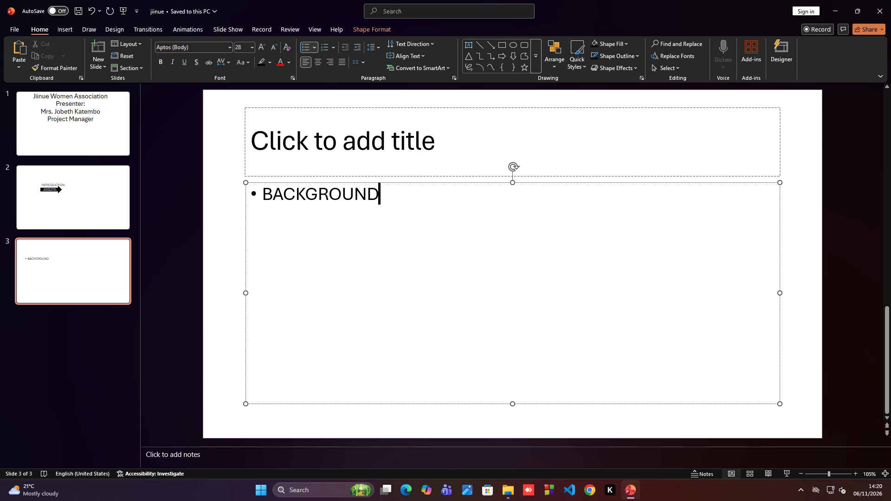
pyautogui.press('Return')
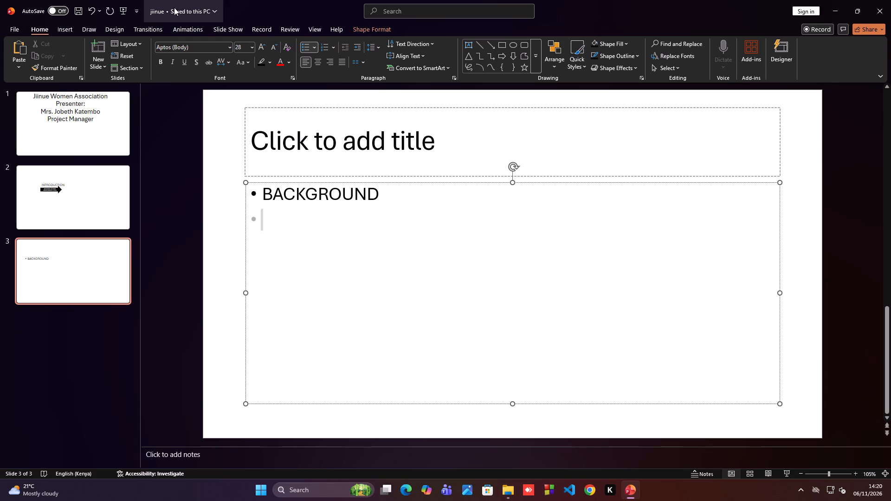
# Remove the bullet from the BACKGROUND line on slide 3 and add an empty line below it.
pyautogui.click(258, 194)
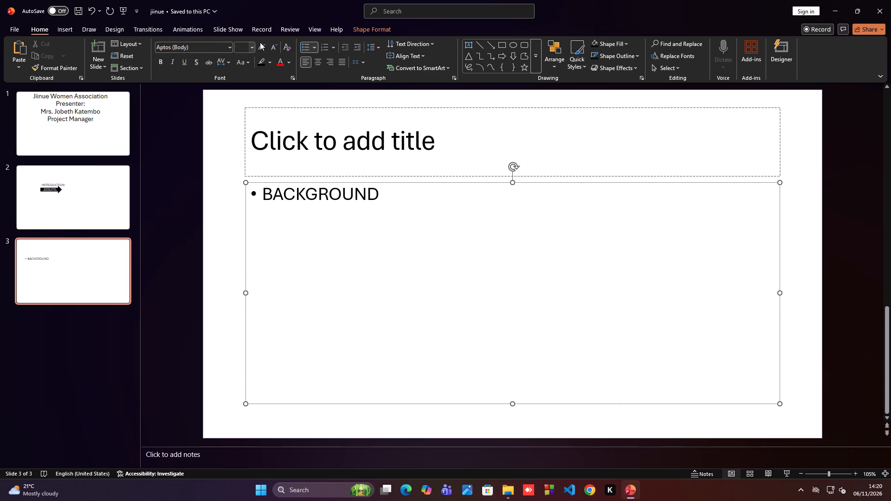
pyautogui.click(313, 45)
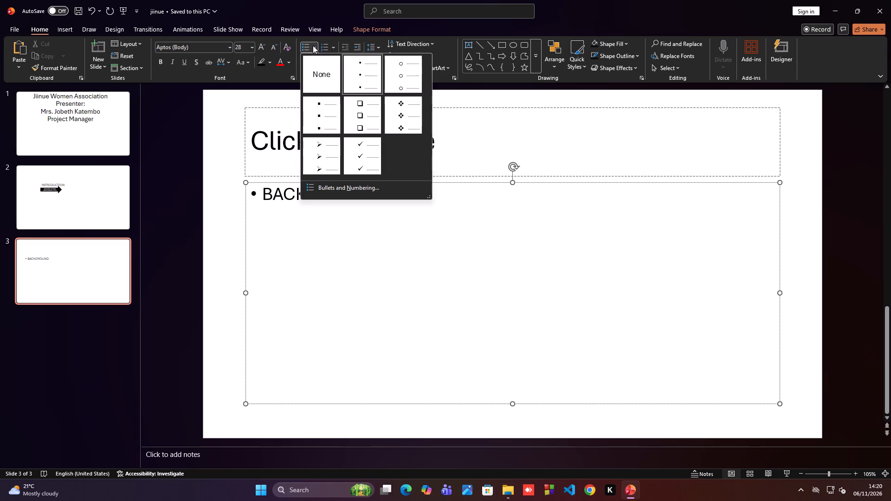
pyautogui.click(314, 68)
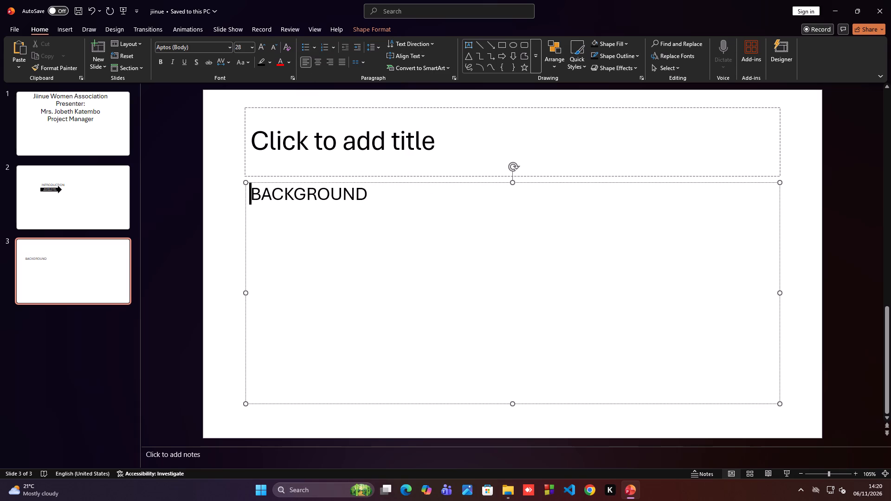
pyautogui.click(372, 190)
pyautogui.press('Return')
# Shift the BACKGROUND heading toward the middle of the content placeholder by inserting 31 spaces before it.
pyautogui.click(250, 189)
pyautogui.press('space')
pyautogui.press('space')
pyautogui.press('space')
pyautogui.press('space')
pyautogui.press('space')
pyautogui.press('space')
pyautogui.press('space')
pyautogui.press('space')
pyautogui.press('space')
pyautogui.press('space')
pyautogui.press('space')
pyautogui.press('space')
pyautogui.press('space')
pyautogui.press('space')
pyautogui.press('space')
pyautogui.press('space')
pyautogui.press('space')
pyautogui.press('space')
pyautogui.press('space')
pyautogui.press('space')
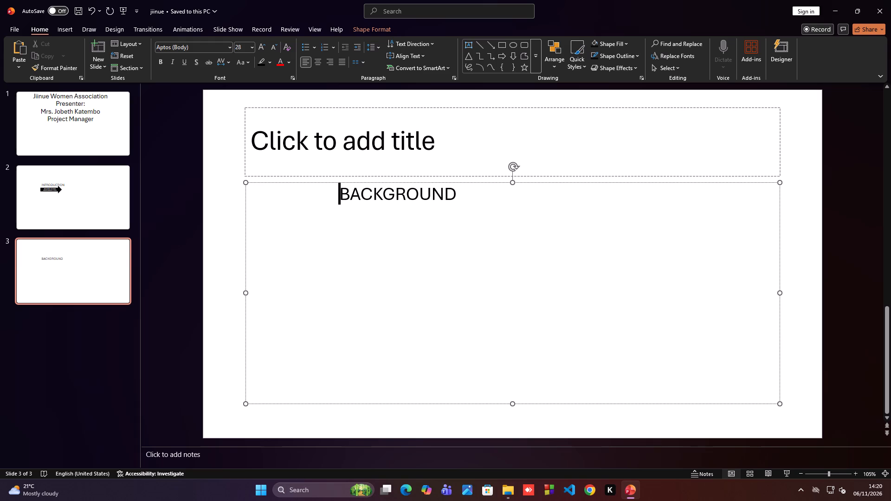
pyautogui.press('space')
pyautogui.press('space')
pyautogui.press('space')
pyautogui.press('space')
pyautogui.press('space')
pyautogui.press('space')
pyautogui.press('space')
pyautogui.press('space')
pyautogui.press('space')
pyautogui.press('space')
pyautogui.press('space')
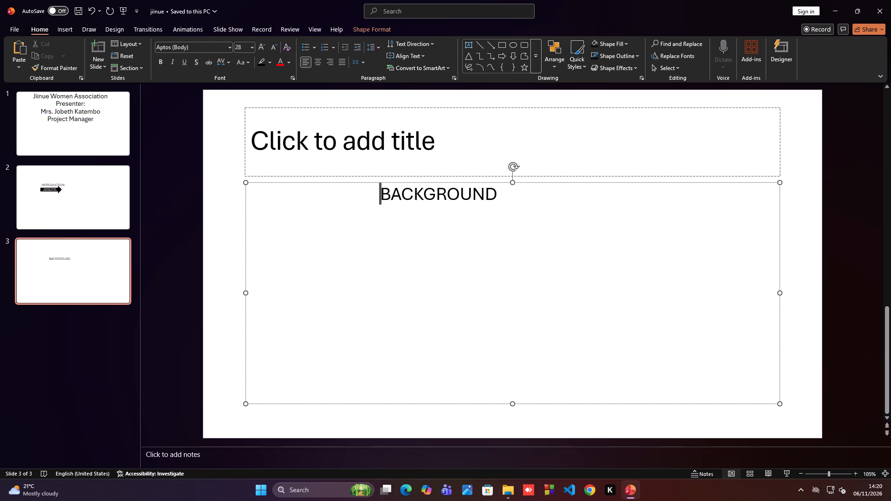
# On a new line below BACKGROUND, enter "The association was founded on a Christian foundation in July 2024.".
pyautogui.click(498, 193)
pyautogui.press('Return')
pyautogui.press('t')
pyautogui.write('he')
pyautogui.press('space')
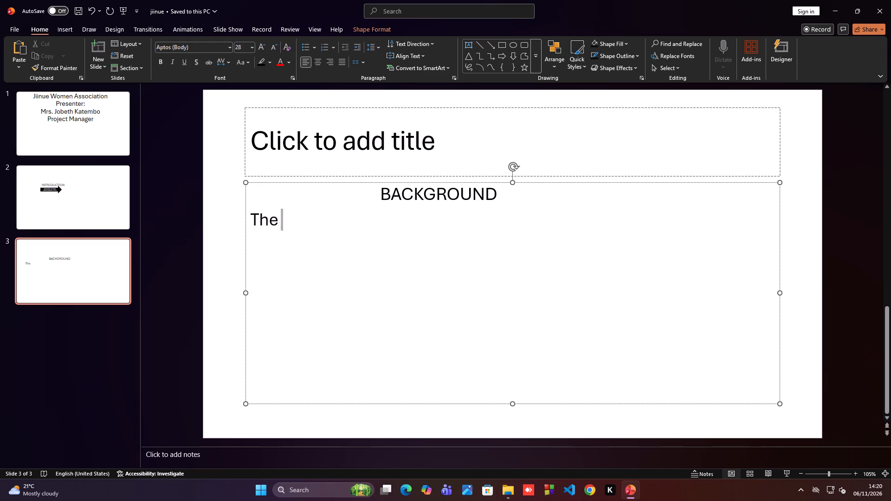
pyautogui.write('ass')
pyautogui.write('ocietion was foun')
pyautogui.write('det')
pyautogui.press('BackSpace')
pyautogui.write('d')
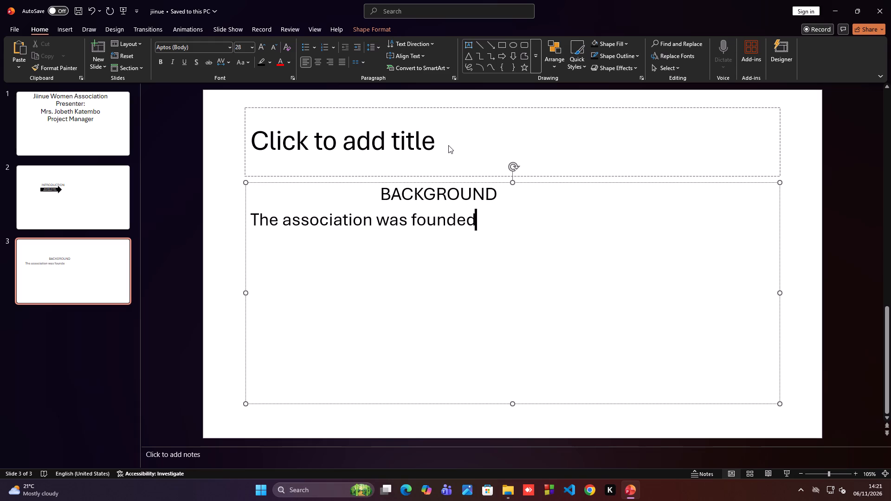
pyautogui.press('space')
pyautogui.write('on a christi')
pyautogui.write('an')
pyautogui.press('space')
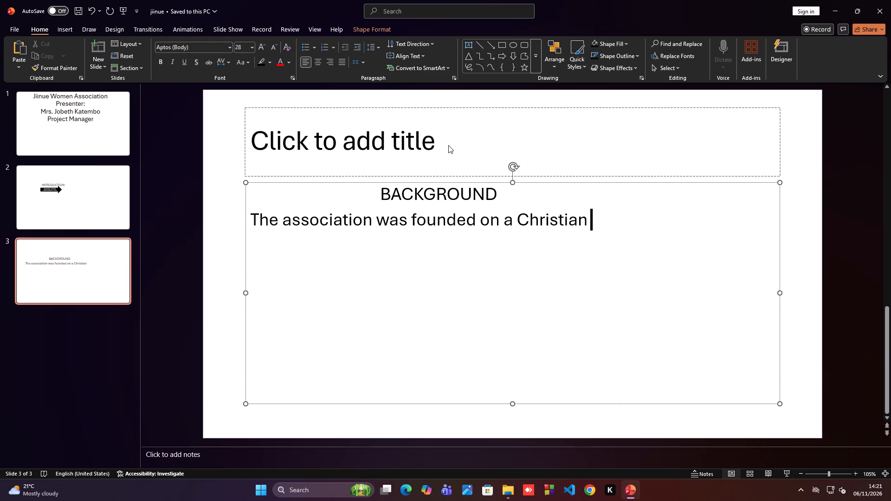
pyautogui.press('f')
pyautogui.write('oundation')
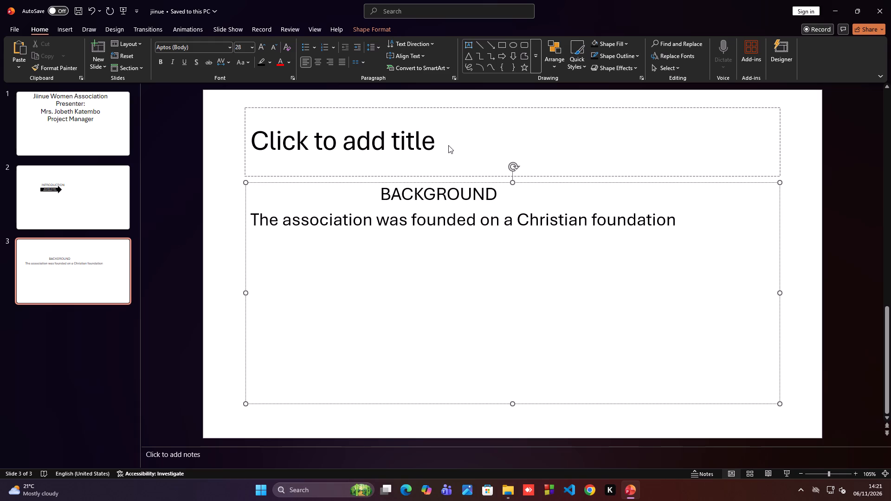
pyautogui.press('space')
pyautogui.write('in july')
pyautogui.press('space')
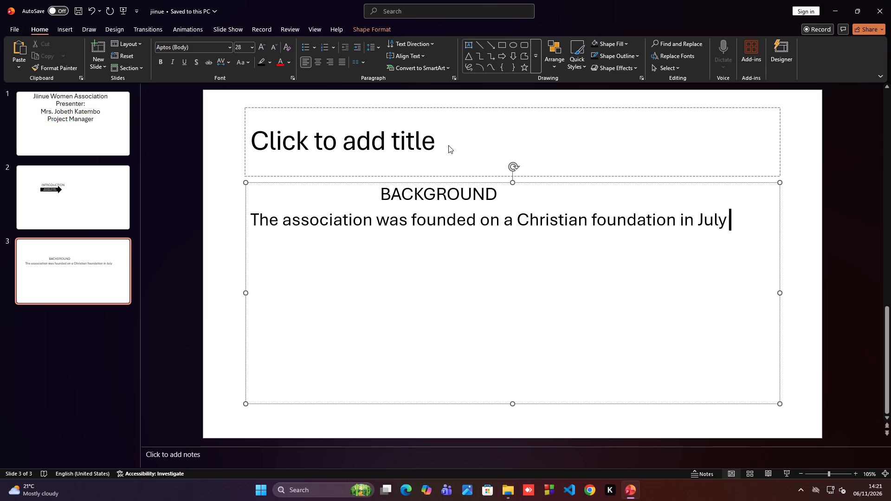
pyautogui.write('2024')
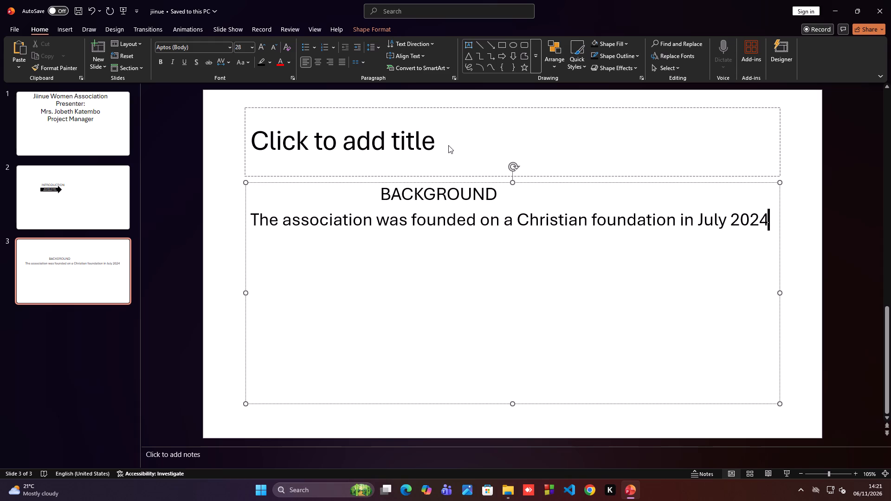
pyautogui.write('.')
pyautogui.press('space')
# Continue the paragraph with "The association was founded by nwomen from diverse proffetions and experience.".
pyautogui.press('t')
pyautogui.write('he')
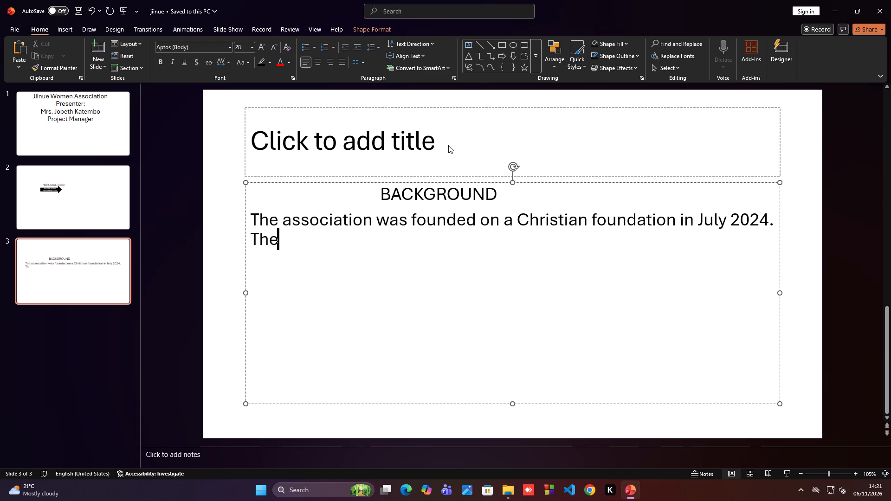
pyautogui.press('space')
pyautogui.write('associetion')
pyautogui.press('space')
pyautogui.press('w')
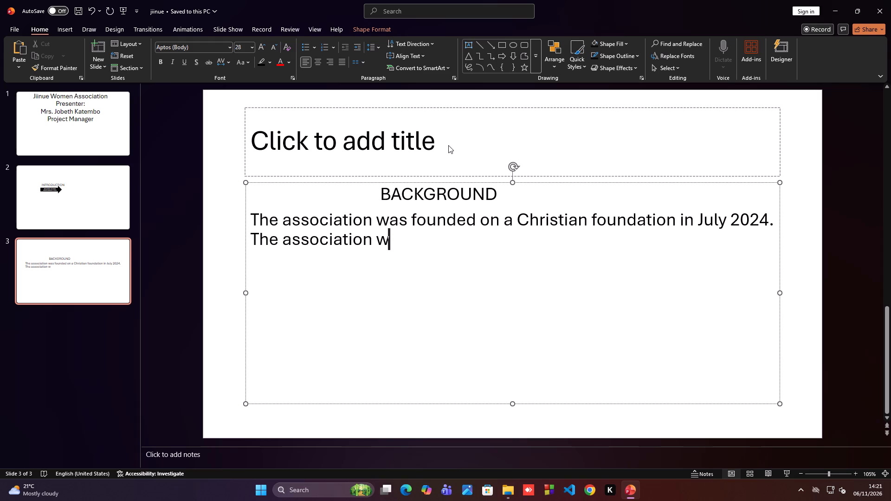
pyautogui.write('as')
pyautogui.press('space')
pyautogui.write('founded by n')
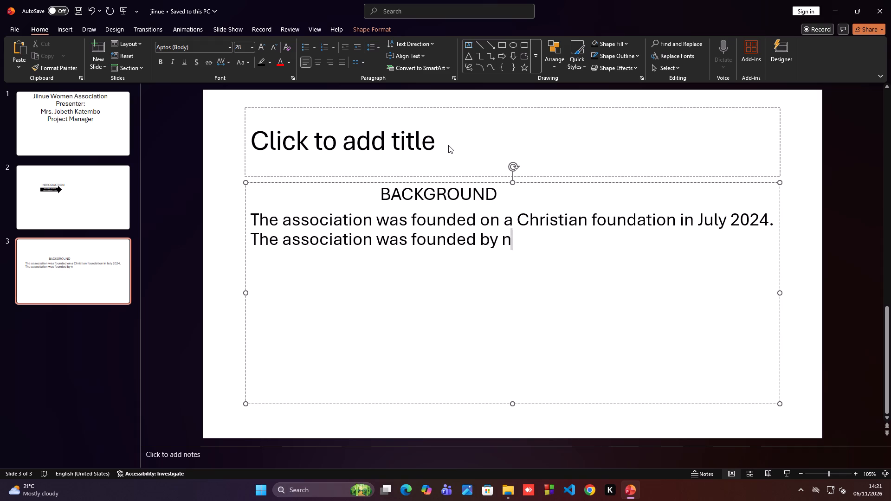
pyautogui.write('women')
pyautogui.press('space')
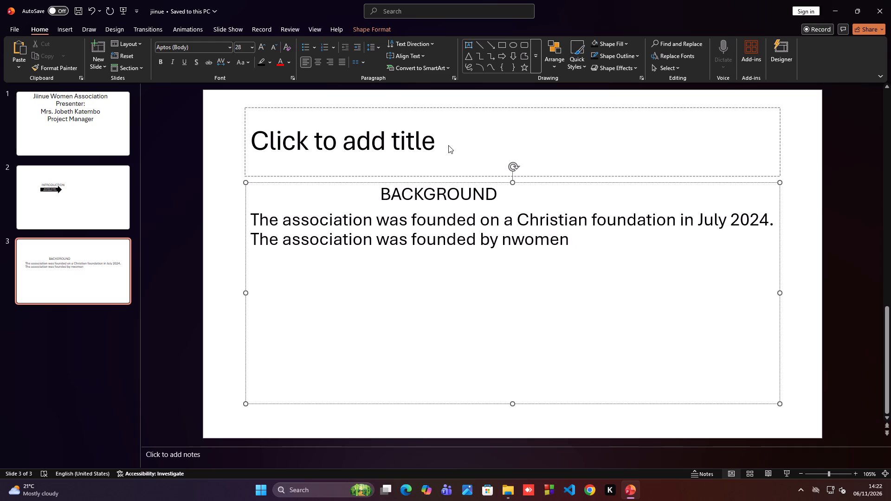
pyautogui.write('fro')
pyautogui.write('m')
pyautogui.press('space')
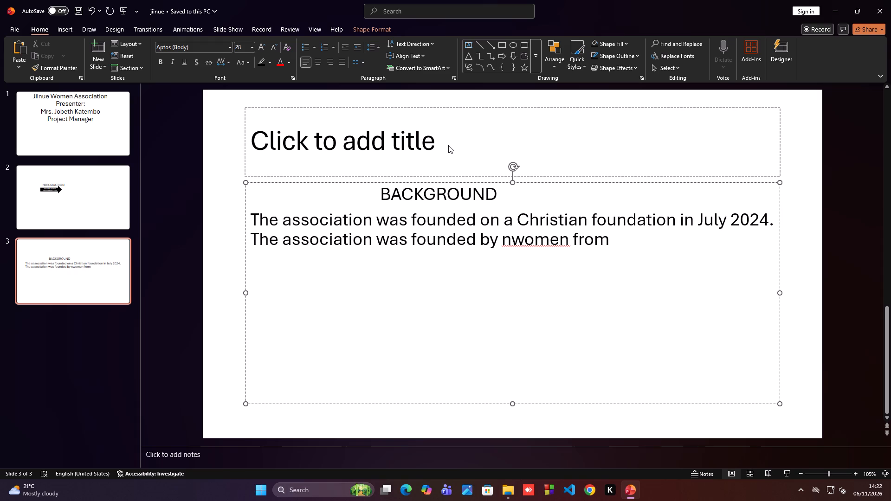
pyautogui.write('diver')
pyautogui.write('se')
pyautogui.press('space')
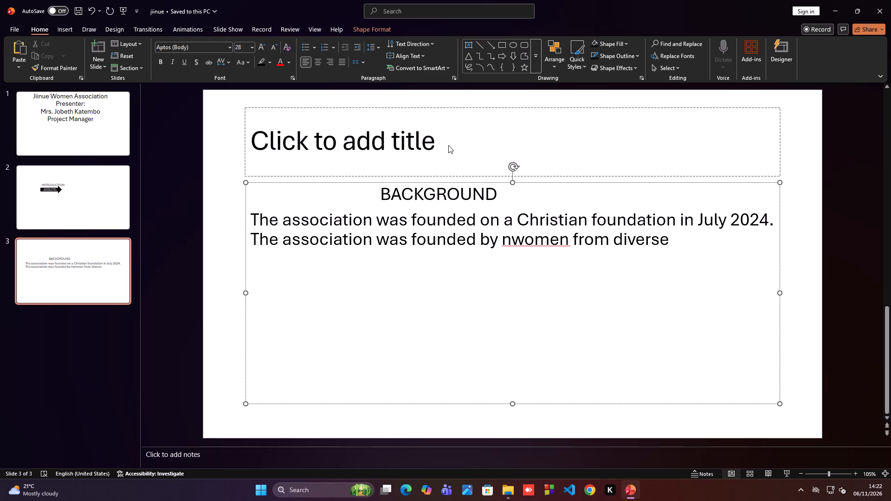
pyautogui.write('proffetional')
pyautogui.press('space')
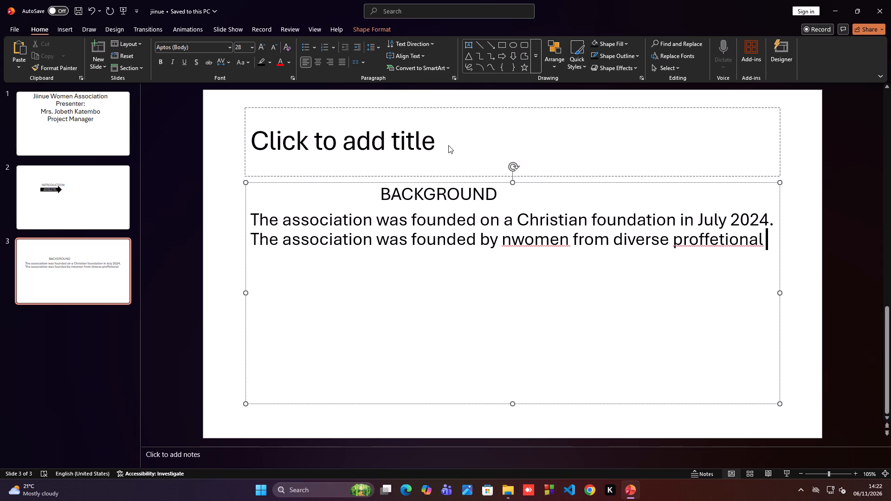
pyautogui.press('BackSpace')
pyautogui.press('BackSpace')
pyautogui.press('BackSpace')
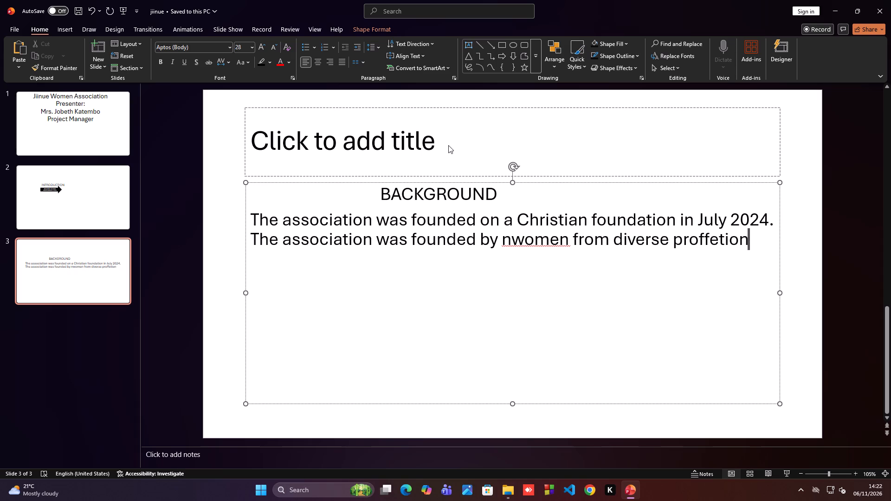
pyautogui.write('s')
pyautogui.press('space')
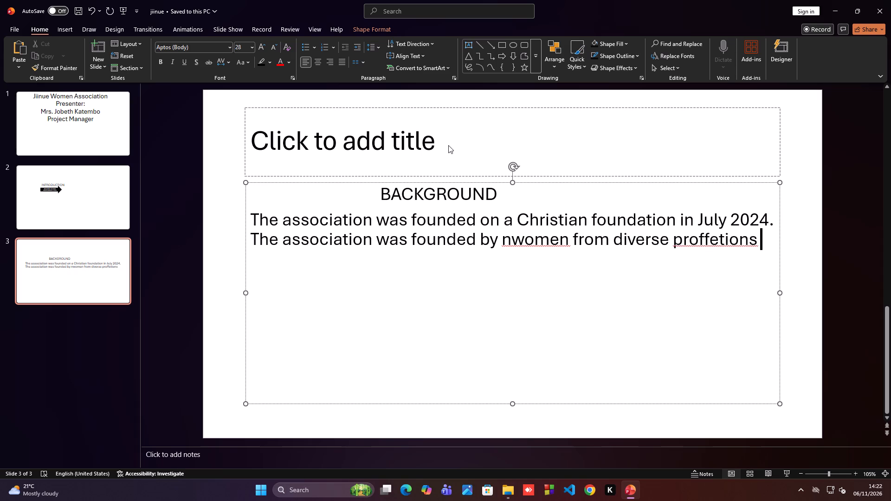
pyautogui.write('and ex')
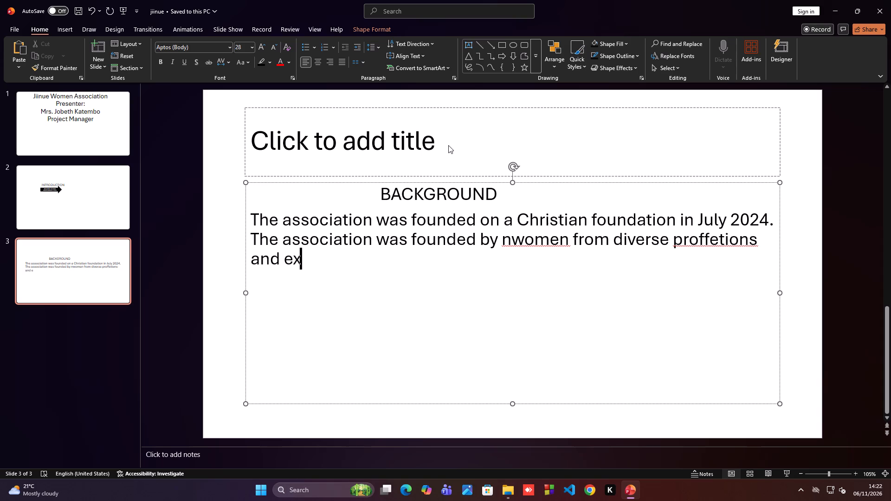
pyautogui.press('p')
pyautogui.write('eri')
pyautogui.write('ence')
pyautogui.press('space')
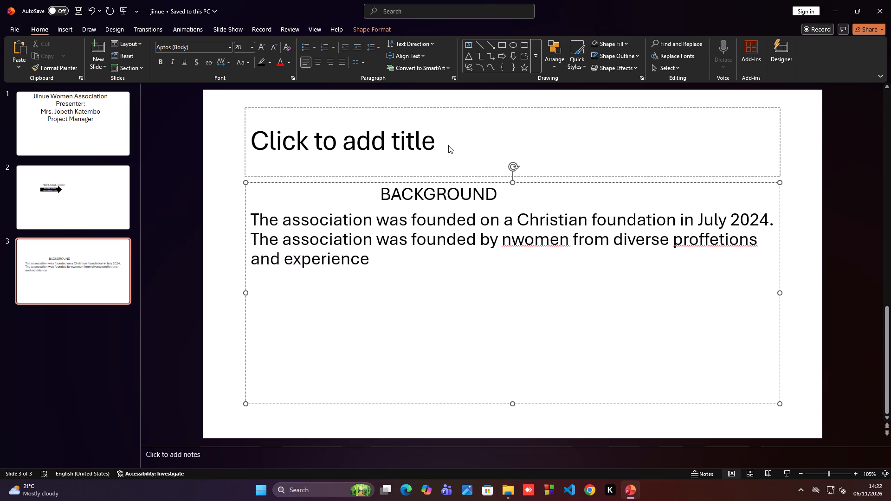
pyautogui.press('BackSpace')
pyautogui.press('.')
pyautogui.press('space')
# Continue the BACKGROUND paragraph on slide 3 with "The association experienced tremedious grouth over time".
pyautogui.write('he associ')
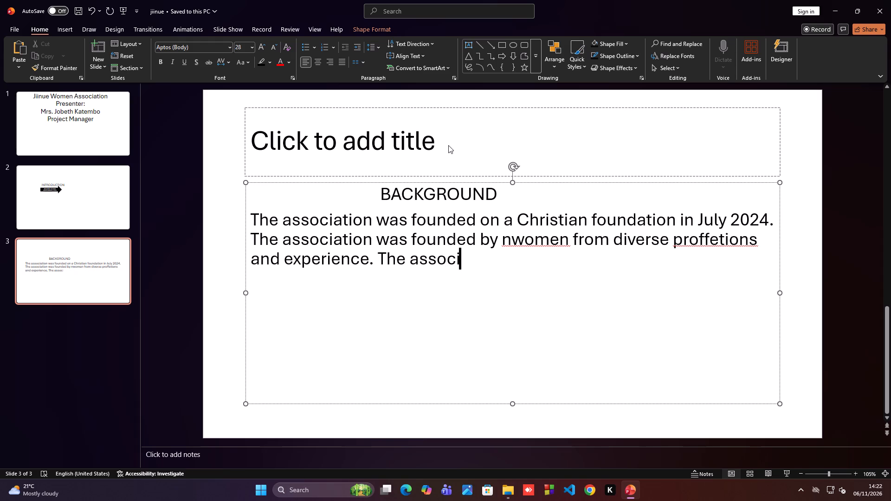
pyautogui.write('ation')
pyautogui.press('space')
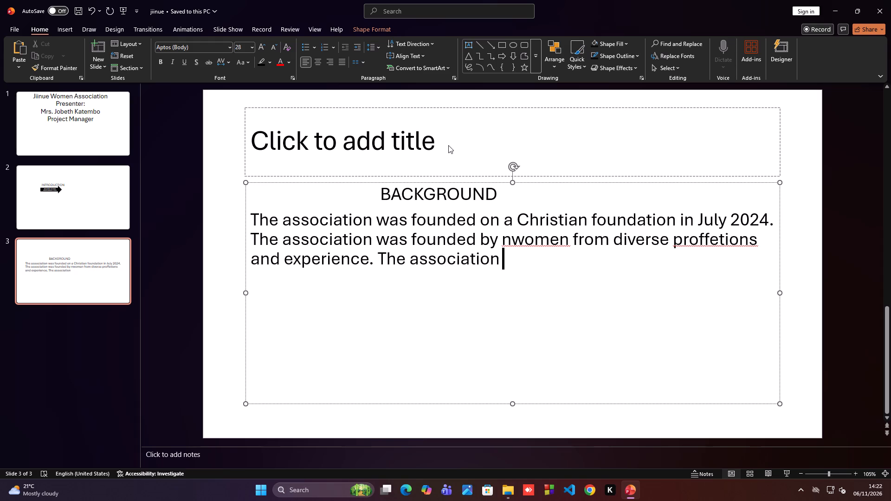
pyautogui.write('experi')
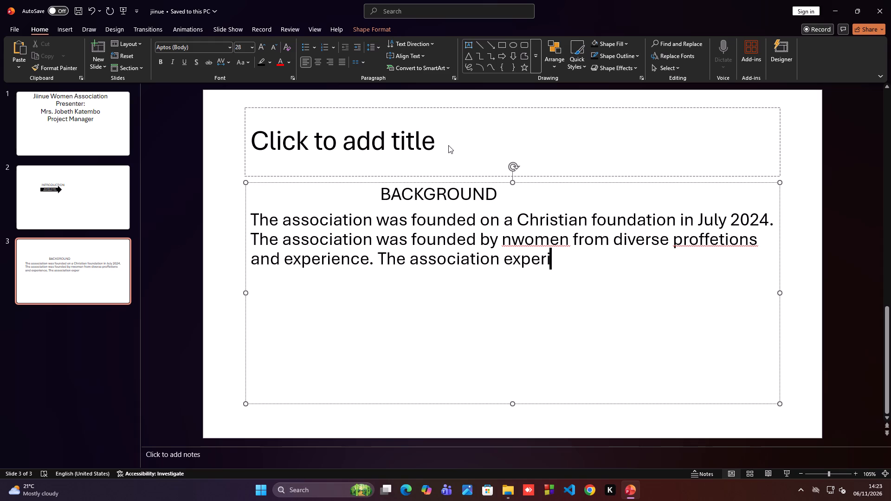
pyautogui.write('enced')
pyautogui.press('space')
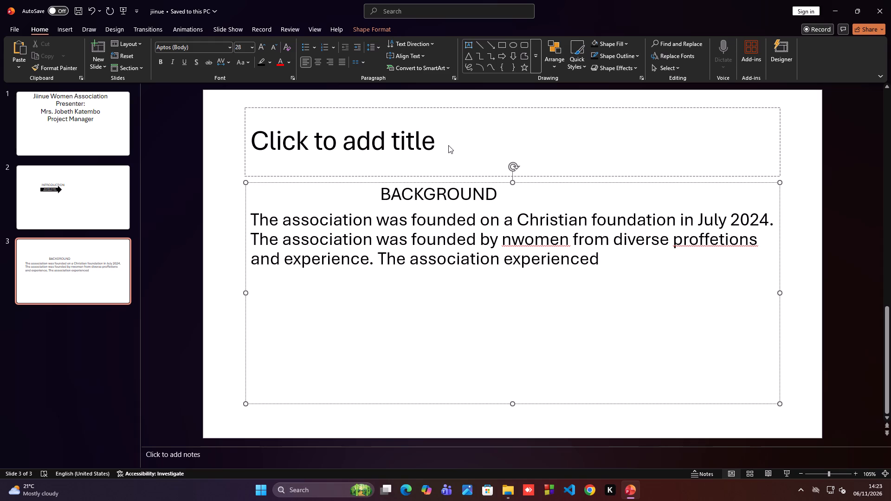
pyautogui.write('tremedious')
pyautogui.press('space')
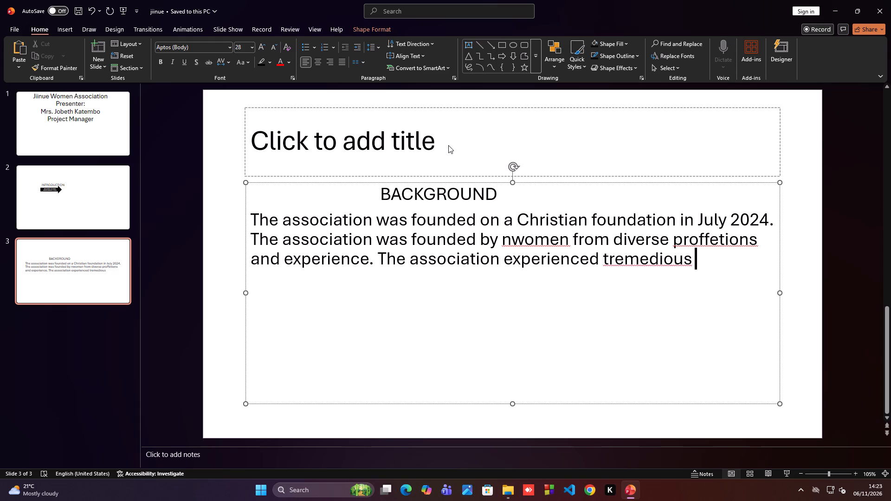
pyautogui.write('grouth')
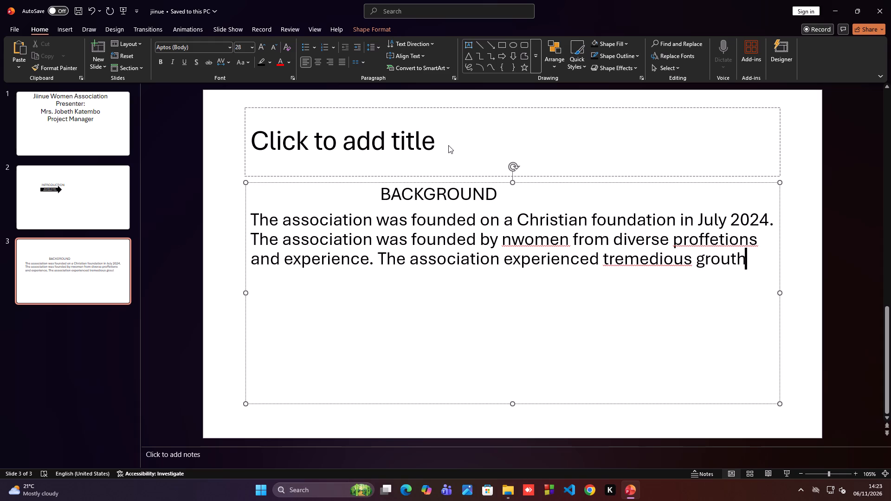
pyautogui.press('space')
pyautogui.write('over')
pyautogui.press('space')
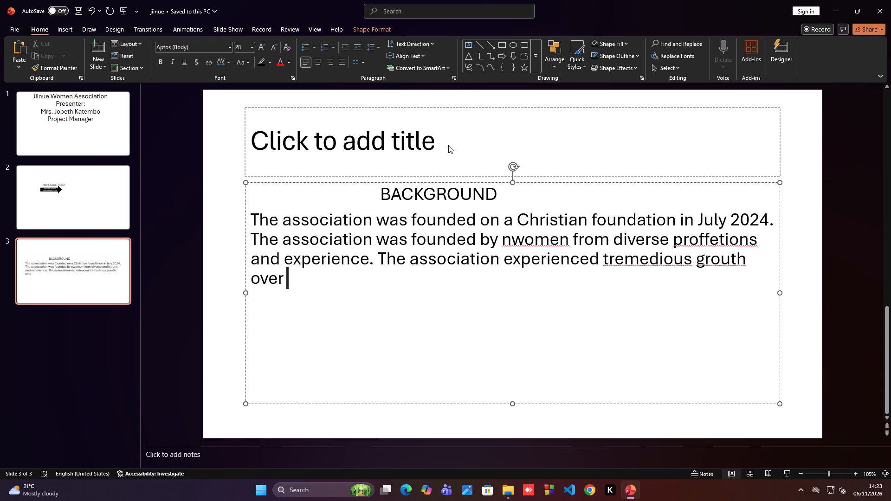
pyautogui.write('time')
pyautogui.press('space')
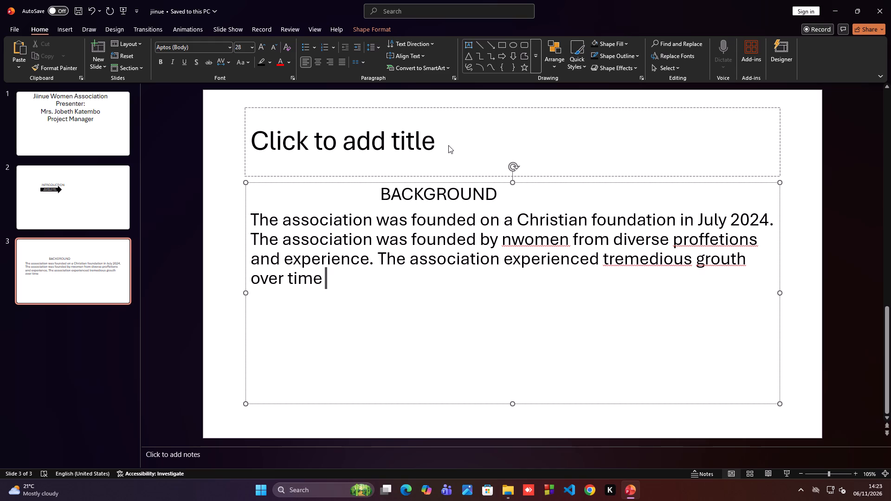
# Extend the last BACKGROUND sentence with "and continues to help women who are in need".
pyautogui.write('and')
pyautogui.press('space')
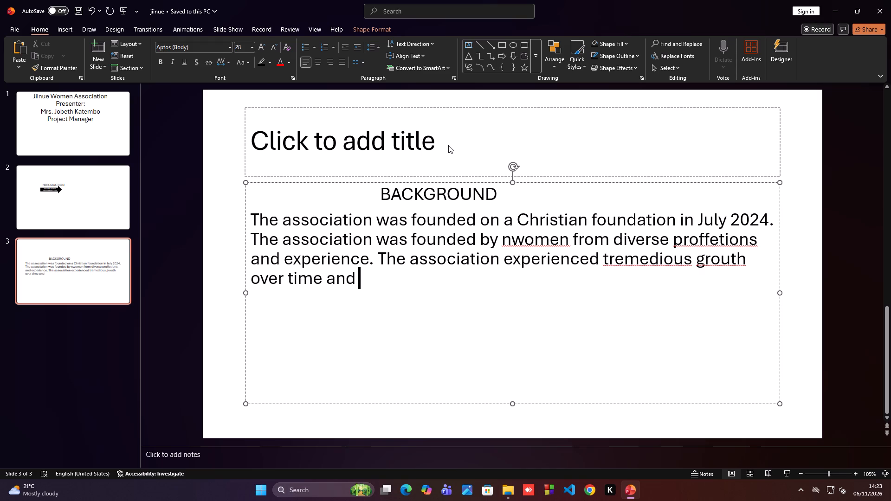
pyautogui.write('contib')
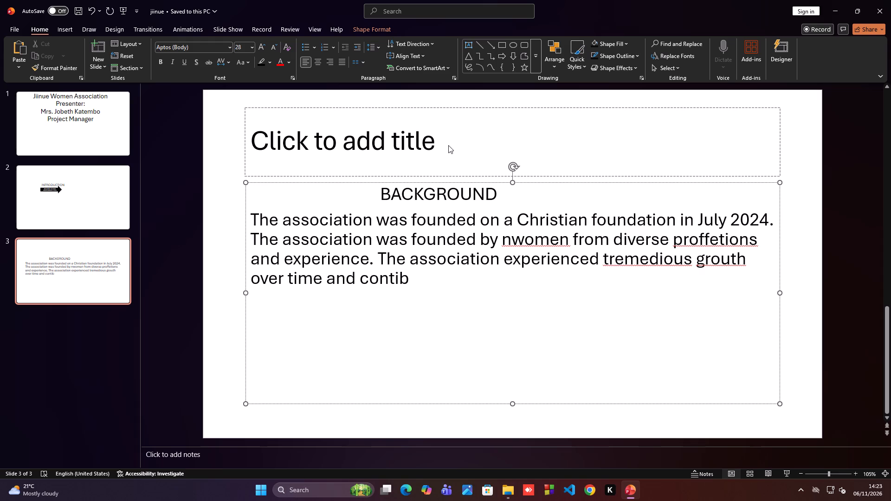
pyautogui.press('BackSpace')
pyautogui.press('n')
pyautogui.write('ues')
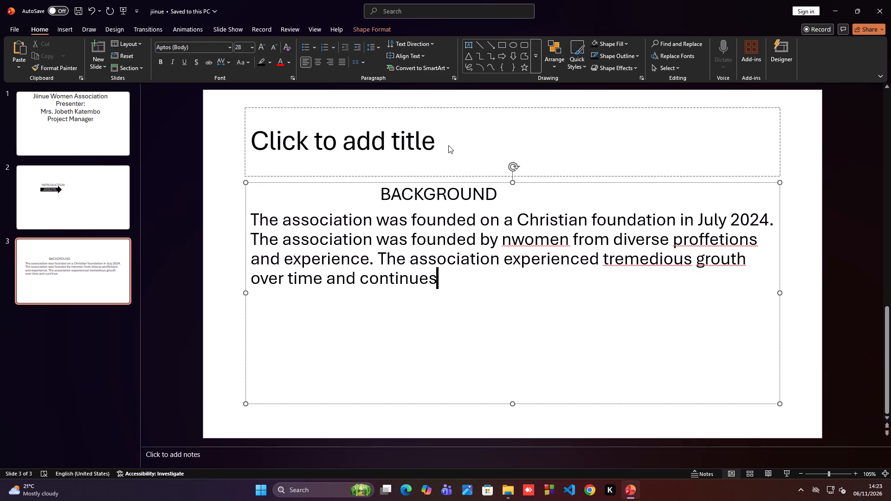
pyautogui.press('space')
pyautogui.write('to')
pyautogui.press('space')
pyautogui.write('help')
pyautogui.press('space')
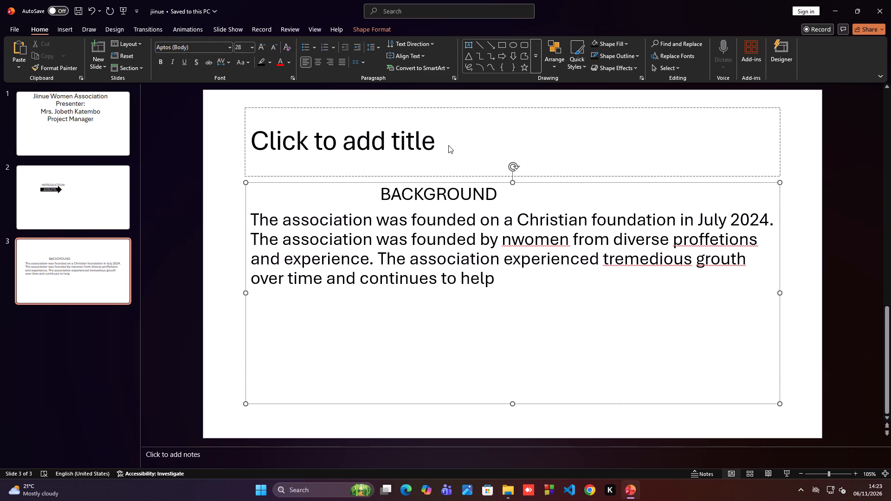
pyautogui.write('women')
pyautogui.press('space')
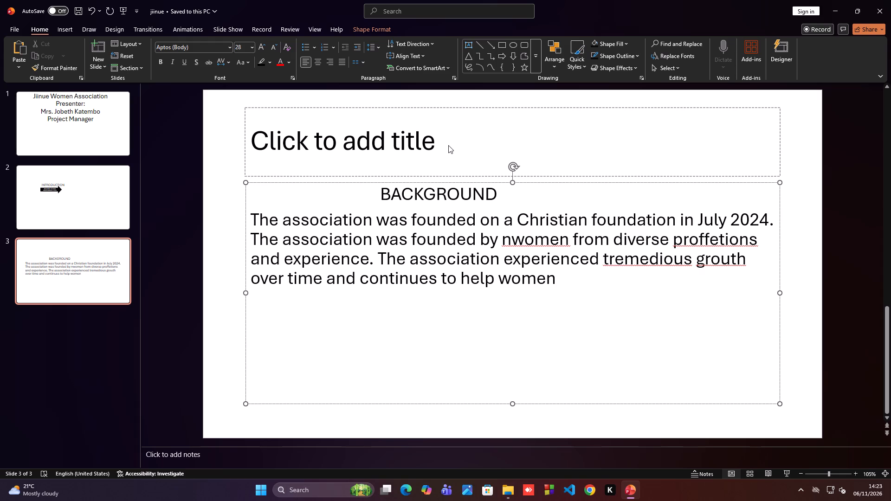
pyautogui.write('who')
pyautogui.press('space')
pyautogui.write('are in nee')
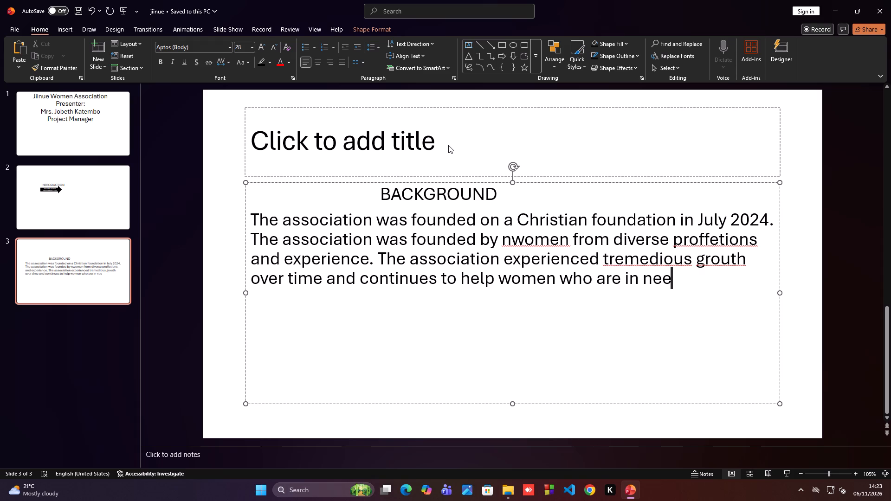
pyautogui.press('d')
# Correct the misspelled words "tremedious" and "grouth" to "tremendous" and "growth" using the spelling suggestions.
pyautogui.moveTo(745, 263); pyautogui.dragTo(704, 261)
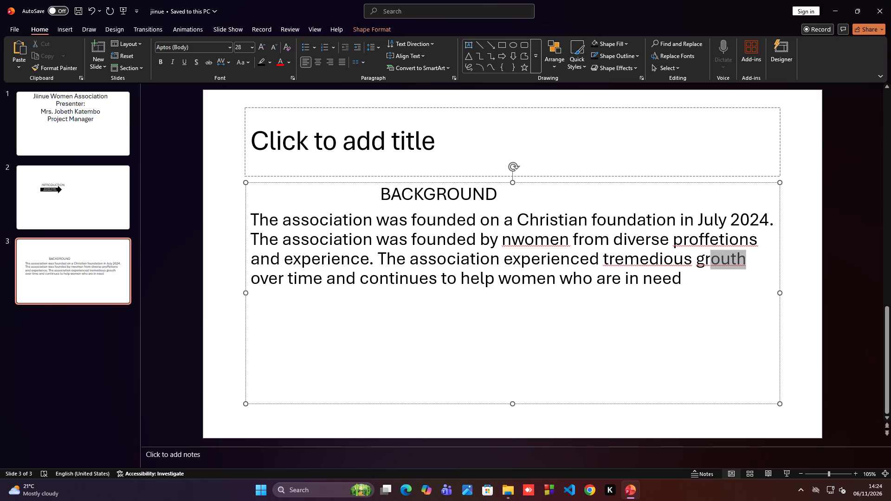
pyautogui.moveTo(704, 261); pyautogui.dragTo(664, 263)
pyautogui.rightClick(664, 263)
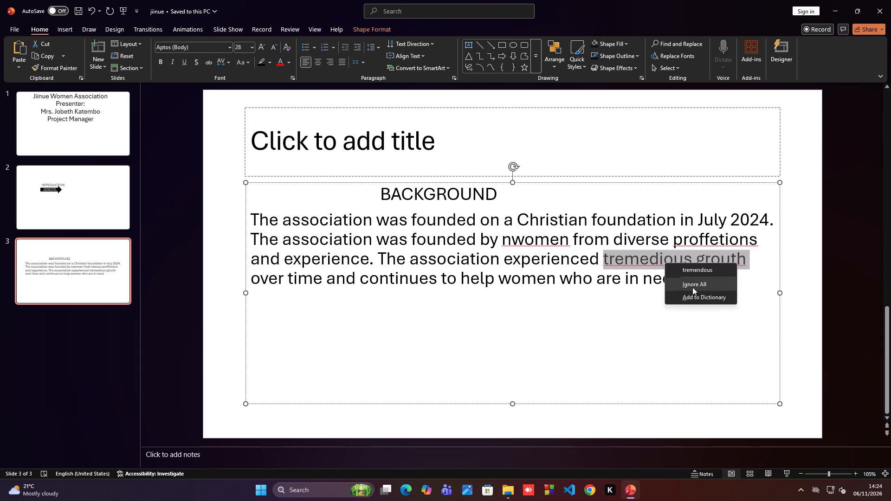
pyautogui.click(699, 272)
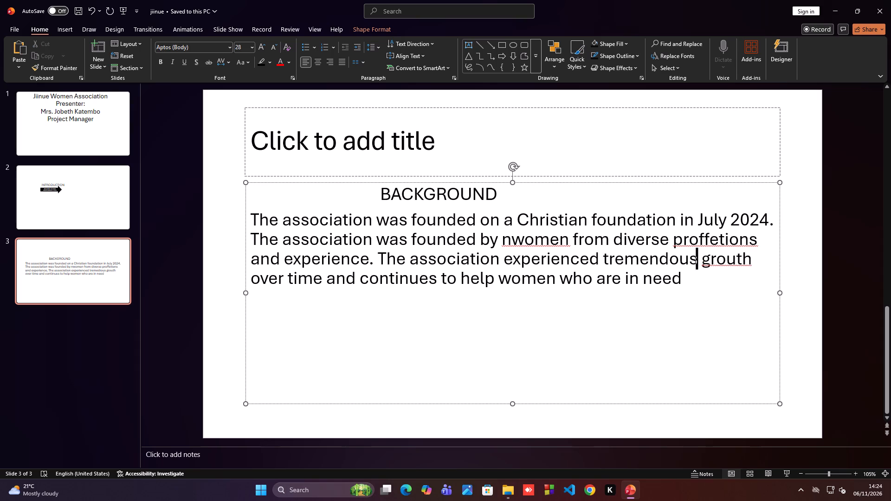
pyautogui.moveTo(749, 259); pyautogui.dragTo(710, 262)
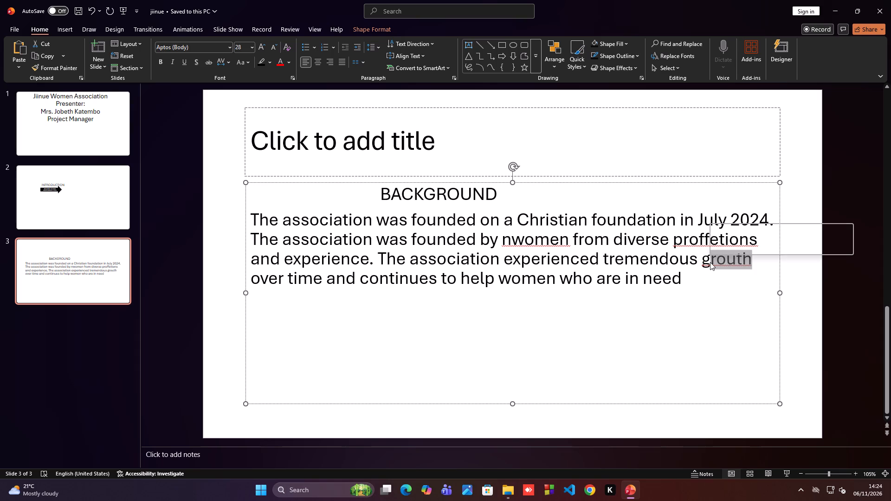
pyautogui.rightClick(710, 262)
pyautogui.click(743, 283)
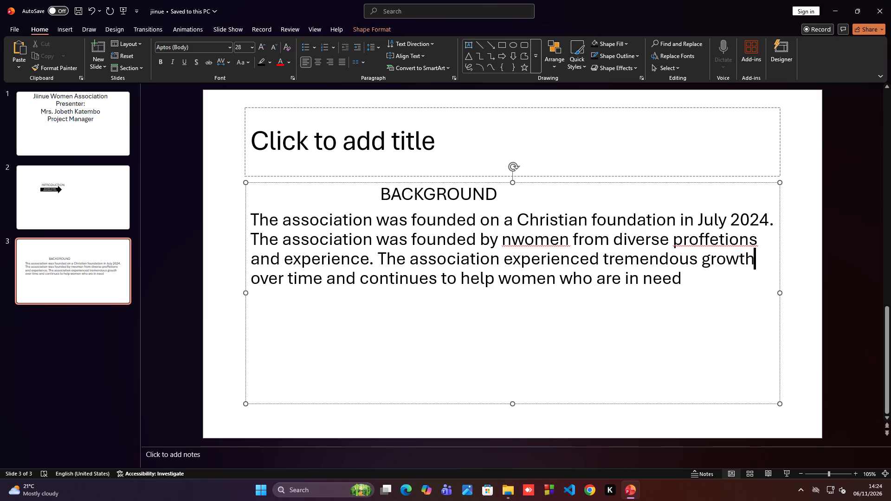
# Correct "nwomen" to "women" and "proffetions" to "professions" in the second sentence using the spelling suggestions.
pyautogui.moveTo(570, 243); pyautogui.dragTo(565, 243)
pyautogui.moveTo(565, 243); pyautogui.dragTo(575, 242)
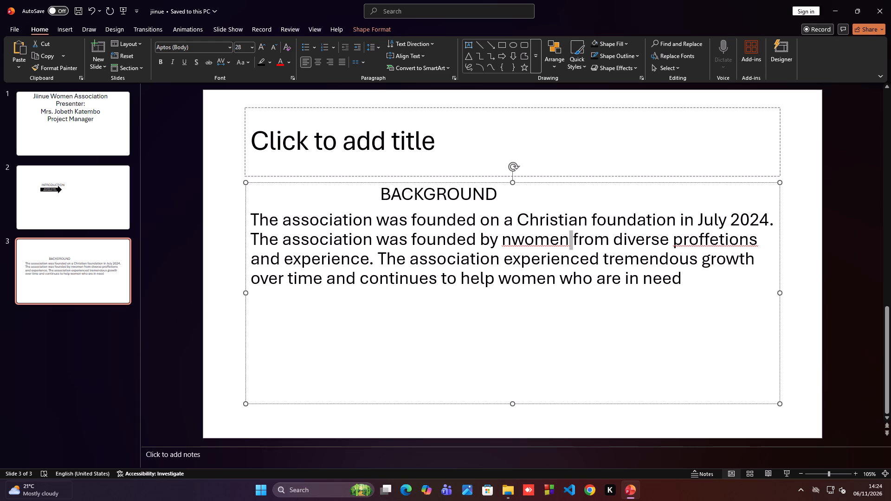
pyautogui.moveTo(501, 240); pyautogui.dragTo(620, 250)
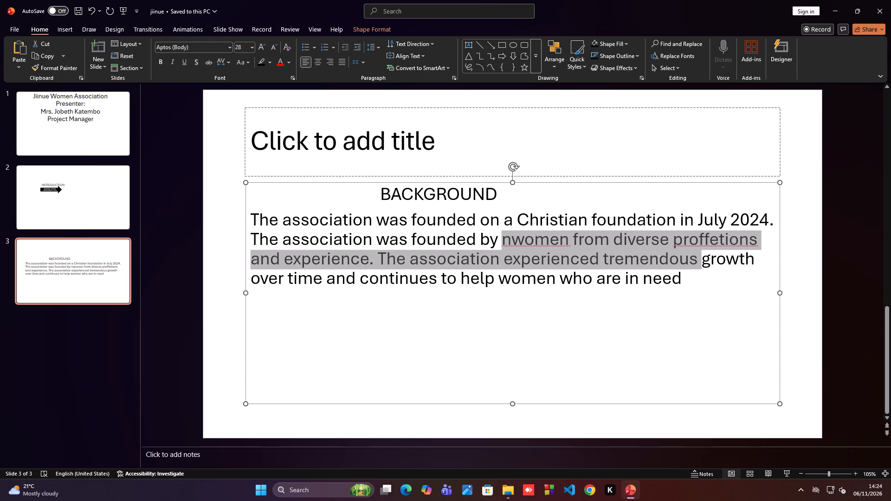
pyautogui.moveTo(620, 250); pyautogui.dragTo(606, 253)
pyautogui.rightClick(536, 243)
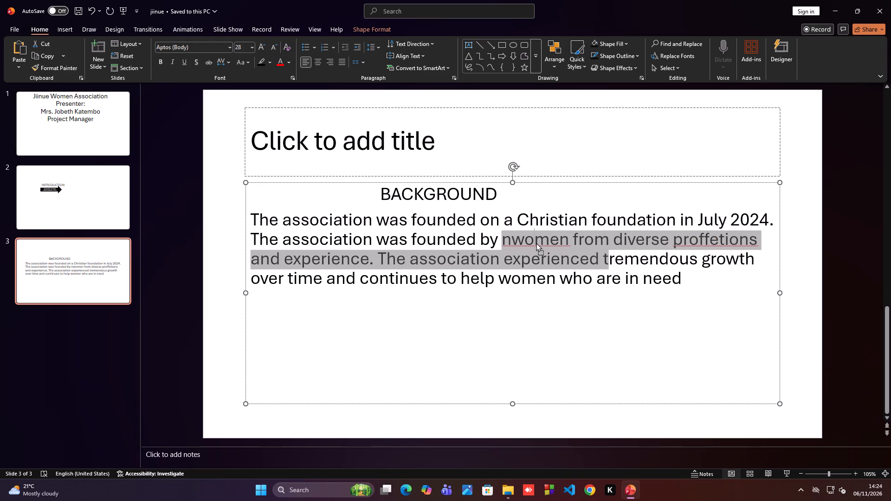
pyautogui.click(571, 264)
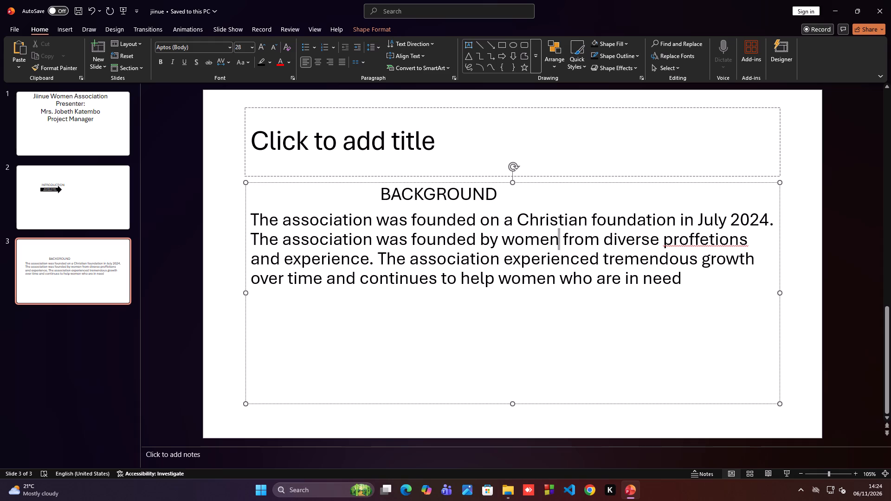
pyautogui.moveTo(665, 240); pyautogui.dragTo(748, 245)
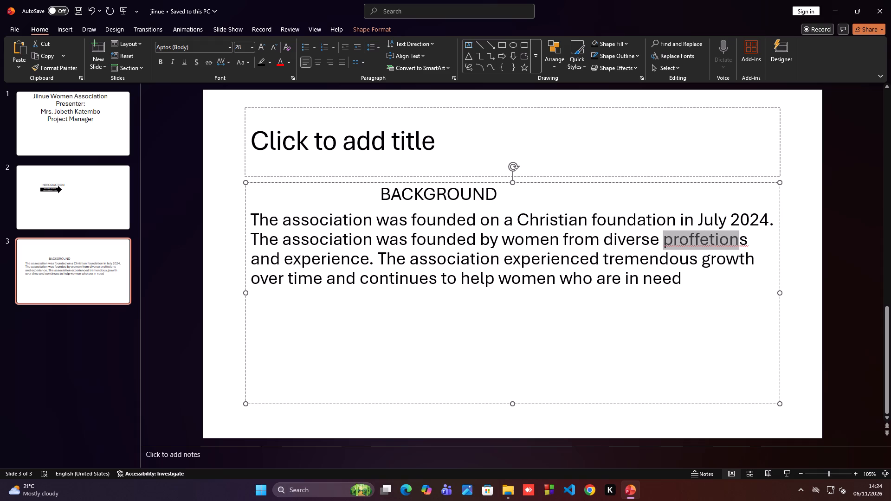
pyautogui.moveTo(748, 245); pyautogui.dragTo(748, 245)
pyautogui.rightClick(748, 245)
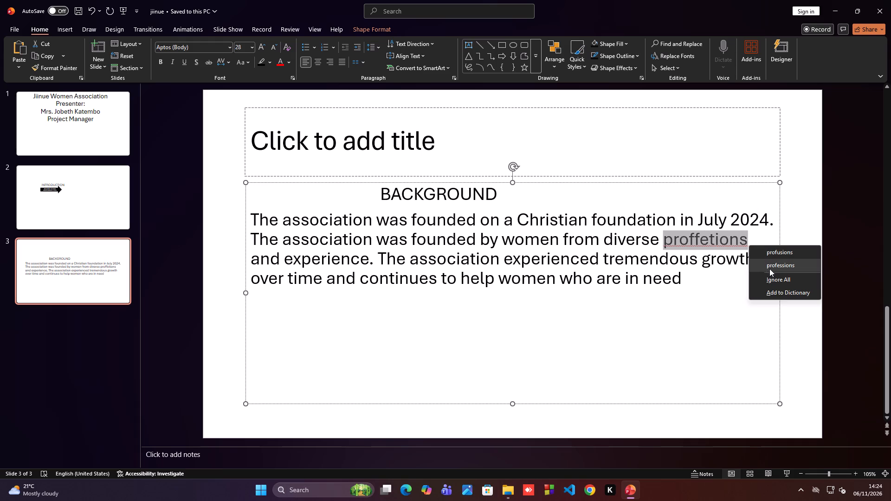
pyautogui.click(774, 264)
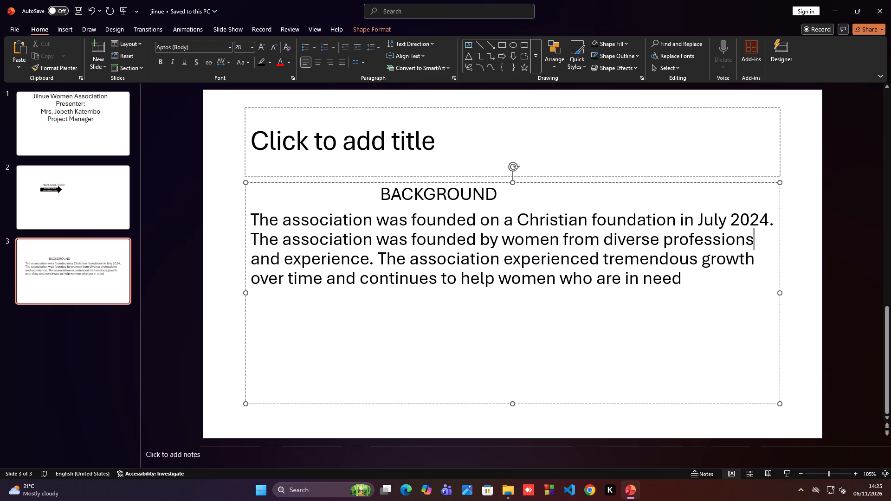
# Add a new slide with the Title and Content layout after the BACKGROUND slide.
pyautogui.click(101, 64)
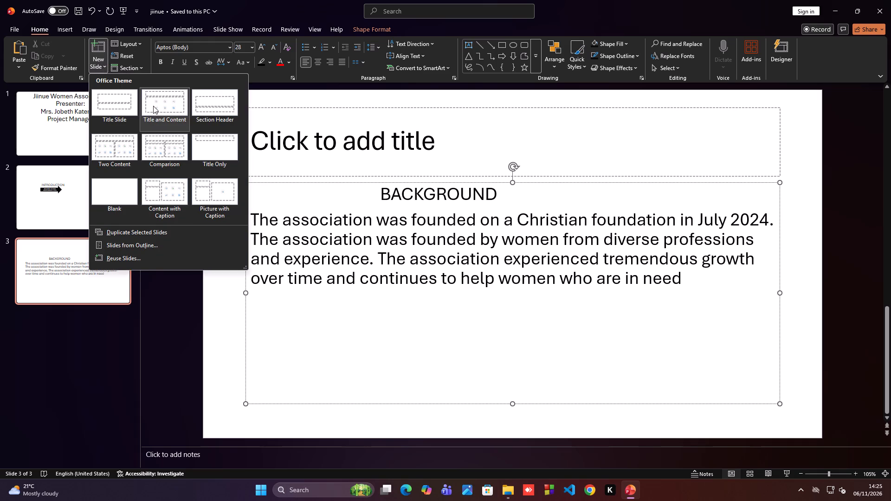
pyautogui.click(154, 106)
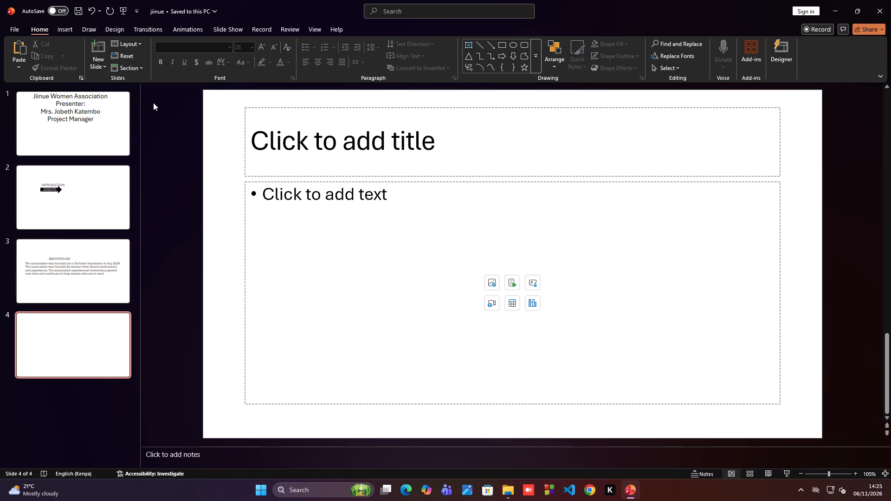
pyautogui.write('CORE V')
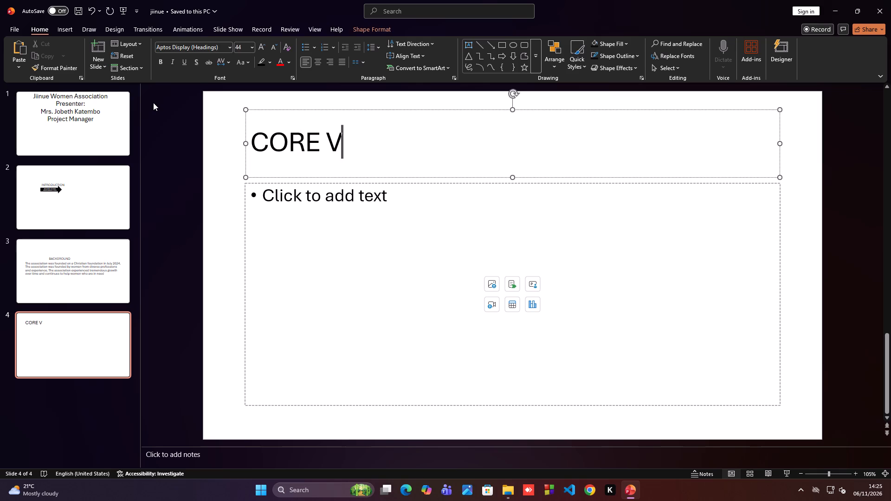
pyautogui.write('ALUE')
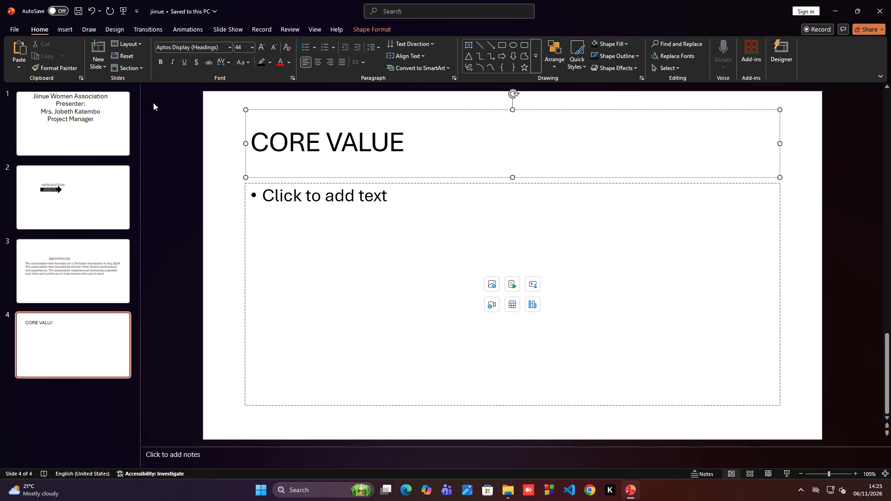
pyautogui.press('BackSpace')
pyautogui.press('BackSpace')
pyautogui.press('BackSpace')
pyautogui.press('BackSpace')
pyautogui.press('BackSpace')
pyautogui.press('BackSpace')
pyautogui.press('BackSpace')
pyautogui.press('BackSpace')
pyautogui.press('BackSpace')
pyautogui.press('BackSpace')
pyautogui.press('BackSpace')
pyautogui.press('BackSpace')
# Enter "CORE VALUE" as the first line of the content placeholder on slide 4.
pyautogui.click(328, 235)
pyautogui.write('CO')
pyautogui.write('RE')
pyautogui.press('space')
pyautogui.write('VALUE')
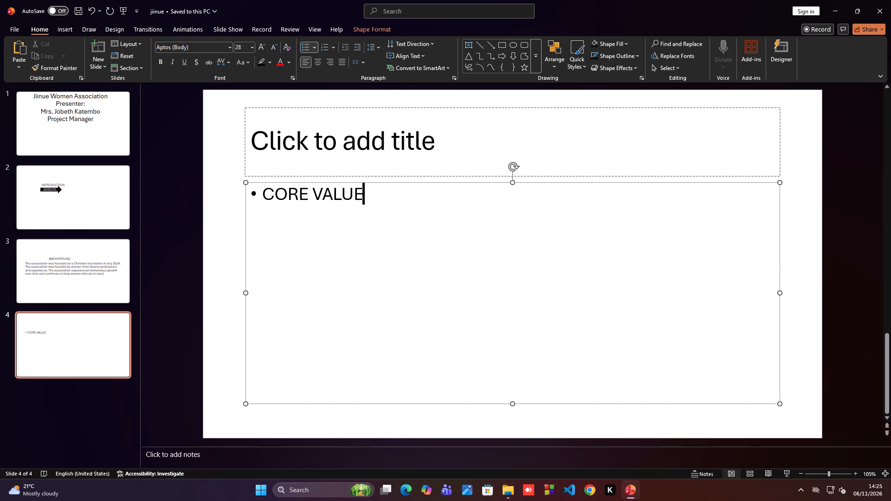
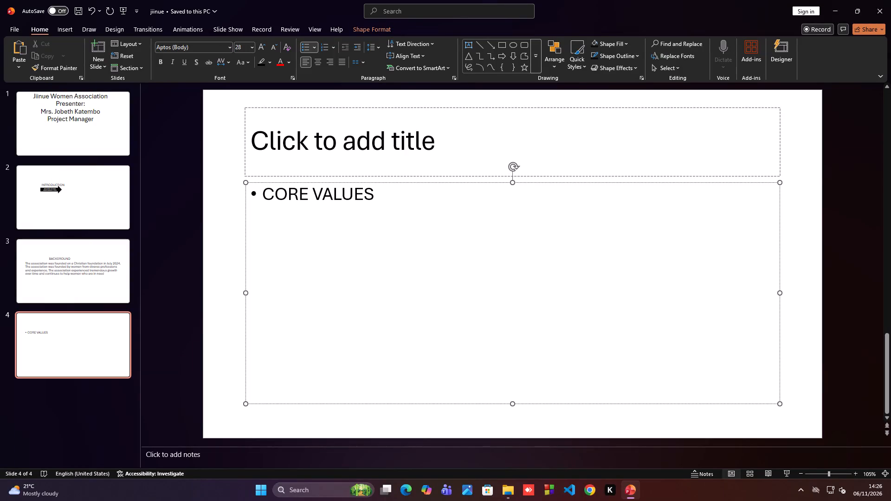
# Remove the bullet from the CORE VALUES line on slide 4.
pyautogui.click(261, 192)
pyautogui.press('BackSpace')
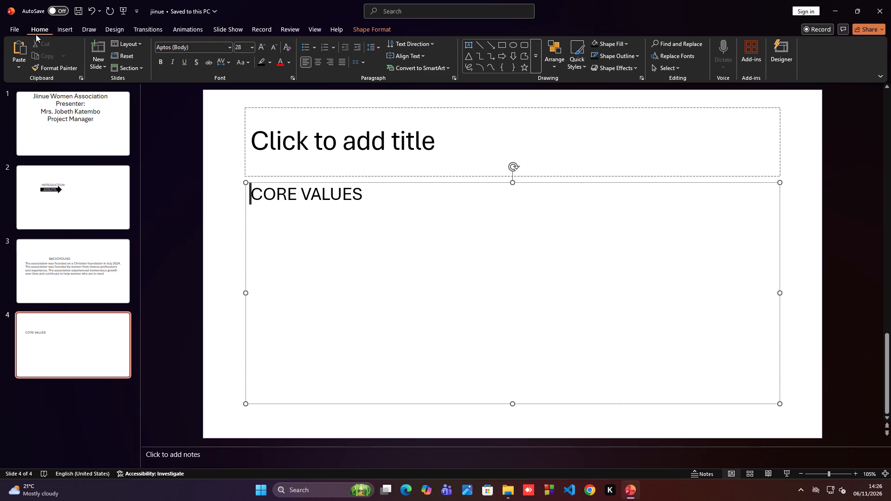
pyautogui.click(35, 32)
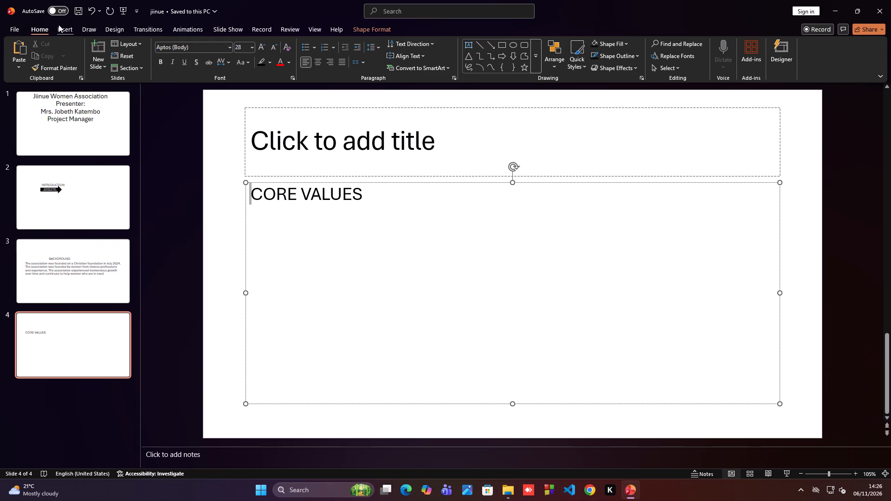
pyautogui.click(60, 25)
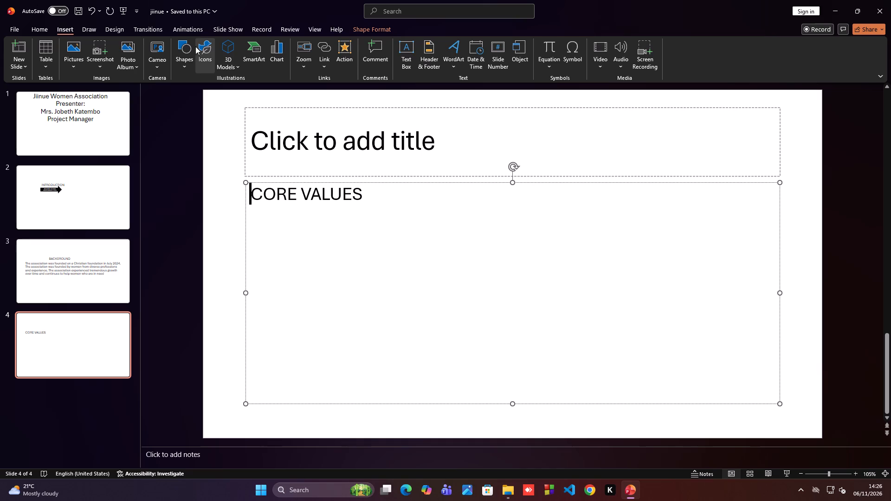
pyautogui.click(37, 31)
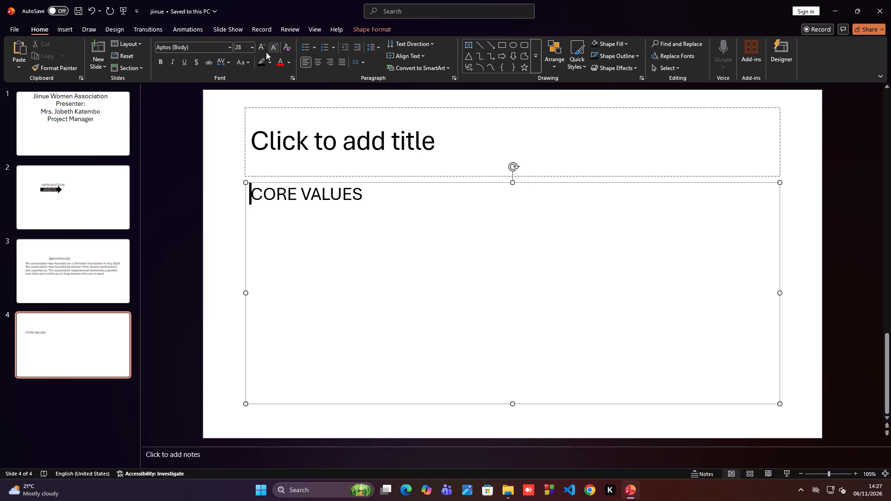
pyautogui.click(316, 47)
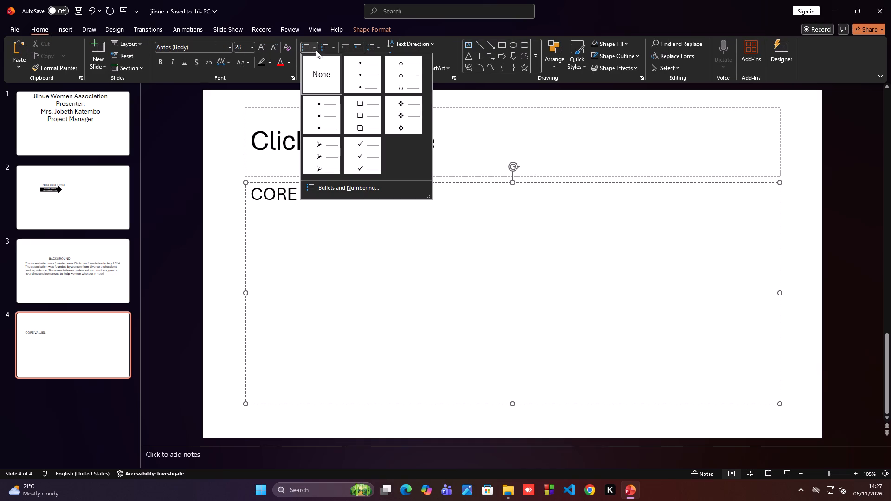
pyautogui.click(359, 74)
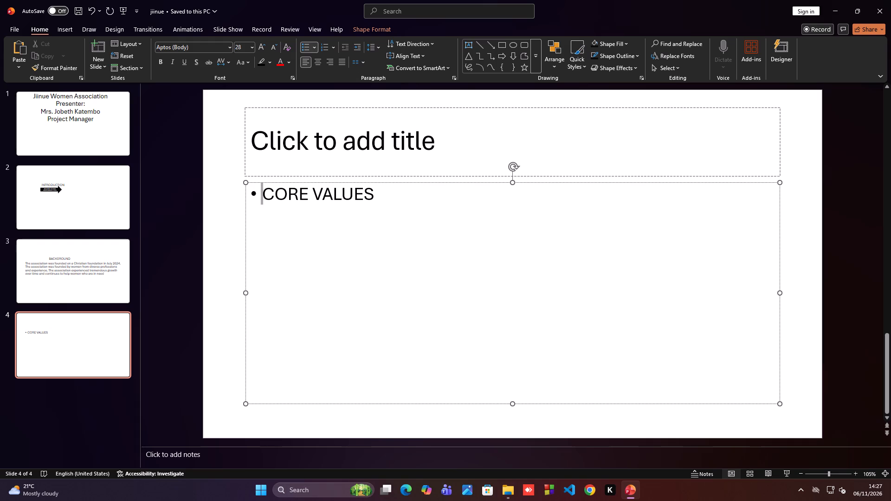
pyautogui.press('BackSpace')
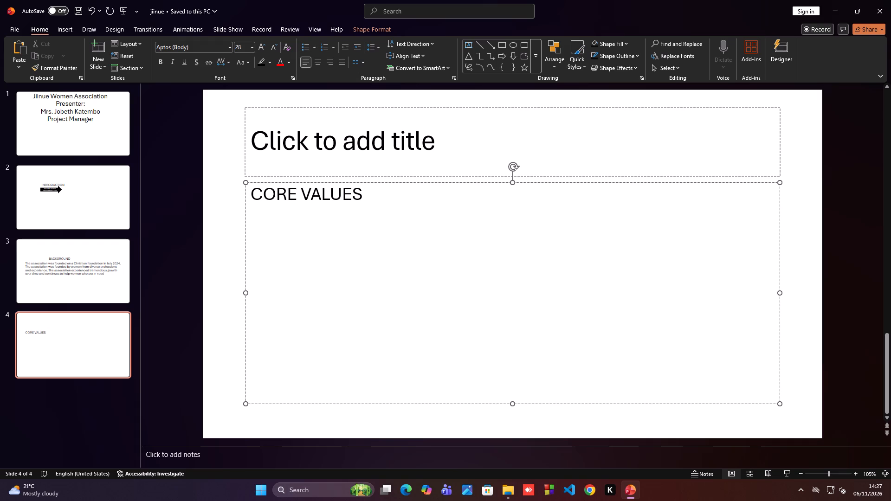
# Shift the CORE VALUES heading toward the middle of its line by inserting 20 leading spaces.
pyautogui.press('space')
pyautogui.press('space')
pyautogui.press('space')
pyautogui.press('space')
pyautogui.press('space')
pyautogui.press('space')
pyautogui.press('space')
pyautogui.press('space')
pyautogui.press('space')
pyautogui.press('space')
pyautogui.press('space')
pyautogui.press('space')
pyautogui.press('space')
pyautogui.press('space')
pyautogui.press('space')
pyautogui.press('space')
pyautogui.press('space')
pyautogui.press('space')
pyautogui.press('space')
pyautogui.press('space')
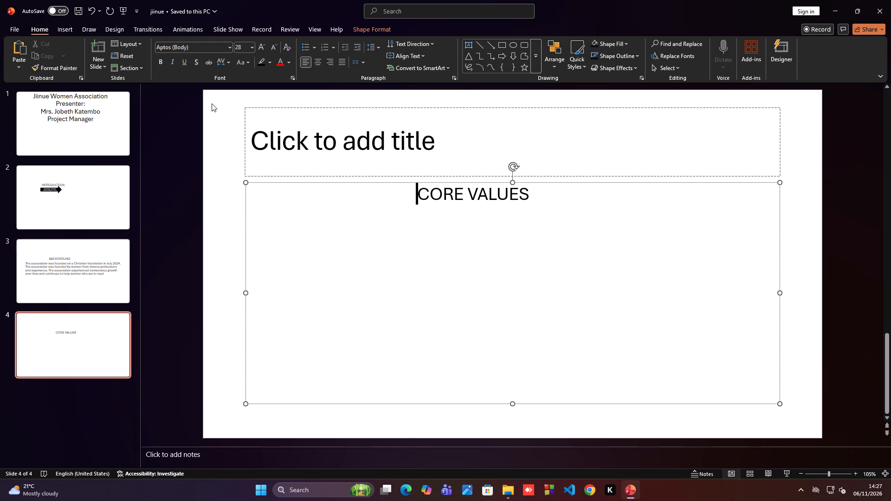
# Start a filled round bullet list below the CORE VALUES heading with "Integruty" as its first item.
pyautogui.click(528, 192)
pyautogui.press('Return')
pyautogui.click(314, 47)
pyautogui.click(362, 73)
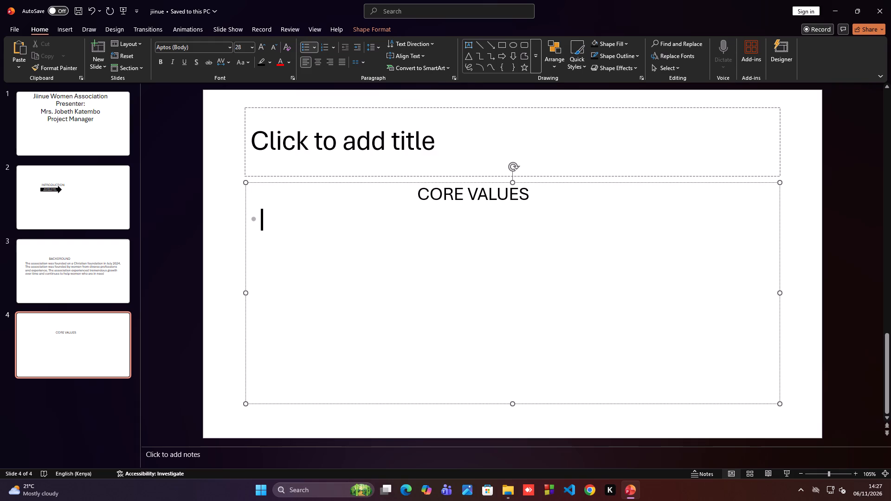
pyautogui.press('i')
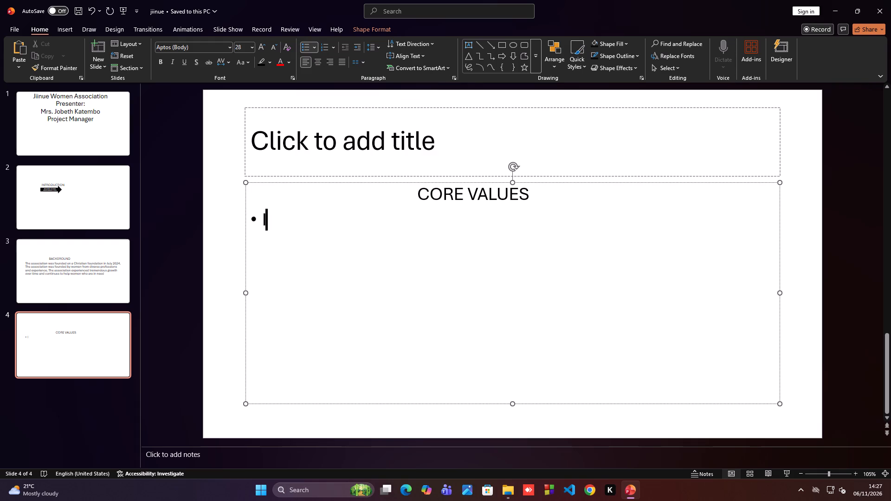
pyautogui.write('nt')
pyautogui.press('e')
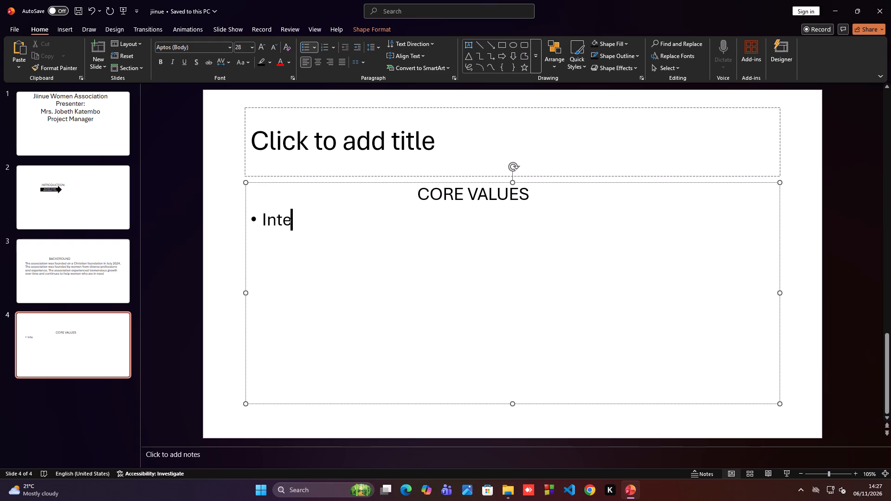
pyautogui.press('g')
pyautogui.write('ruty')
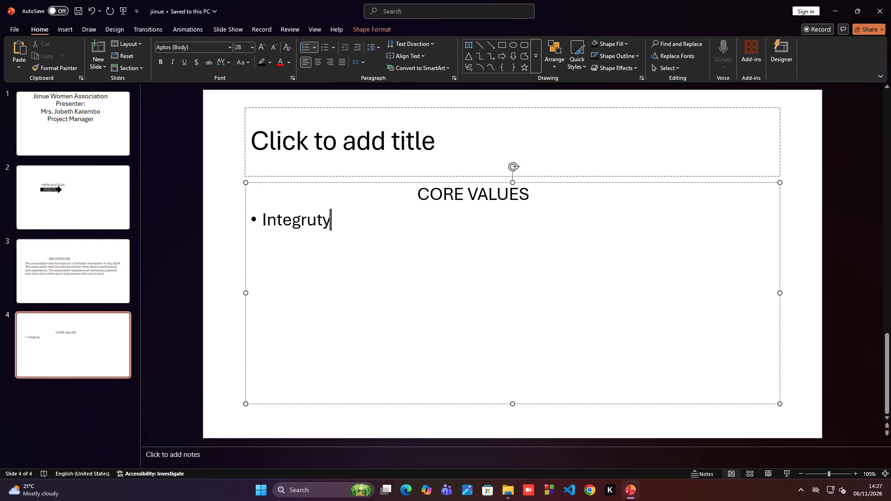
# Add "Self-respect" as the second bullet of the core values list.
pyautogui.press('Return')
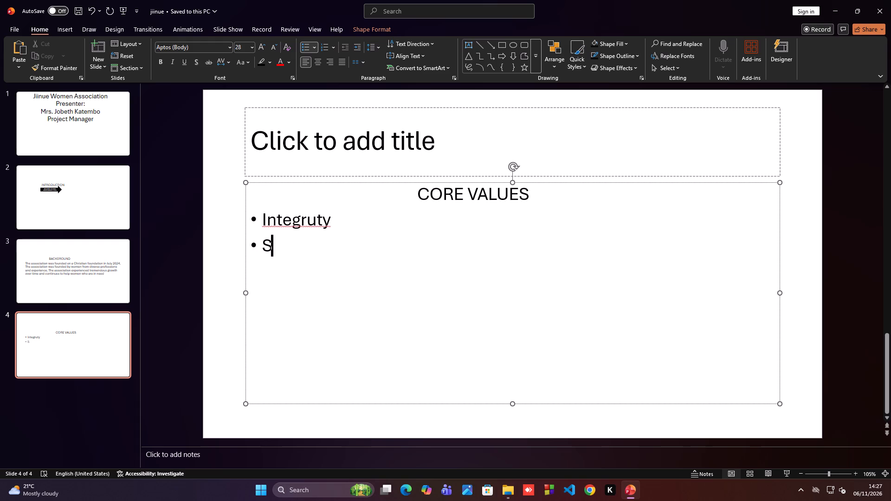
pyautogui.press('e')
pyautogui.write('lf')
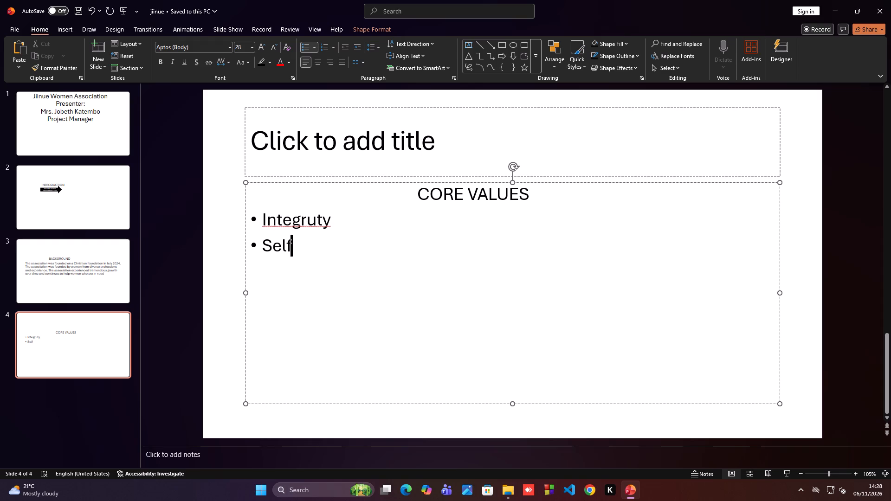
pyautogui.press('-')
pyautogui.press('r')
pyautogui.write('es')
pyautogui.write('pect')
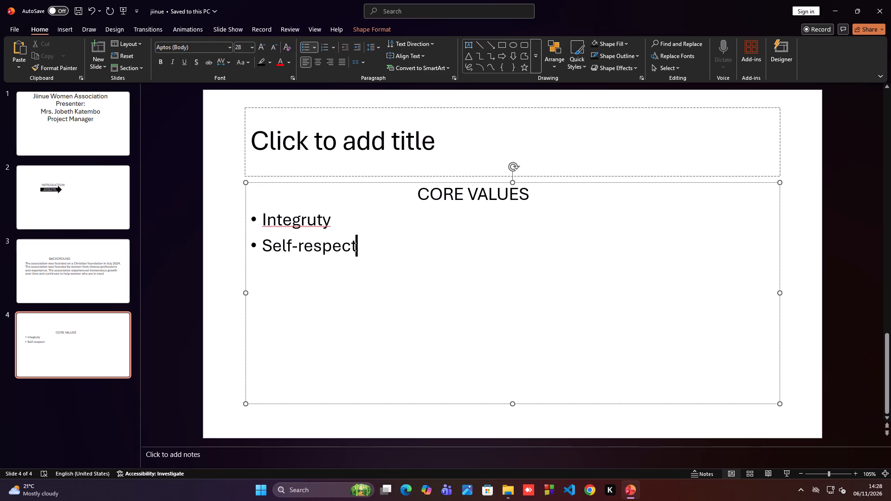
# Correct the misspelled first bullet "Integruty" to "Integrity" using the spelling suggestion.
pyautogui.moveTo(320, 221); pyautogui.dragTo(325, 220)
pyautogui.moveTo(328, 219); pyautogui.dragTo(319, 225)
pyautogui.rightClick(319, 225)
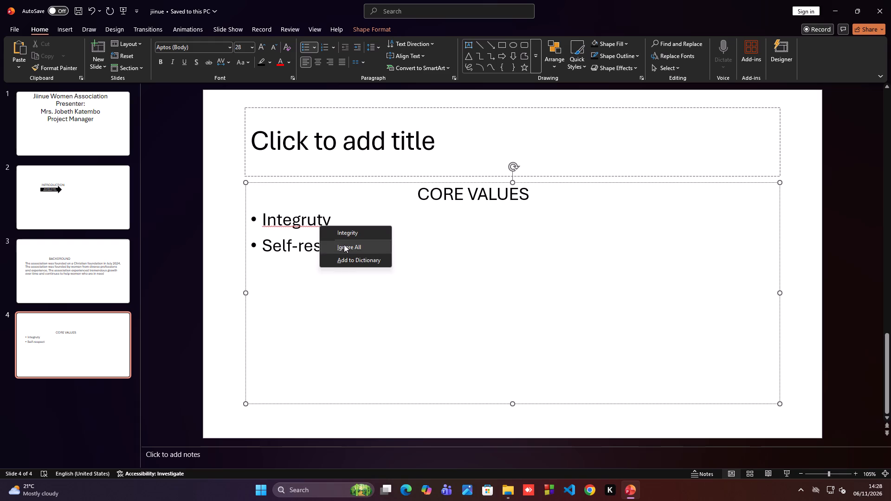
pyautogui.click(349, 232)
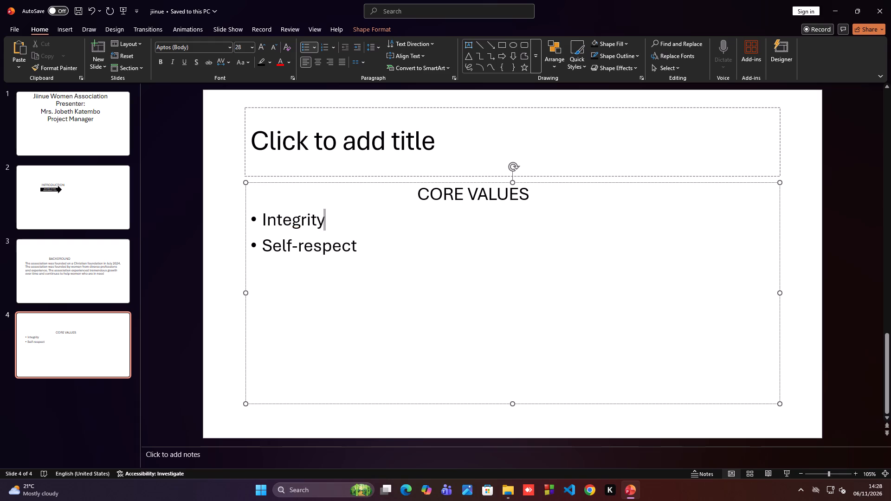
# Add "Quality" and "Delivery" as the third and fourth bullets, below Self-respect.
pyautogui.click(356, 245)
pyautogui.press('Return')
pyautogui.press('u')
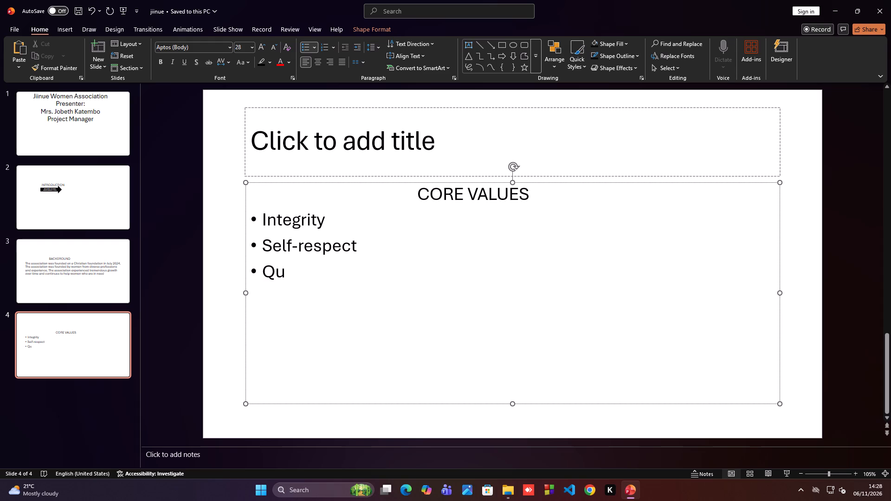
pyautogui.write('ality')
pyautogui.press('Return')
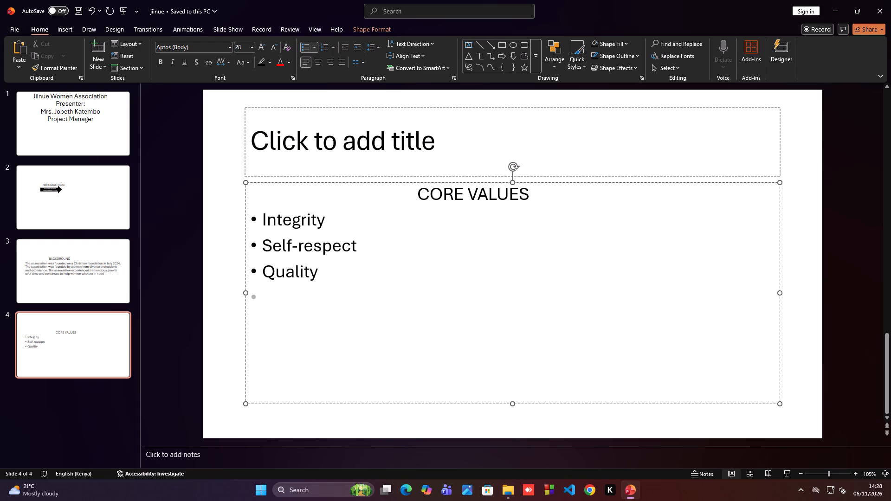
pyautogui.write('elivery')
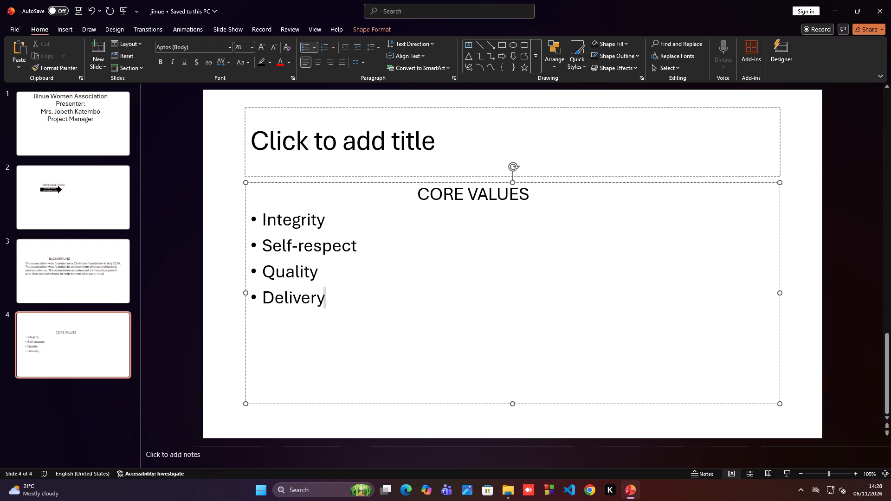
# Add "Professionalism" as the fifth bullet of the core values list.
pyautogui.press('Return')
pyautogui.press('p')
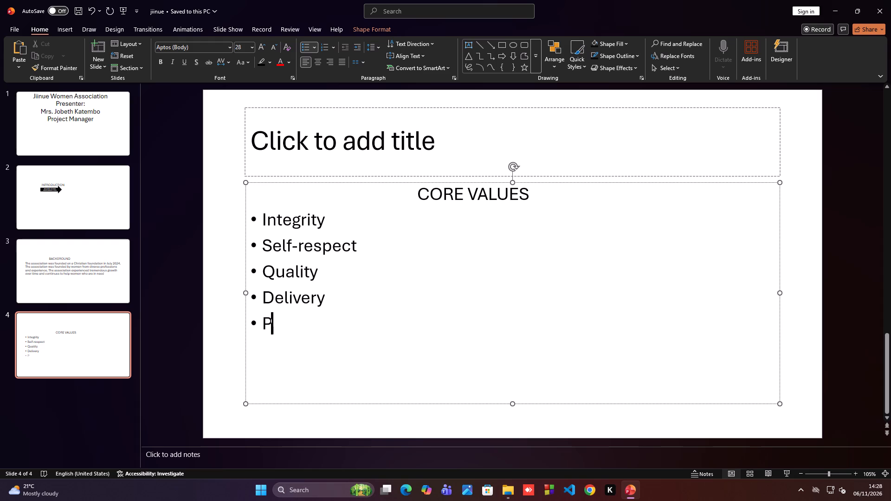
pyautogui.write('re')
pyautogui.press('BackSpace')
pyautogui.press('o')
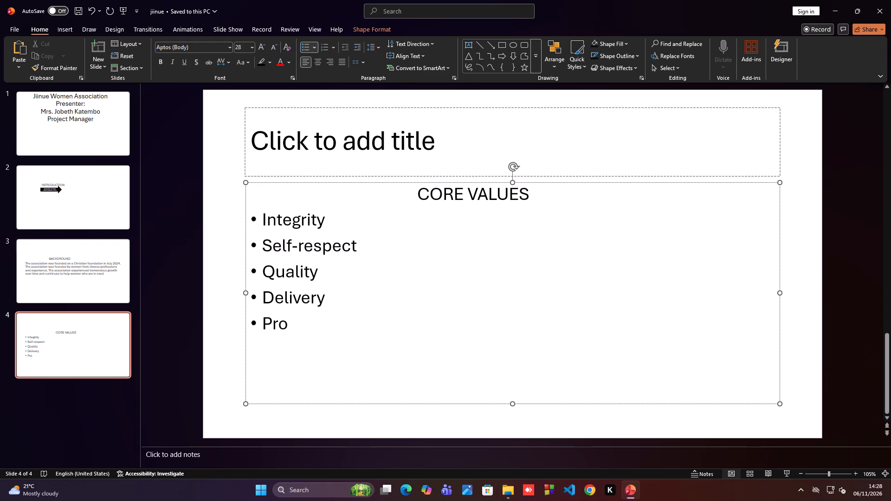
pyautogui.write('fe')
pyautogui.write('ssional')
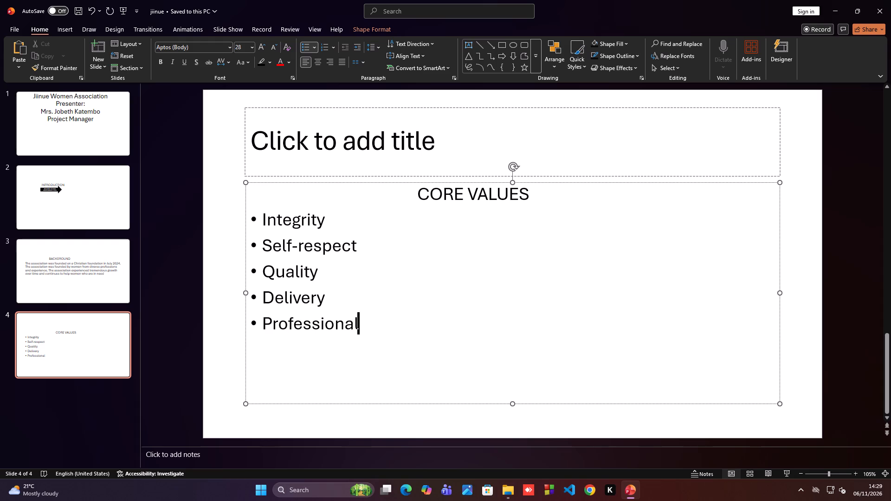
pyautogui.write('ism')
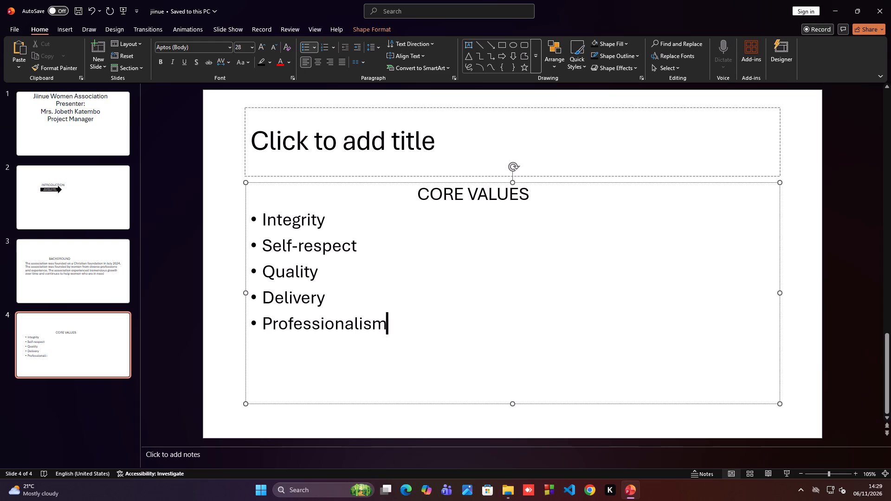
# Add "Commitment" as the sixth bullet of the core values list, below Professionalism.
pyautogui.press('Return')
pyautogui.press('c')
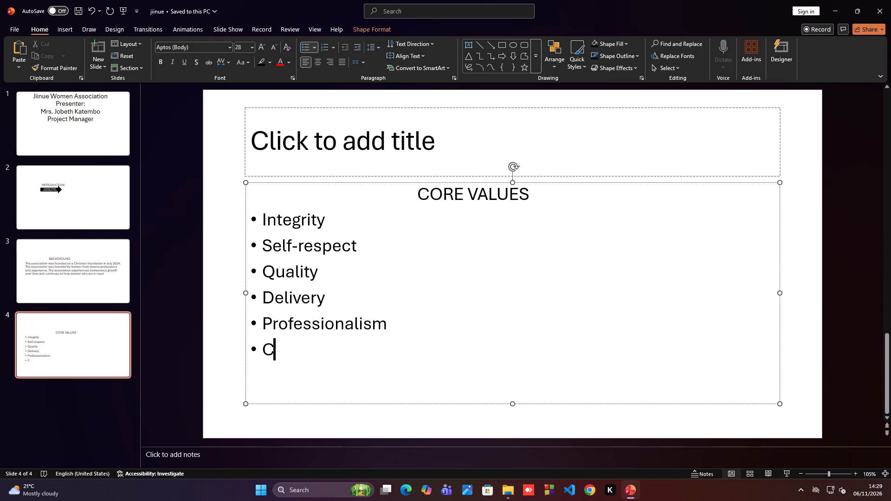
pyautogui.write('omm')
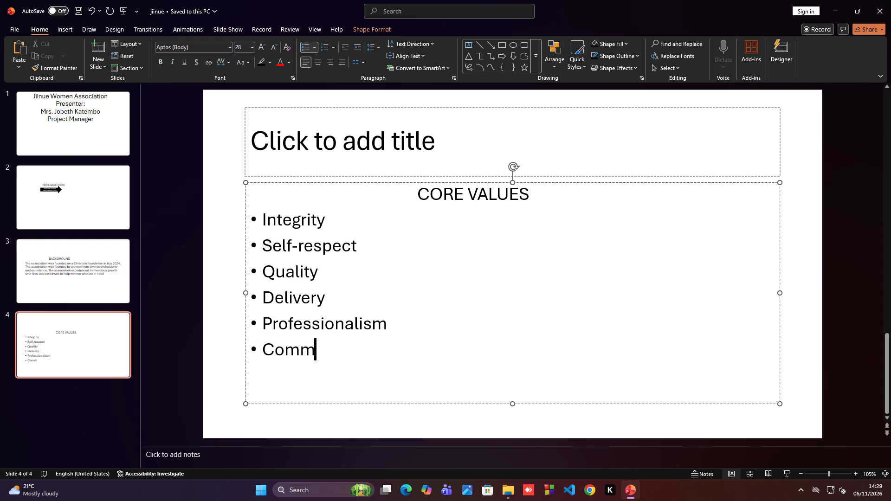
pyautogui.write('it')
pyautogui.write('ment')
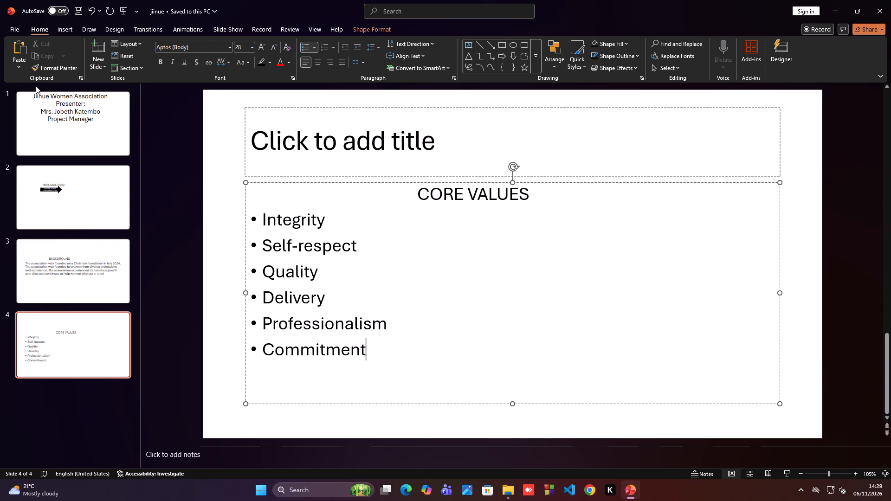
# Add a fifth slide with the Title and Content layout after the CORE VALUES slide.
pyautogui.click(103, 63)
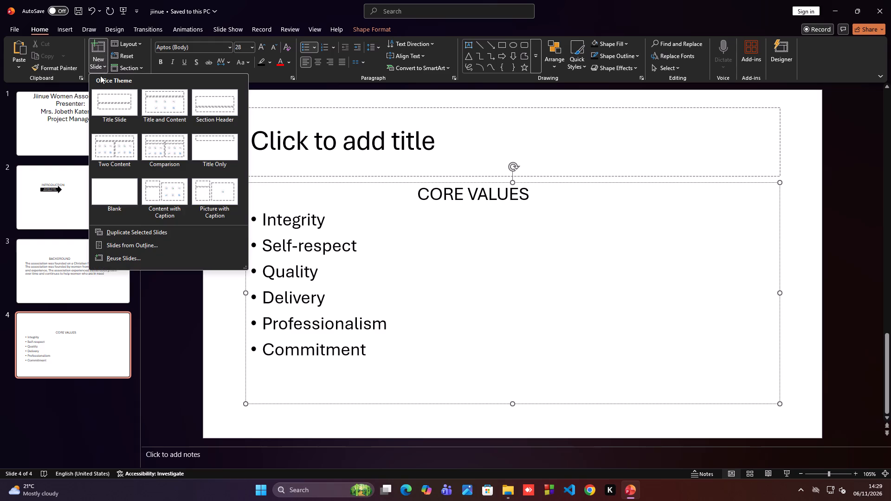
pyautogui.click(159, 106)
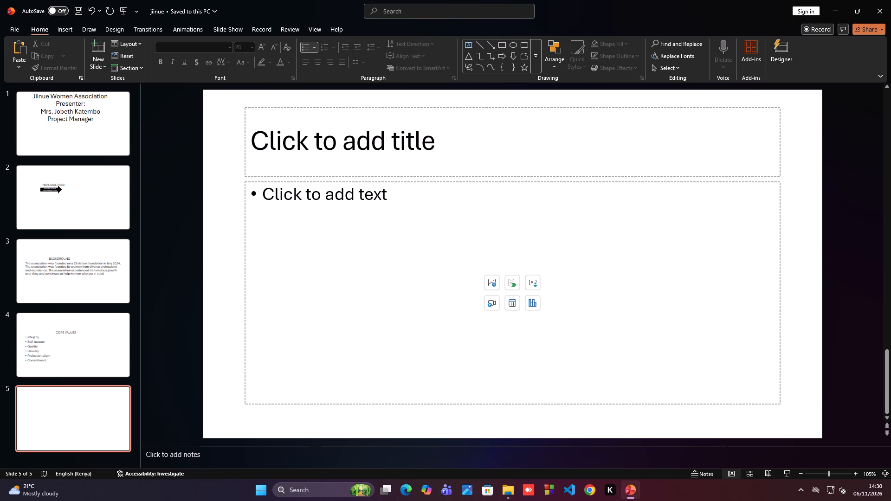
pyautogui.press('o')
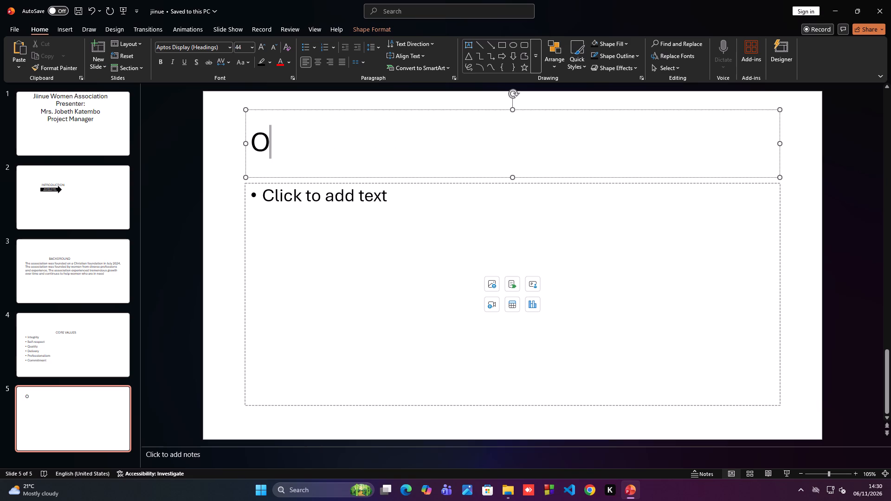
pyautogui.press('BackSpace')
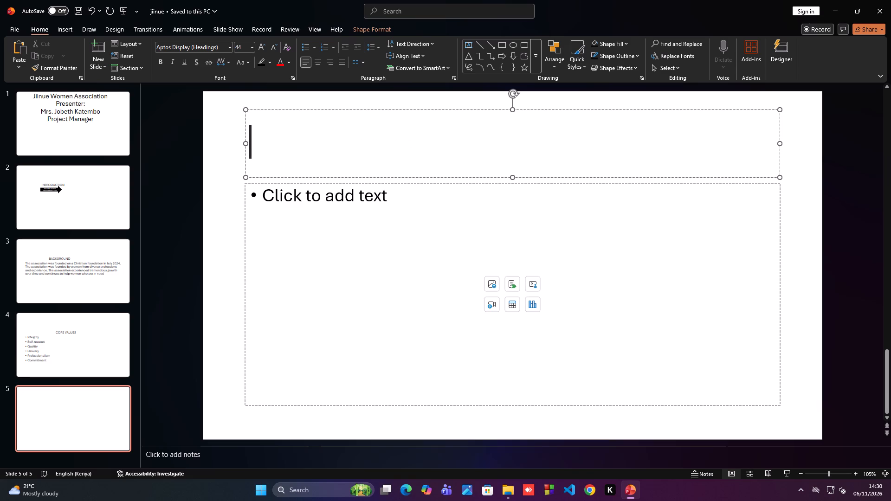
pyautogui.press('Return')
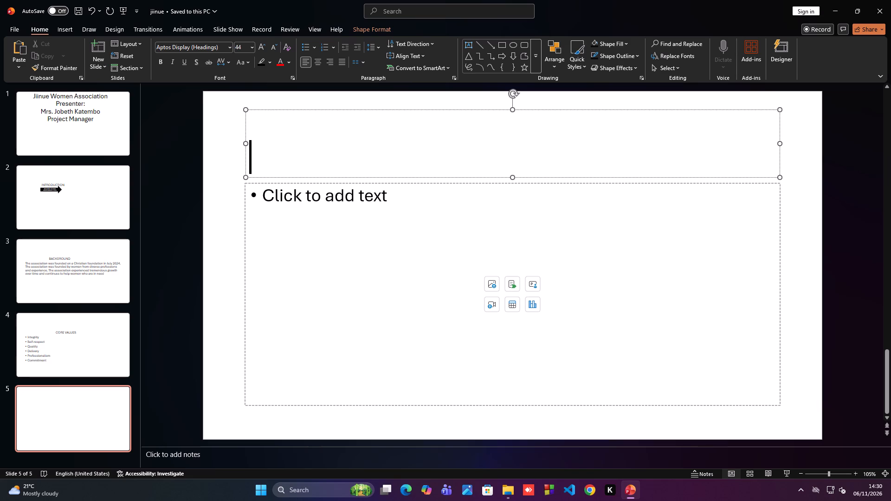
# Enter "Organizational Structure" as the first line of the content placeholder on slide 5.
pyautogui.click(335, 221)
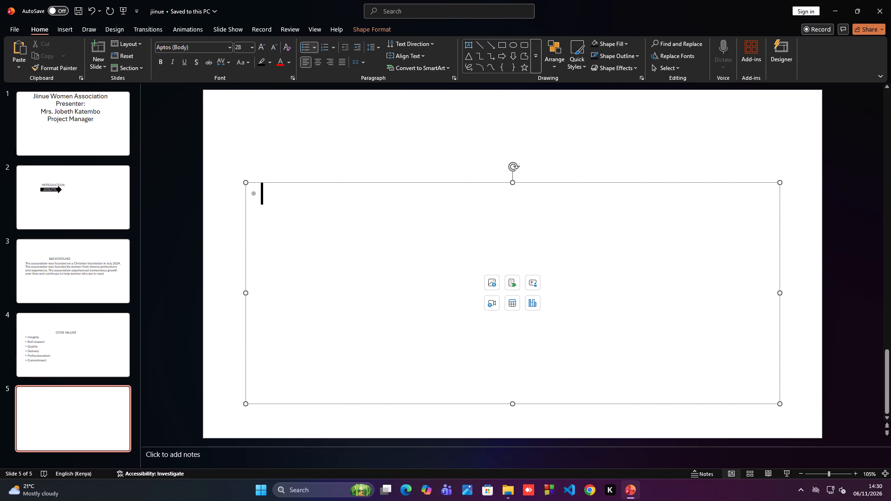
pyautogui.press('o')
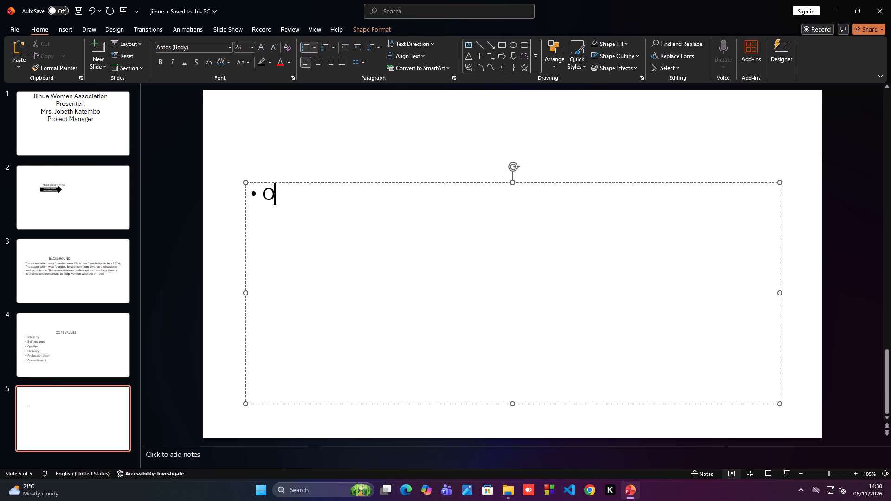
pyautogui.press('r')
pyautogui.write('gani')
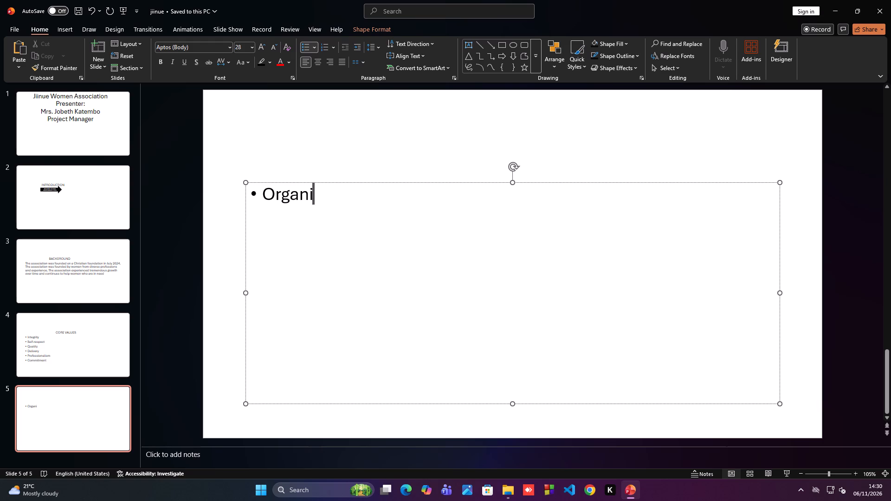
pyautogui.write('zational')
pyautogui.press('space')
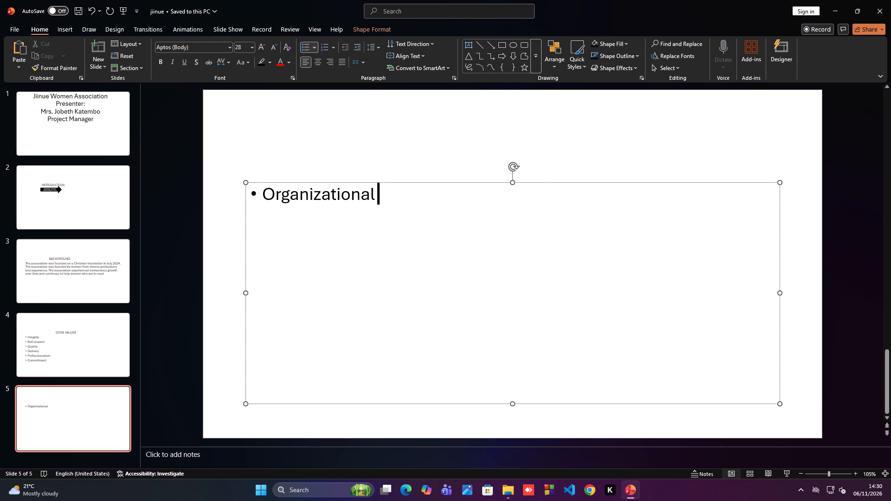
pyautogui.press('s')
pyautogui.write('tructure')
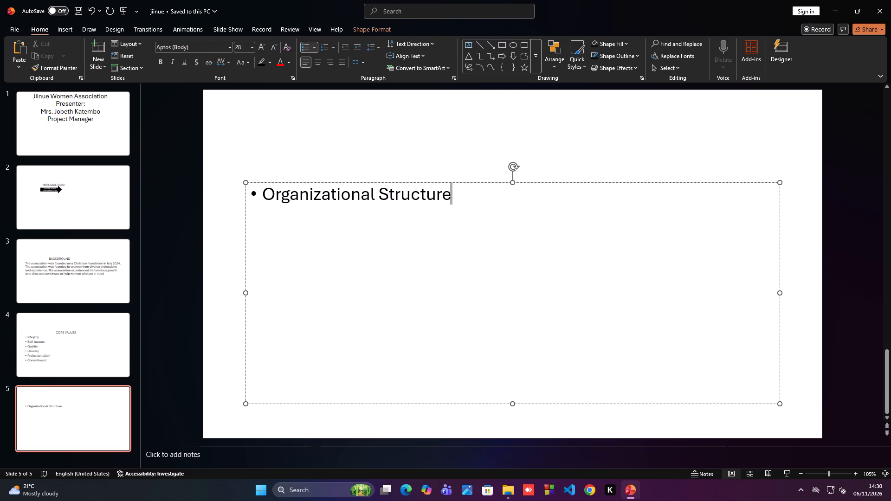
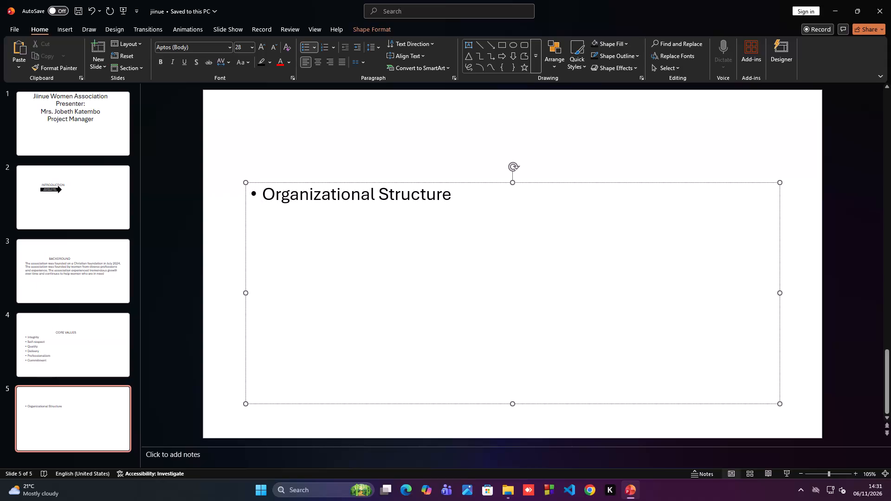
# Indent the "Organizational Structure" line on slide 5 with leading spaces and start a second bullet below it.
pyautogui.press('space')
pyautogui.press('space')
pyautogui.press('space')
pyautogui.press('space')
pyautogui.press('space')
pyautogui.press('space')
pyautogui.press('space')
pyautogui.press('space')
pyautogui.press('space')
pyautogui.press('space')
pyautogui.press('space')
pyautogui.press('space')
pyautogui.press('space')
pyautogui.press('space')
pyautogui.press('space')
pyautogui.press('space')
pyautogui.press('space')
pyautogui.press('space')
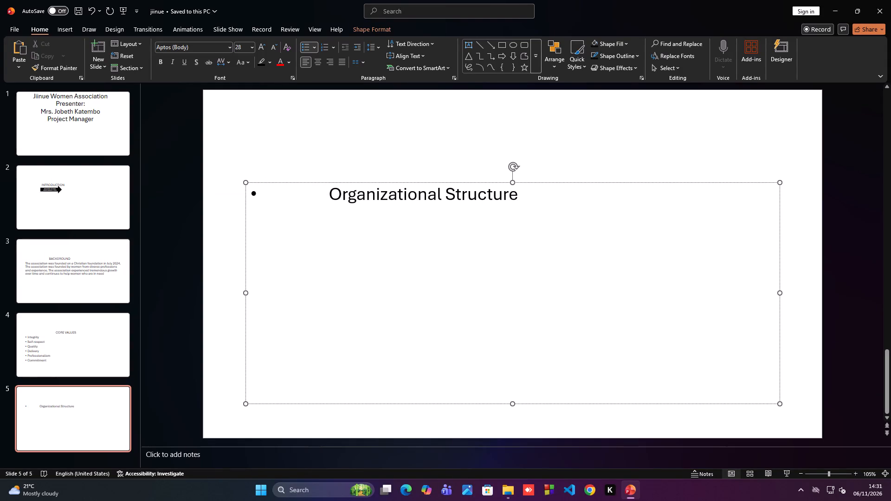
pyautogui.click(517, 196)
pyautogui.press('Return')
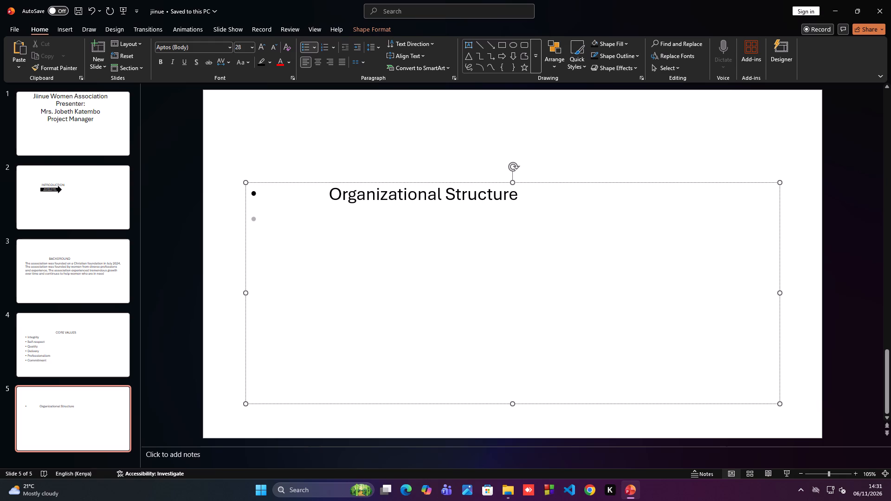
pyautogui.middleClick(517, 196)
# Delete all the text in slide 5's content placeholder, including the leading spaces and the bullet.
pyautogui.press('BackSpace')
pyautogui.press('\\')
pyautogui.press('BackSpace')
pyautogui.press('BackSpace')
pyautogui.press('BackSpace')
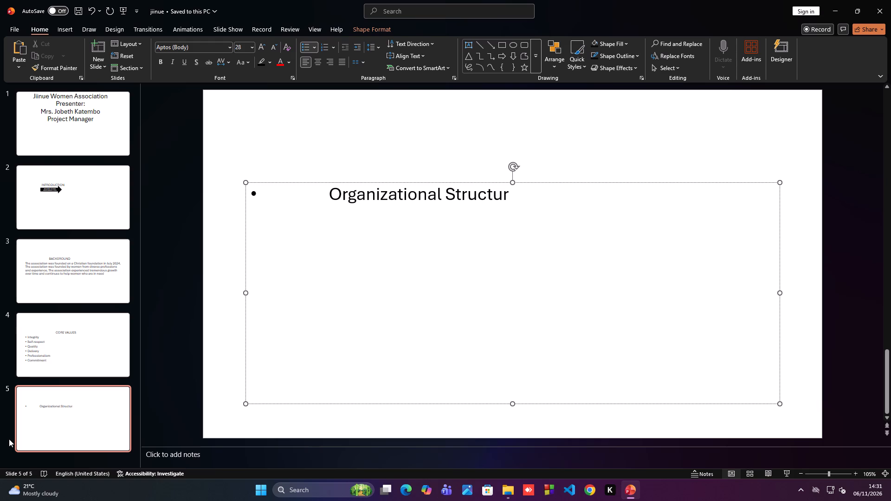
pyautogui.press('BackSpace')
pyautogui.press('BackSpace')
pyautogui.press('BackSpace')
pyautogui.press('BackSpace')
pyautogui.press('BackSpace')
pyautogui.press('BackSpace')
pyautogui.press('BackSpace')
pyautogui.press('BackSpace')
pyautogui.press('BackSpace')
pyautogui.press('BackSpace')
pyautogui.press('BackSpace')
pyautogui.press('BackSpace')
pyautogui.press('BackSpace')
pyautogui.press('BackSpace')
pyautogui.press('BackSpace')
pyautogui.press('BackSpace')
pyautogui.press('BackSpace')
pyautogui.press('BackSpace')
pyautogui.press('BackSpace')
pyautogui.press('BackSpace')
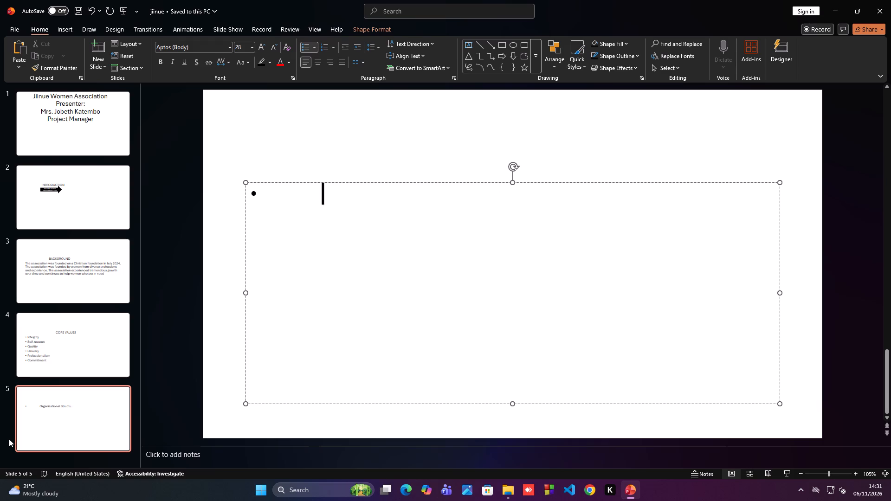
pyautogui.press('BackSpace')
pyautogui.press('BackSpace')
pyautogui.press('BackSpace')
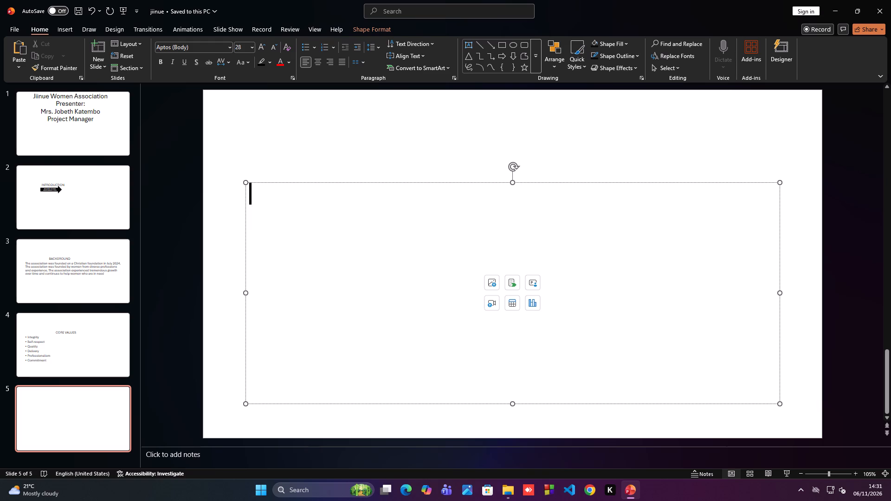
# Enter "Organization Structure" as an unbulleted heading in slide 5's content placeholder.
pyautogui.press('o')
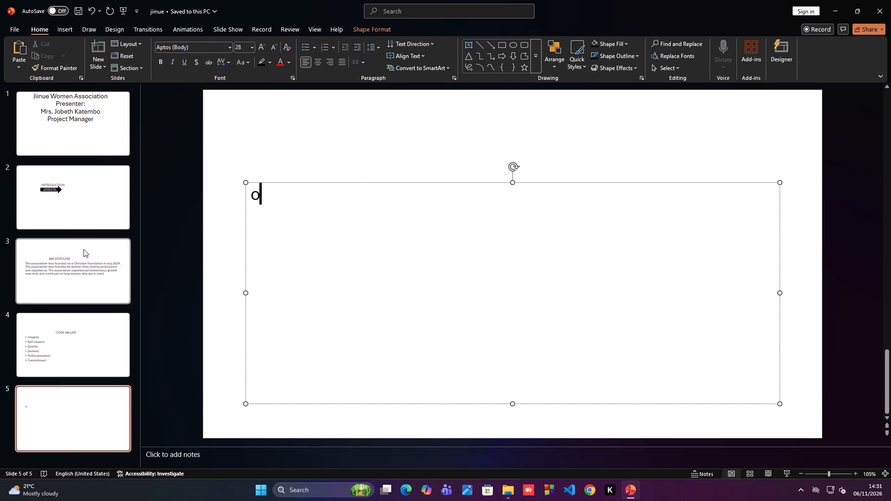
pyautogui.press('BackSpace')
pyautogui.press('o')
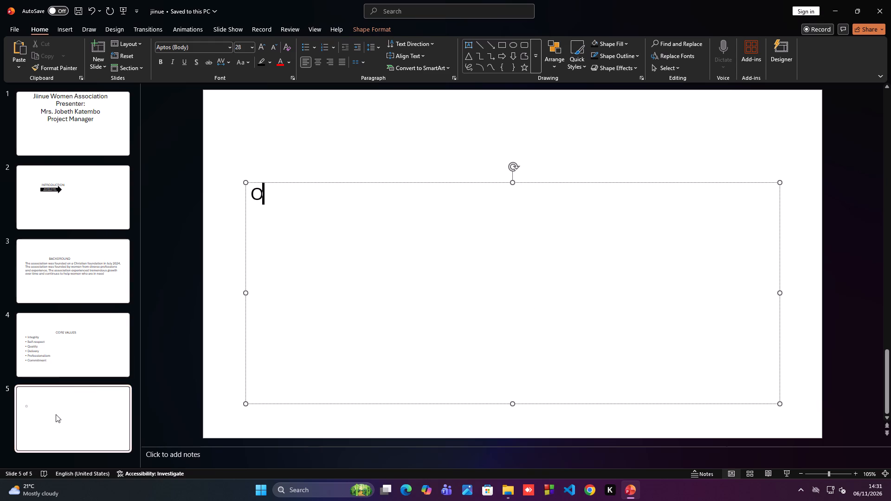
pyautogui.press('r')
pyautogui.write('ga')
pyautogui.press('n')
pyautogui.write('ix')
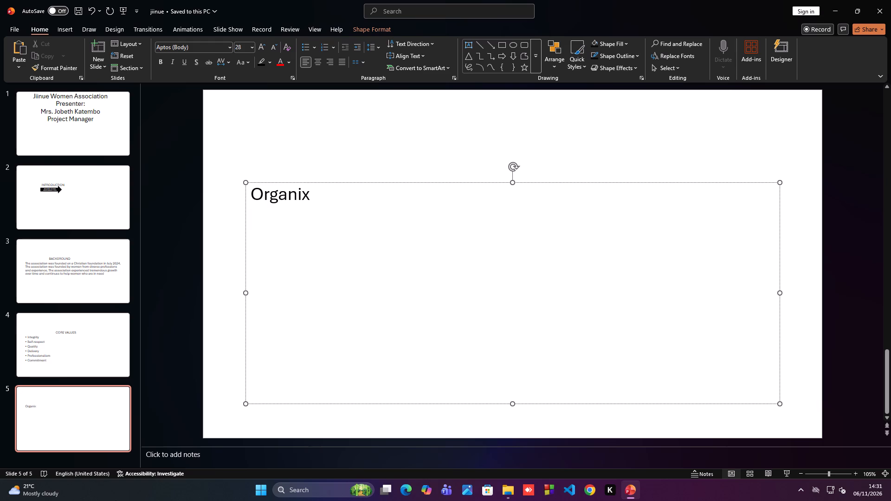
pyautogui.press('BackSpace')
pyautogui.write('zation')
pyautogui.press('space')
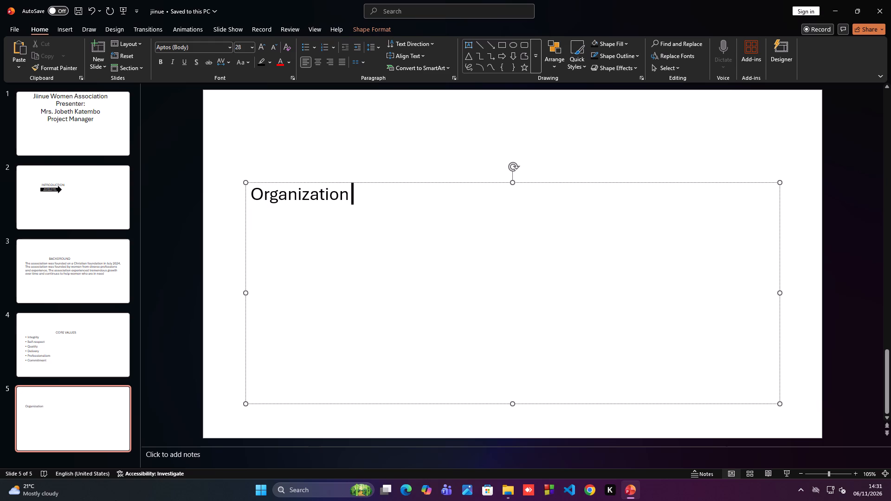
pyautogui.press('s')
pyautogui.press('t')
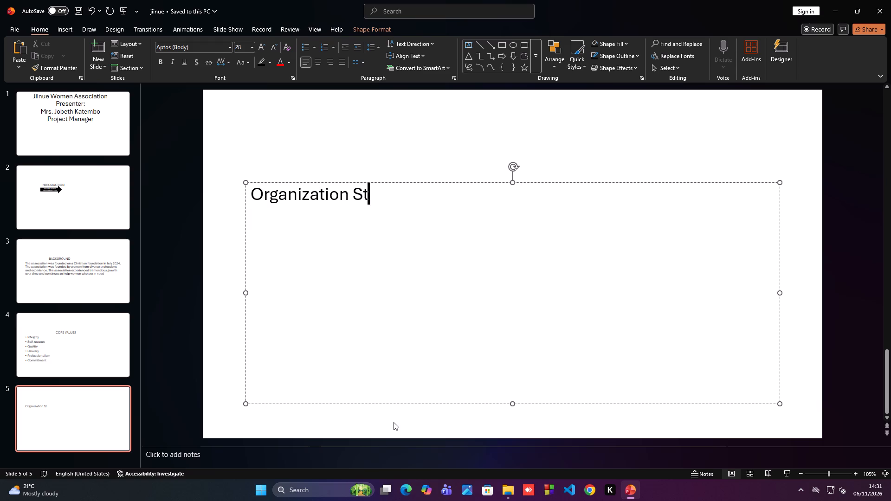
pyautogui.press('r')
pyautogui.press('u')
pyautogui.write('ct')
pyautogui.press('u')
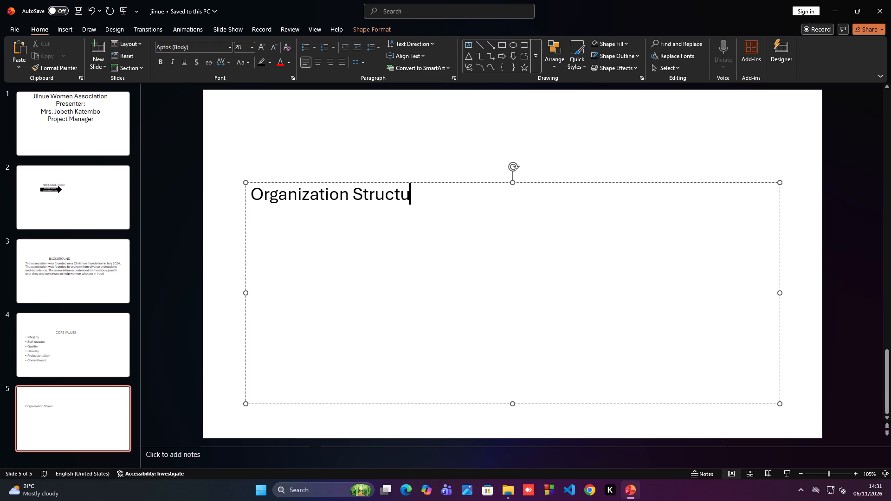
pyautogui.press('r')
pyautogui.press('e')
# Center the "Organization Structure" heading horizontally in its placeholder.
pyautogui.moveTo(458, 213); pyautogui.dragTo(260, 193)
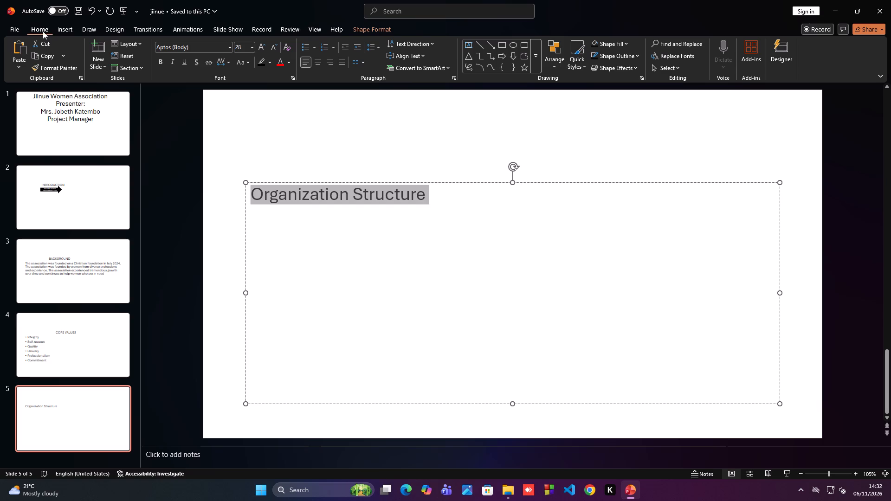
pyautogui.click(314, 63)
pyautogui.click(362, 215)
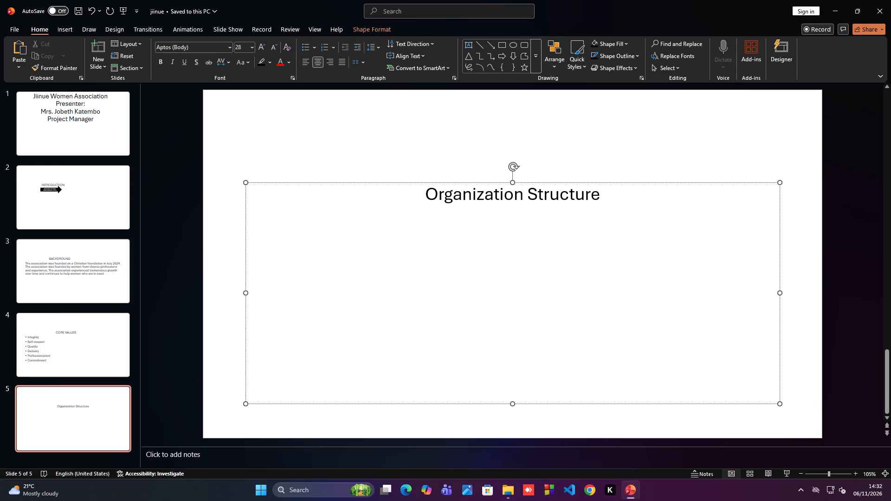
# Make the "Organization Structure" heading bold.
pyautogui.click(613, 192)
pyautogui.moveTo(621, 205); pyautogui.dragTo(495, 184)
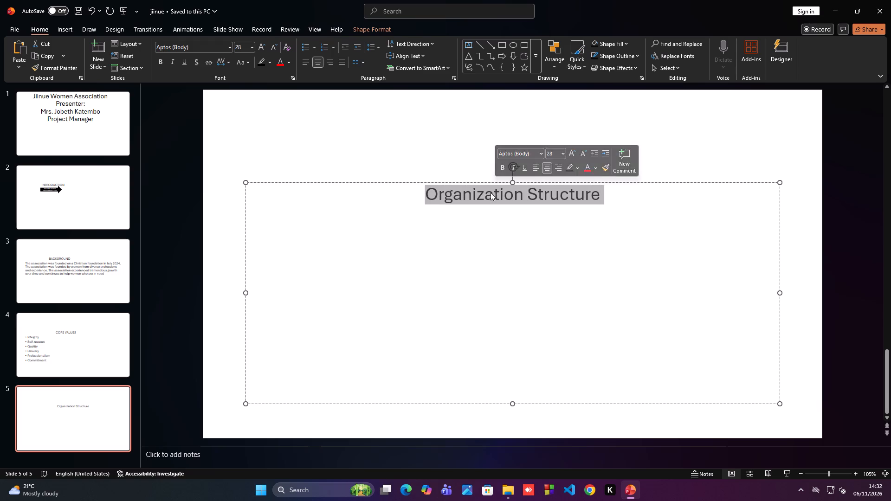
pyautogui.rightClick(491, 193)
pyautogui.click(500, 180)
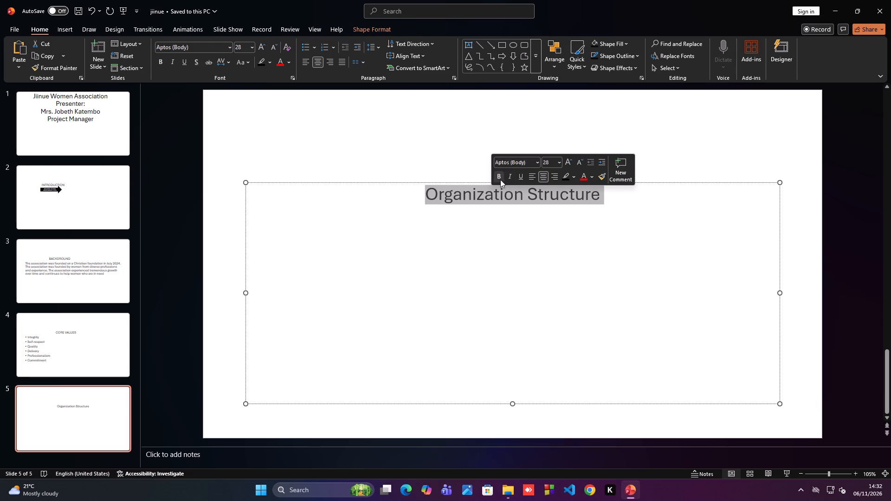
pyautogui.click(508, 234)
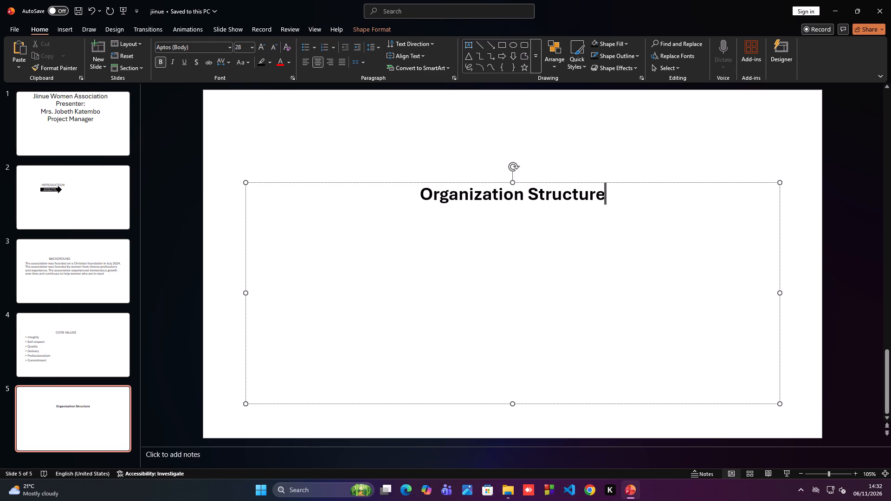
# Add an empty line below the "Organization Structure" heading.
pyautogui.press('Return')
pyautogui.press('BackSpace')
pyautogui.click(710, 65)
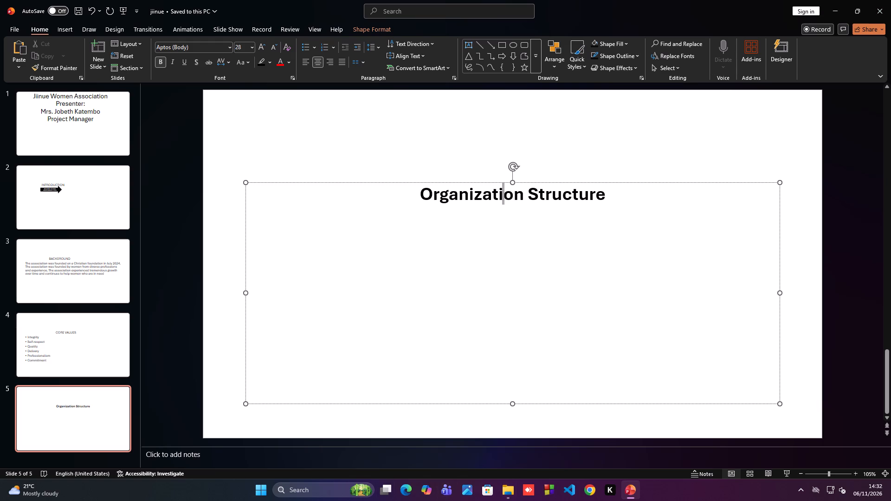
pyautogui.click(618, 202)
pyautogui.press('Return')
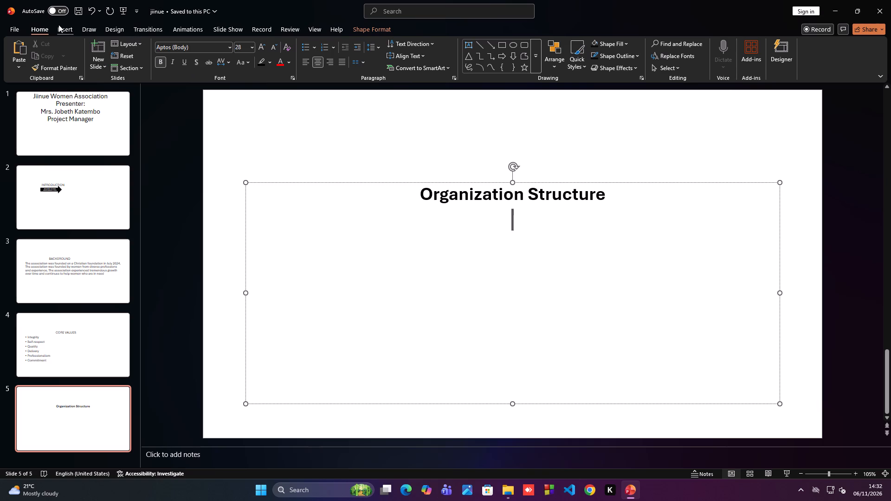
# Draw a rectangle about 3.8 cm wide and 1.5 cm high on slide 5, below the heading toward the slide's left side.
pyautogui.click(80, 26)
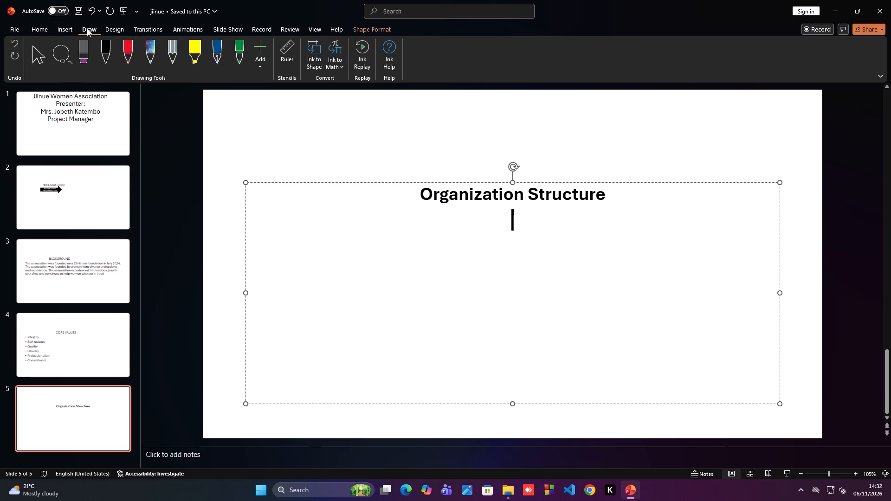
pyautogui.click(73, 28)
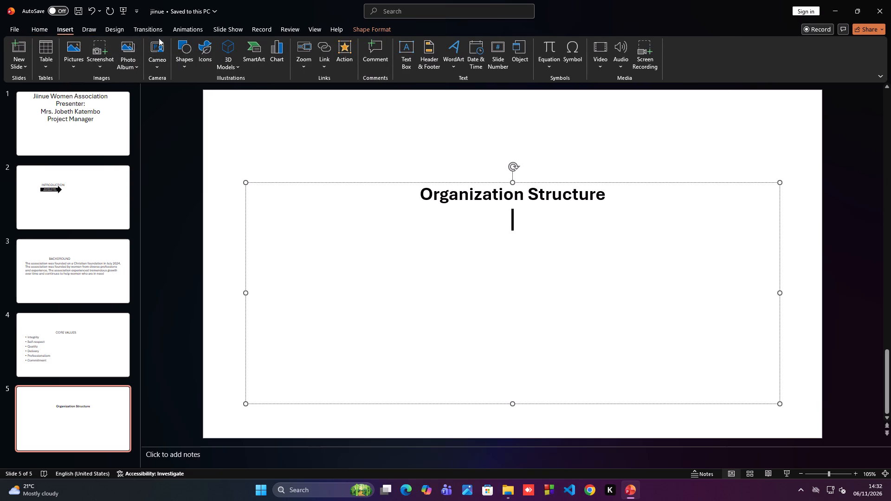
pyautogui.click(64, 25)
pyautogui.click(69, 30)
pyautogui.click(194, 62)
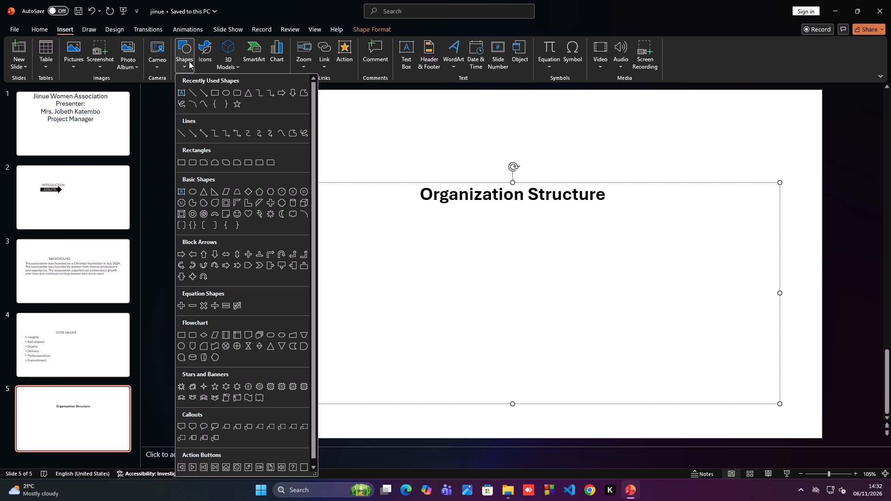
pyautogui.click(216, 93)
pyautogui.moveTo(270, 244); pyautogui.dragTo(276, 250)
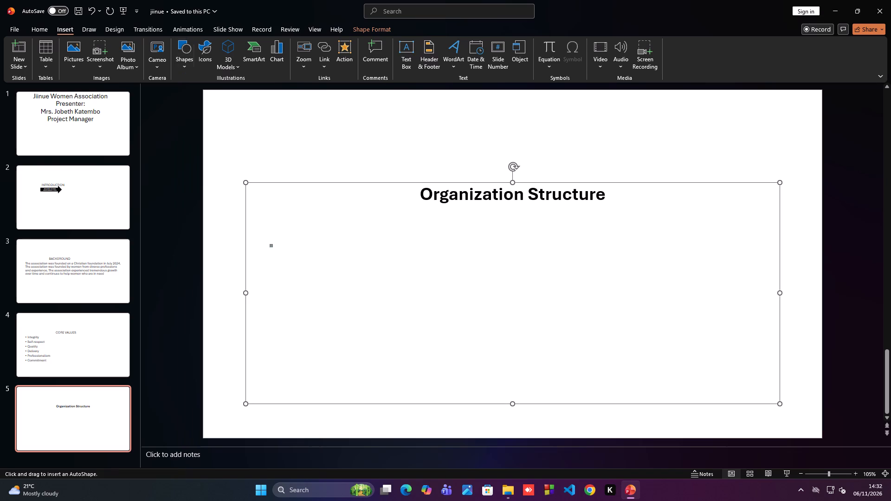
pyautogui.moveTo(276, 250); pyautogui.dragTo(340, 272)
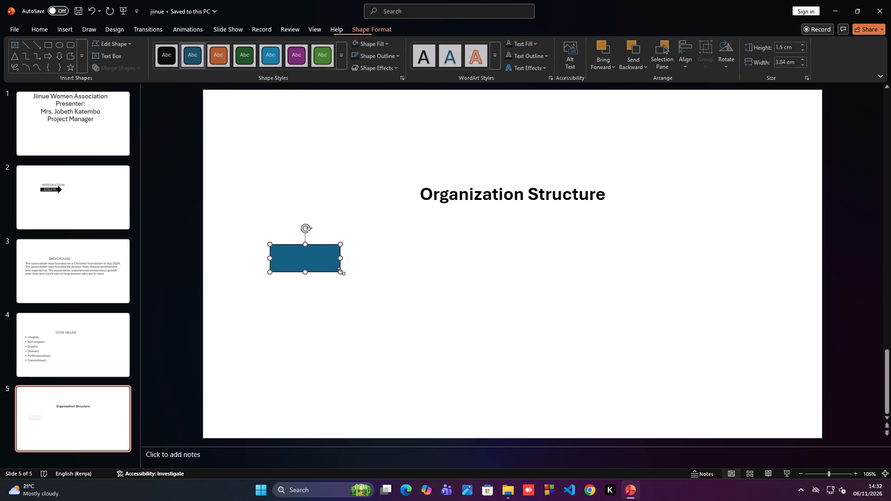
pyautogui.click(397, 274)
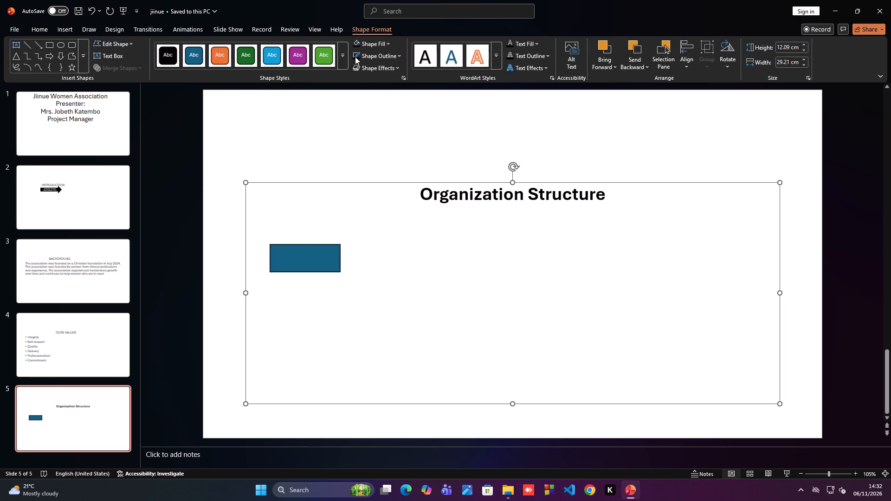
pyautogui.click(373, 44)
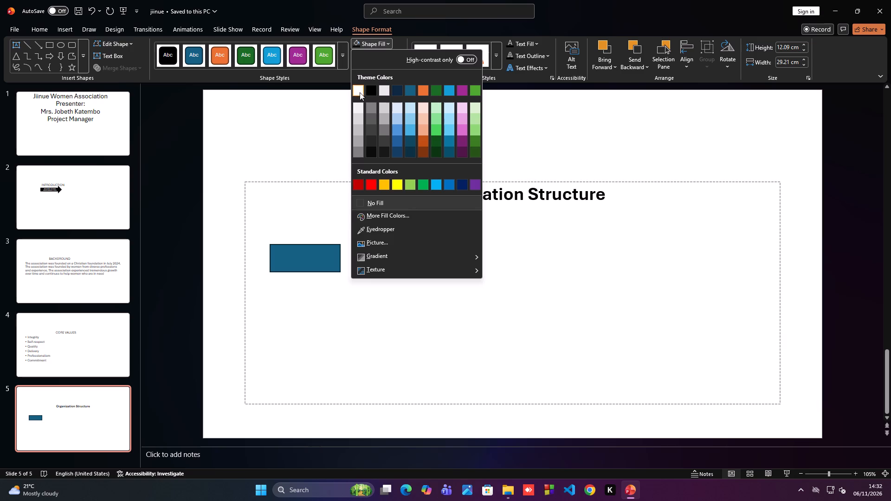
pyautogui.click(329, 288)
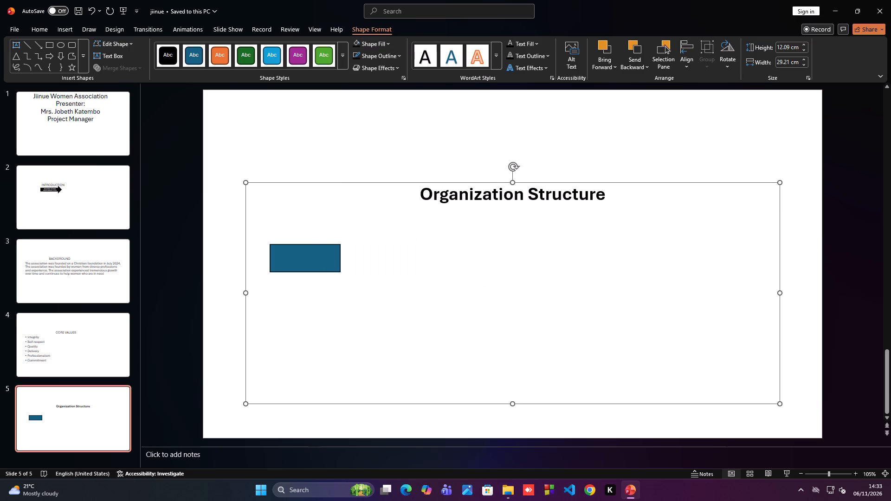
# Draw a second rectangle beside the existing one on slide 5, level with it and slightly wider.
pyautogui.click(91, 31)
pyautogui.click(71, 29)
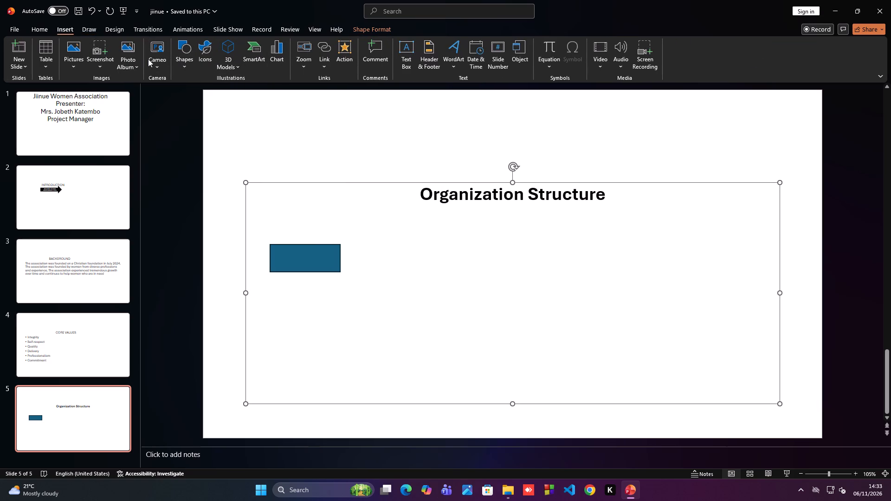
pyautogui.click(189, 59)
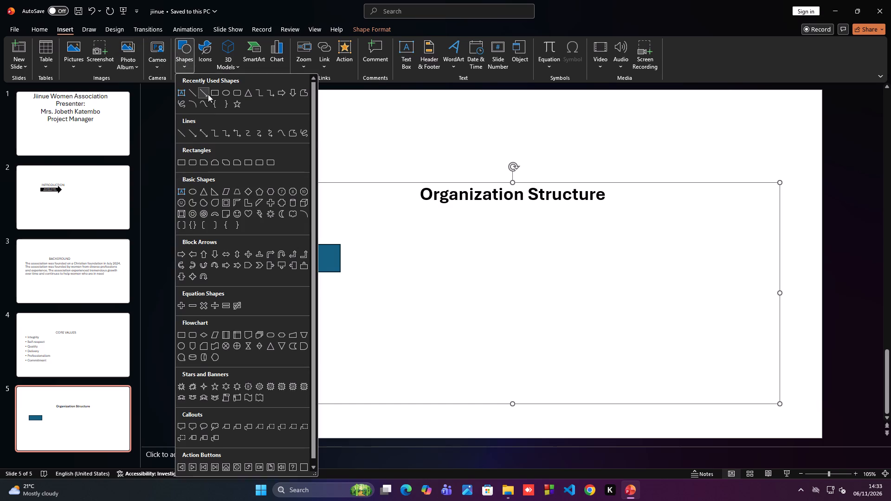
pyautogui.click(213, 92)
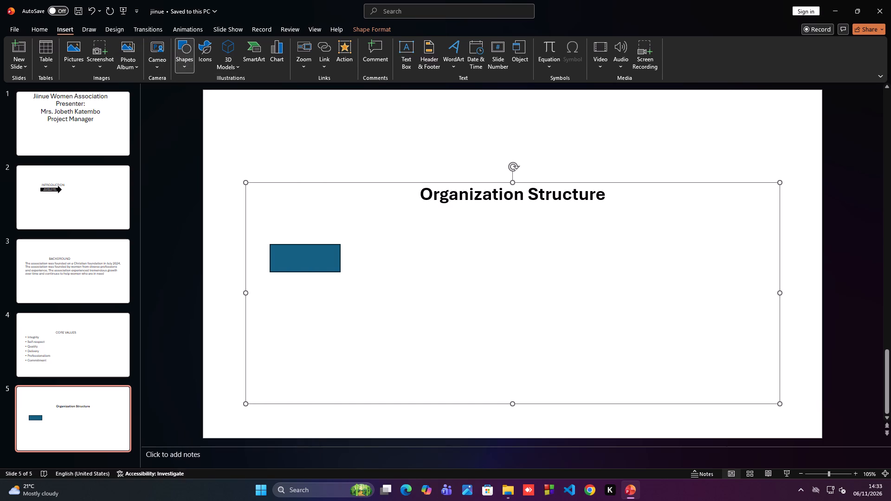
pyautogui.moveTo(375, 247); pyautogui.dragTo(454, 274)
pyautogui.click(442, 295)
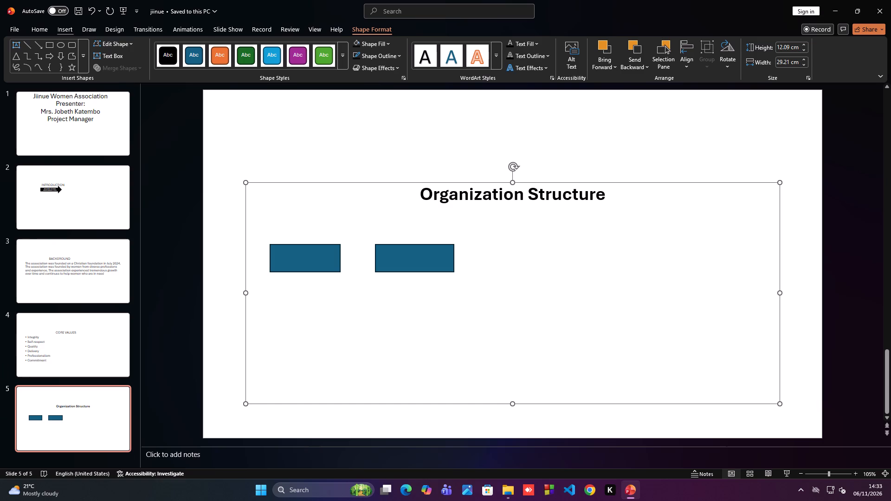
# Cut the first, narrower rectangle from the Organization Structure slide.
pyautogui.click(341, 254)
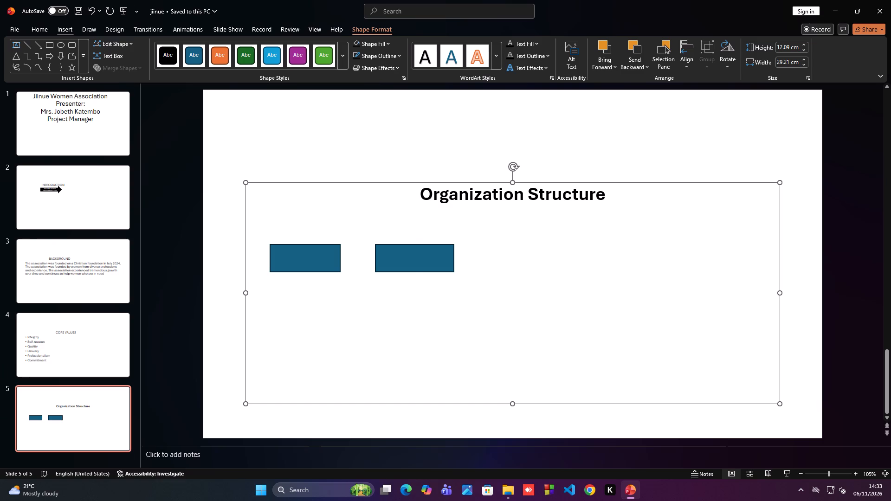
pyautogui.click(394, 260)
pyautogui.click(326, 250)
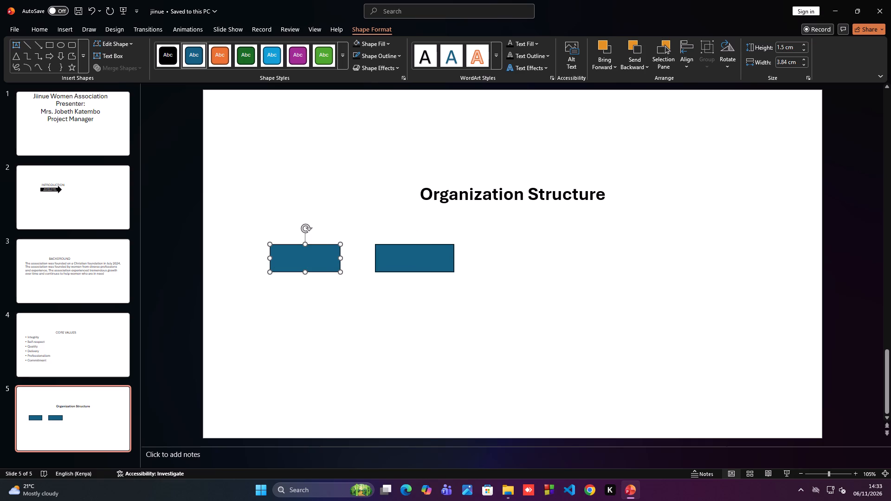
pyautogui.rightClick(326, 251)
pyautogui.click(350, 236)
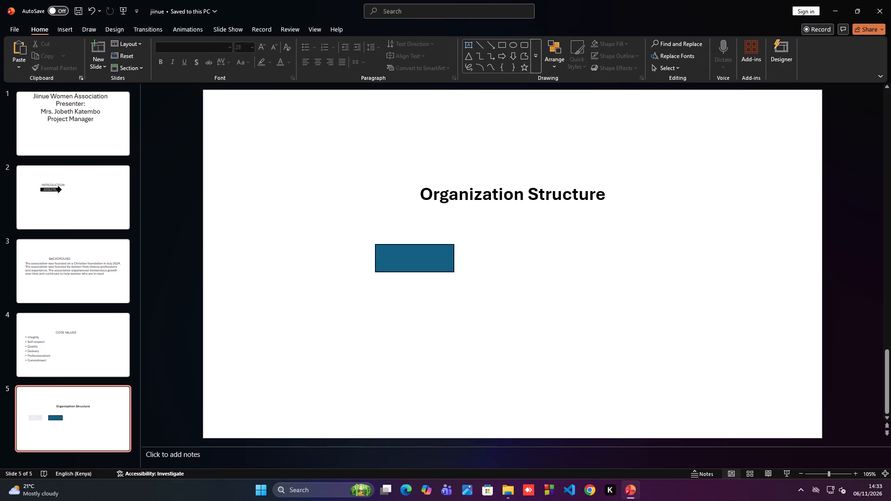
# Move the remaining rectangle up and toward the slide's center, directly beneath the "Organization Structure" heading.
pyautogui.click(398, 251)
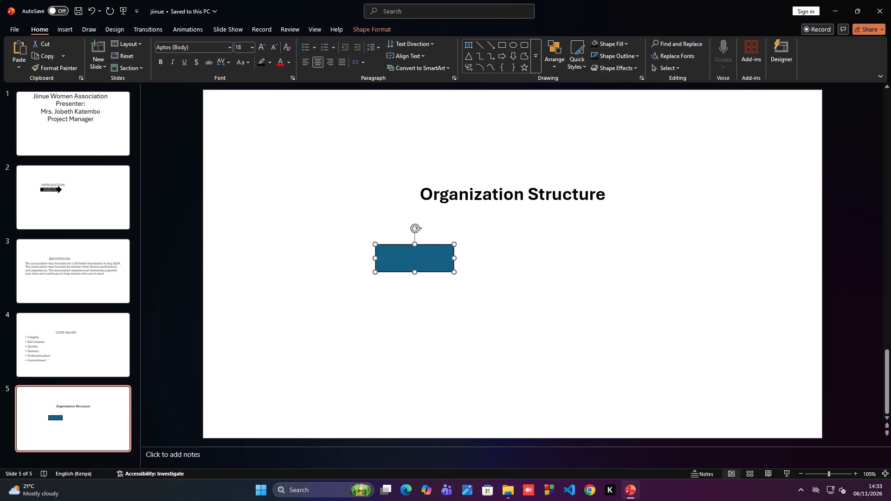
pyautogui.moveTo(395, 255); pyautogui.dragTo(447, 230)
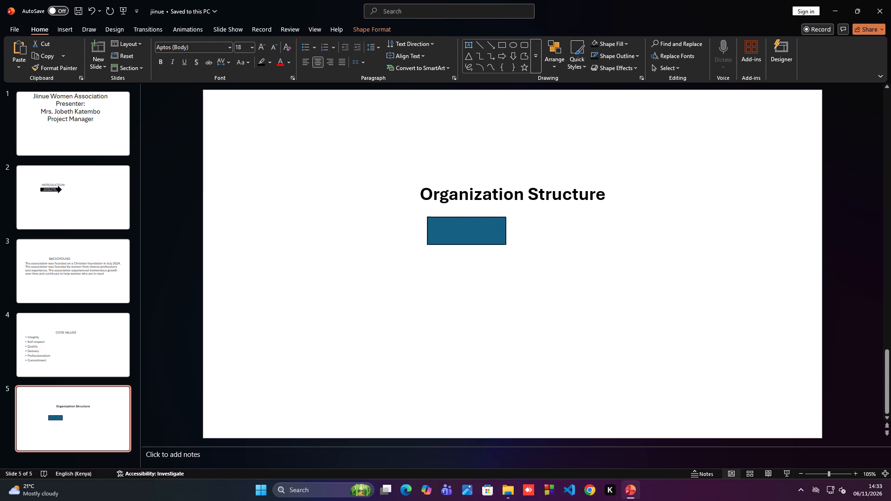
pyautogui.moveTo(447, 230); pyautogui.dragTo(452, 228)
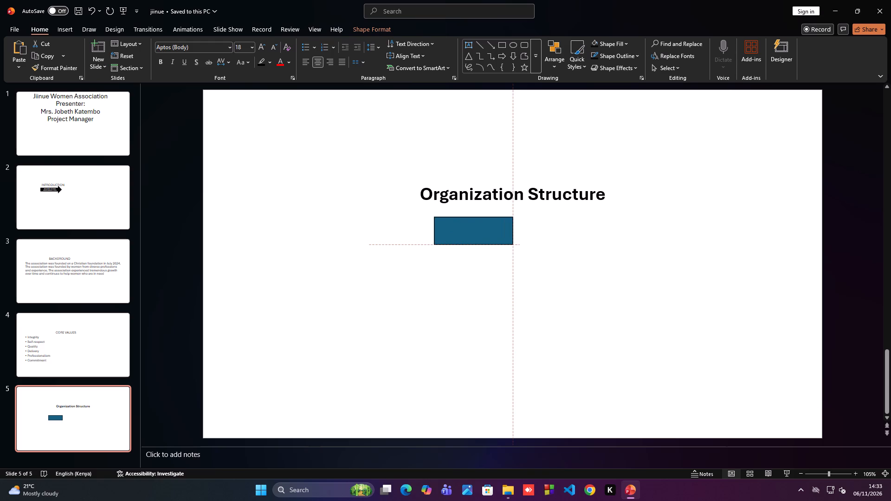
pyautogui.moveTo(452, 228); pyautogui.dragTo(468, 217)
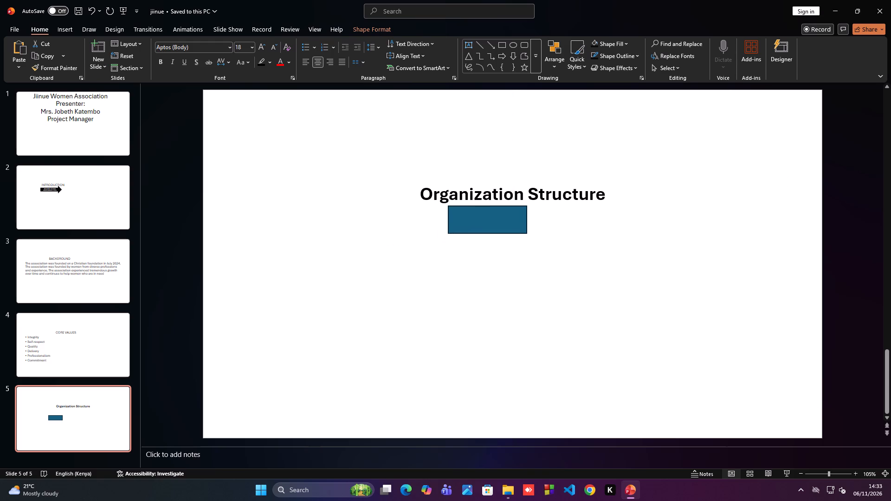
pyautogui.moveTo(468, 217); pyautogui.dragTo(468, 218)
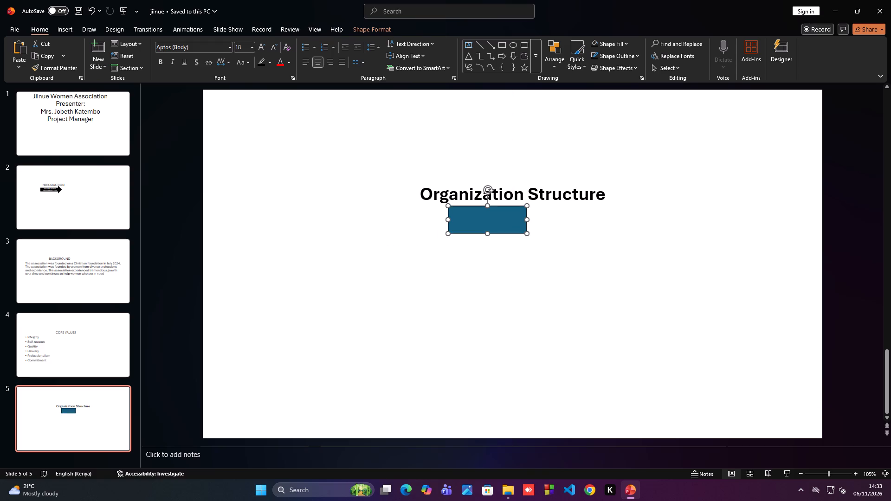
# Apply the theme style with a white fill and black outline to the rectangle below the heading.
pyautogui.rightClick(467, 222)
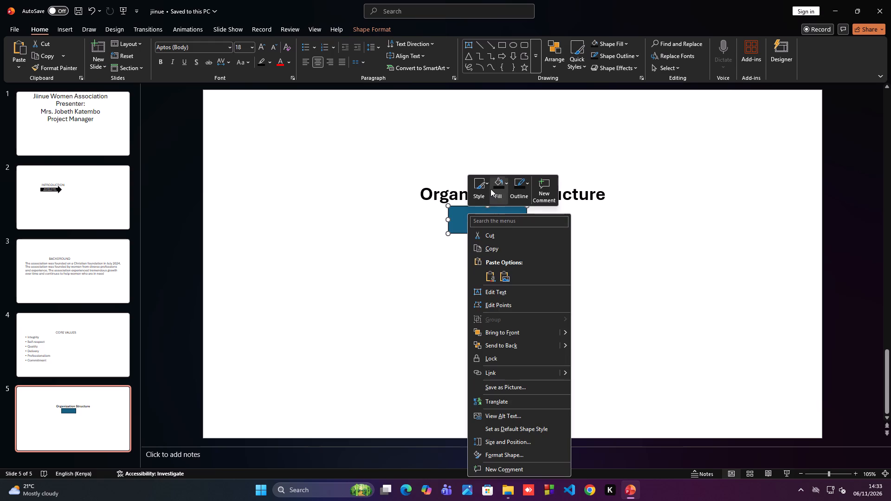
pyautogui.click(486, 183)
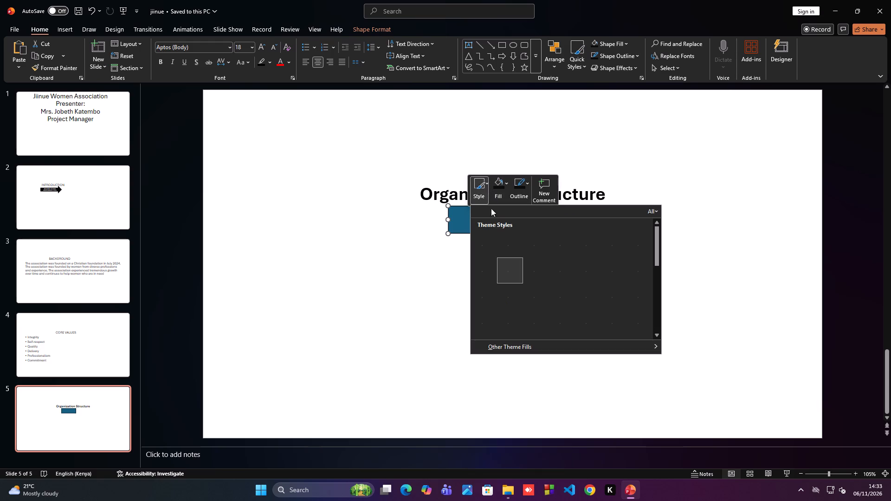
pyautogui.click(482, 241)
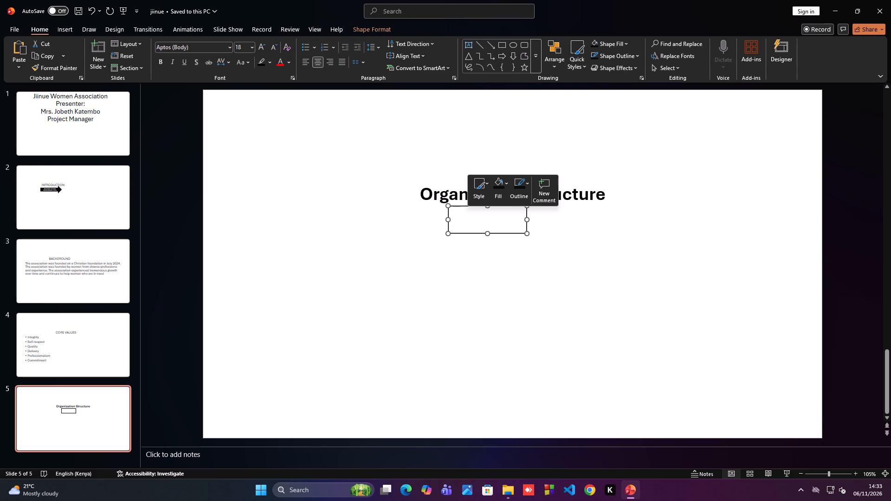
# Enter the text "Chief executive officer" inside the rectangle.
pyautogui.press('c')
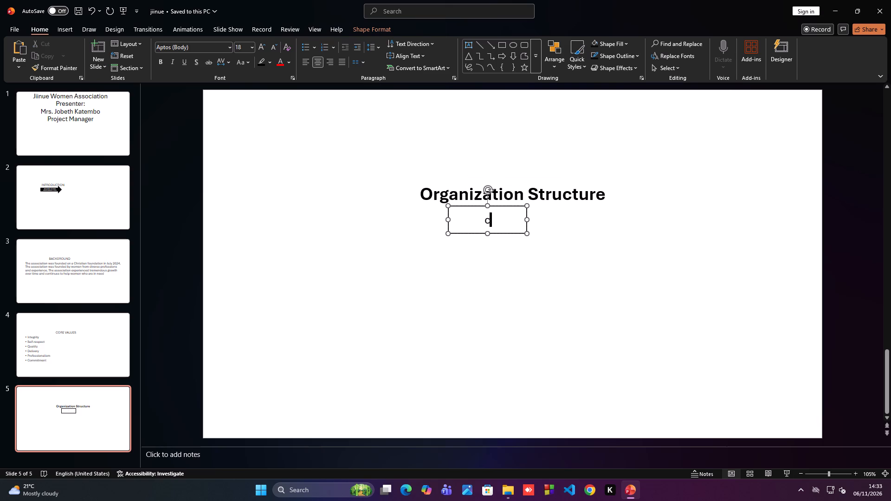
pyautogui.press('BackSpace')
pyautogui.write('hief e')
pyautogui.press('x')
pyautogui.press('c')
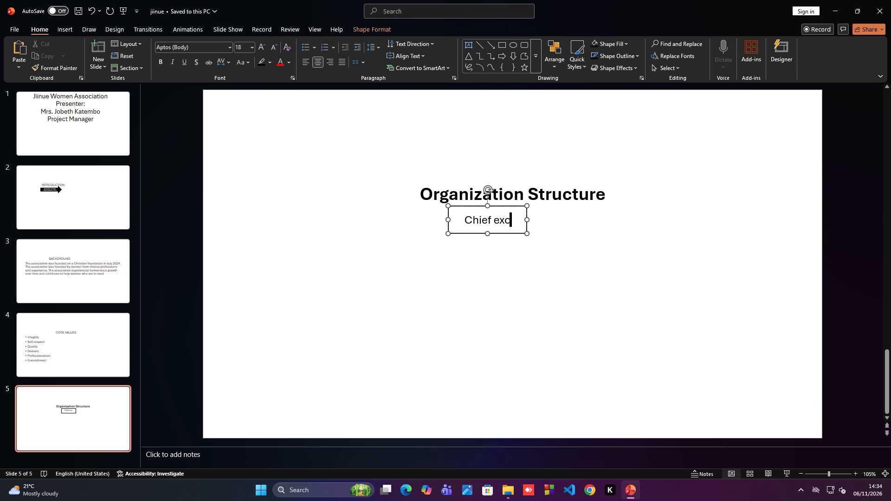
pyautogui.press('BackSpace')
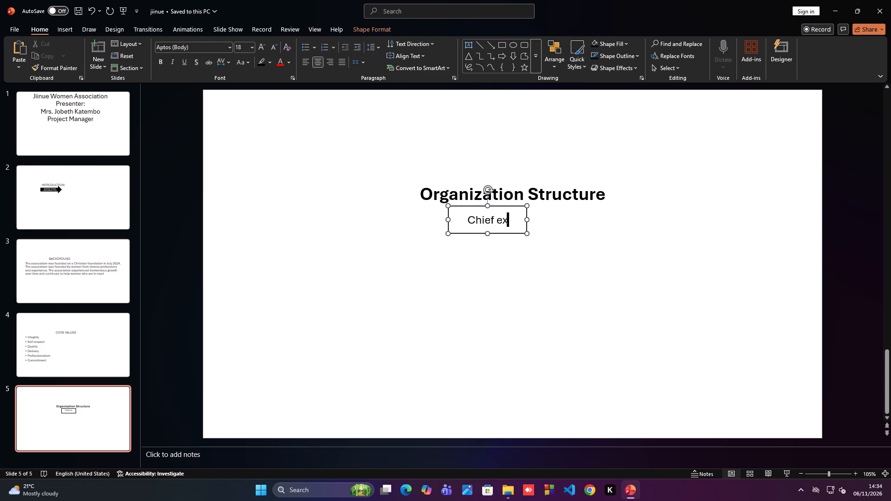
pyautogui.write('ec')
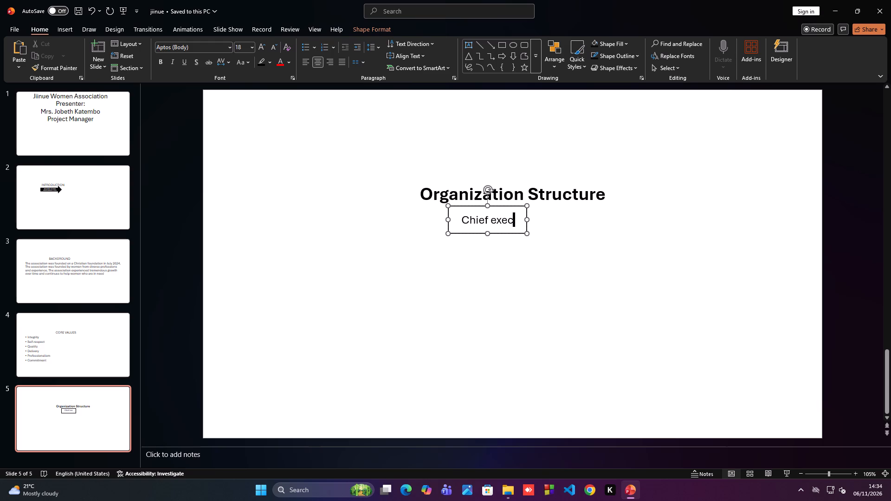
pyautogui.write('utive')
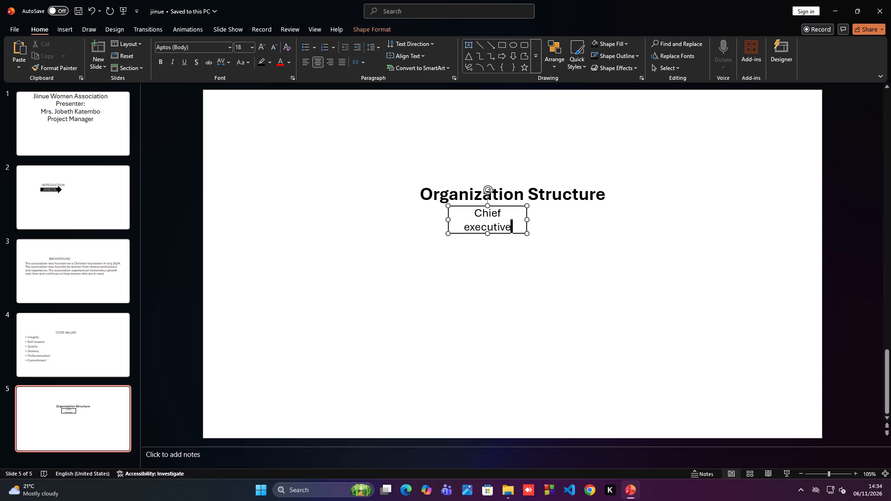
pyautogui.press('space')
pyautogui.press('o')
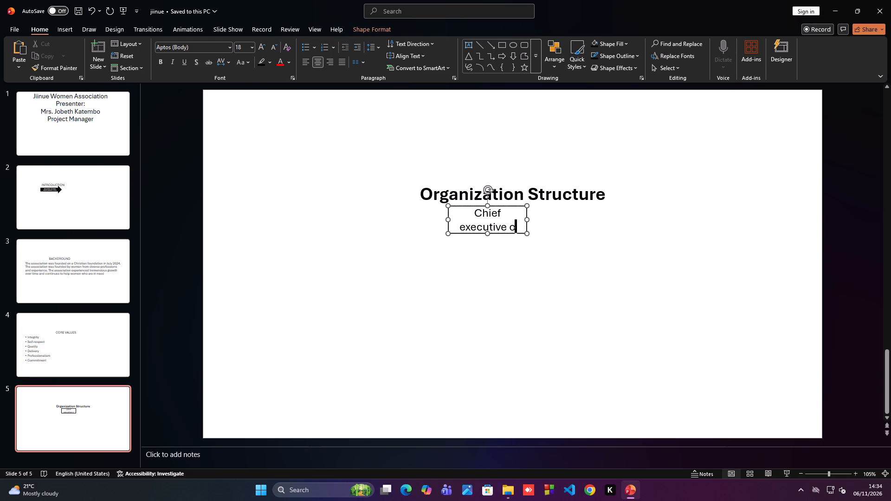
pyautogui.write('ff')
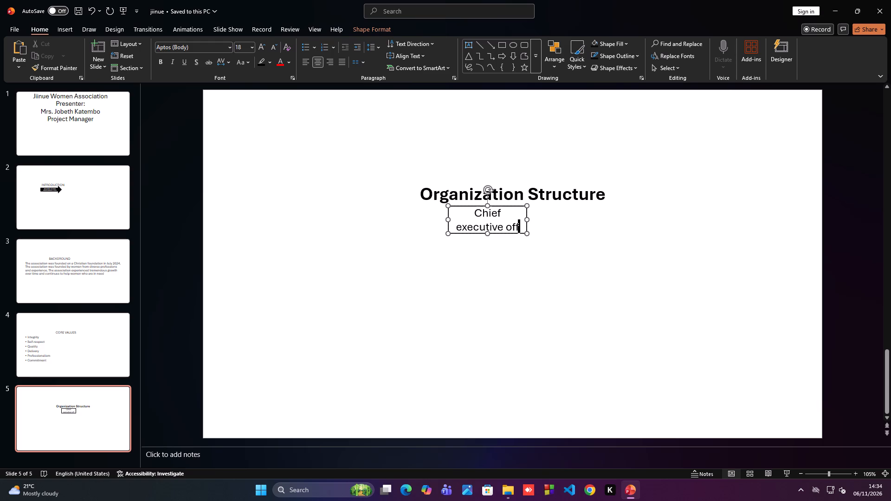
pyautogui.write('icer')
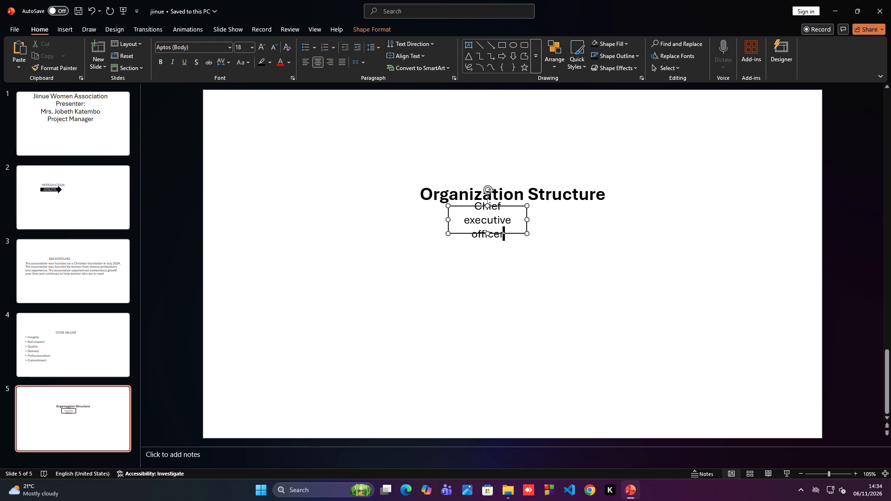
# Widen the rectangle toward the right so that "Chief executive" fits on one line.
pyautogui.moveTo(525, 218); pyautogui.dragTo(542, 228)
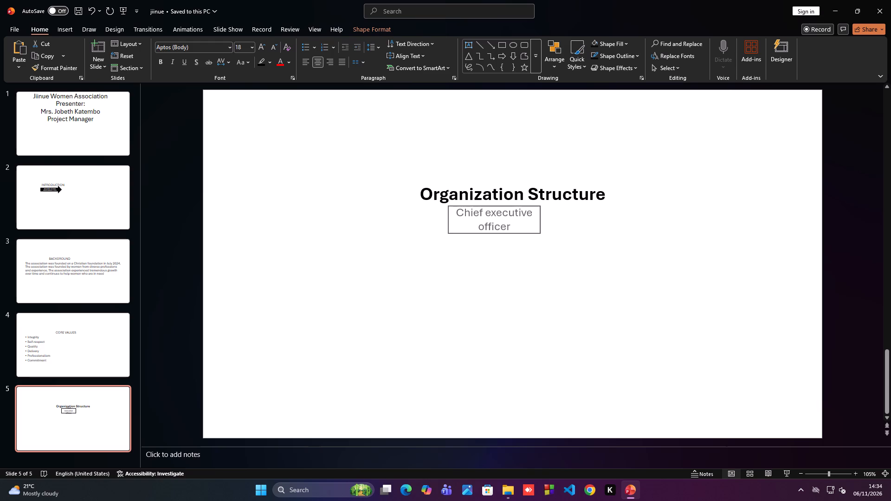
pyautogui.moveTo(542, 228); pyautogui.dragTo(550, 230)
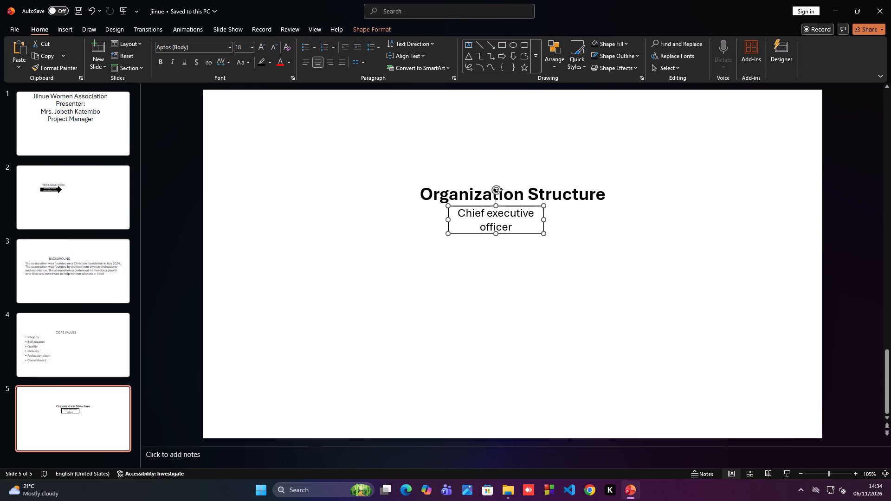
# Set the font size of the "Chief executive officer" text to 10.
pyautogui.click(457, 212)
pyautogui.moveTo(459, 212); pyautogui.dragTo(510, 225)
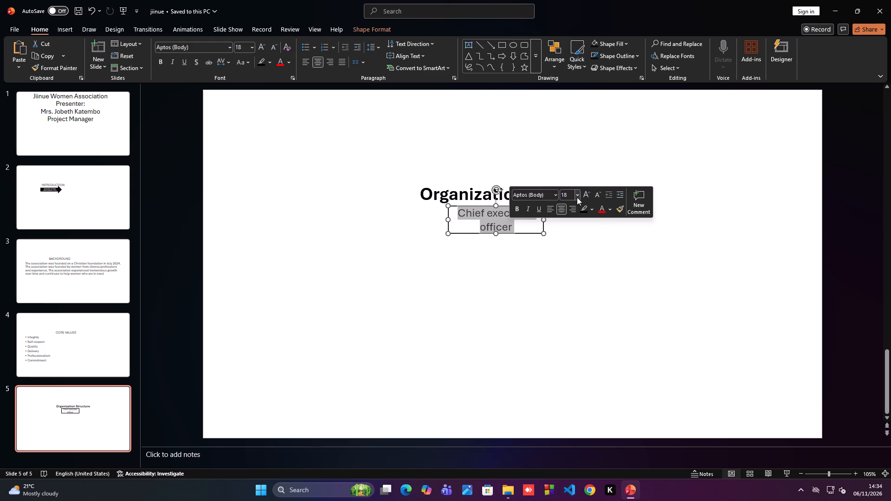
pyautogui.click(576, 194)
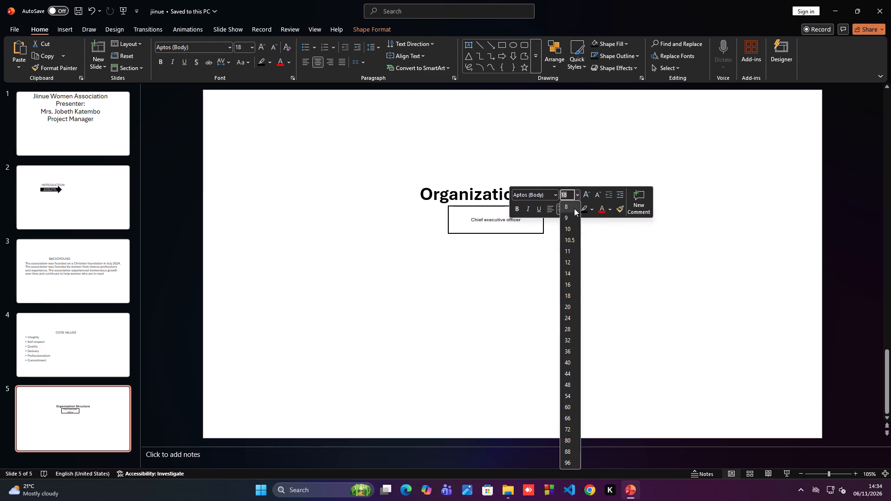
pyautogui.click(572, 227)
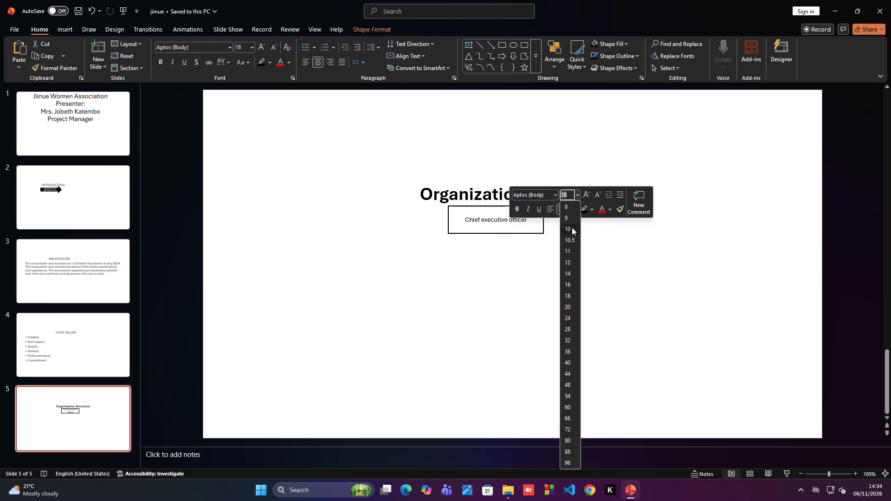
pyautogui.click(536, 249)
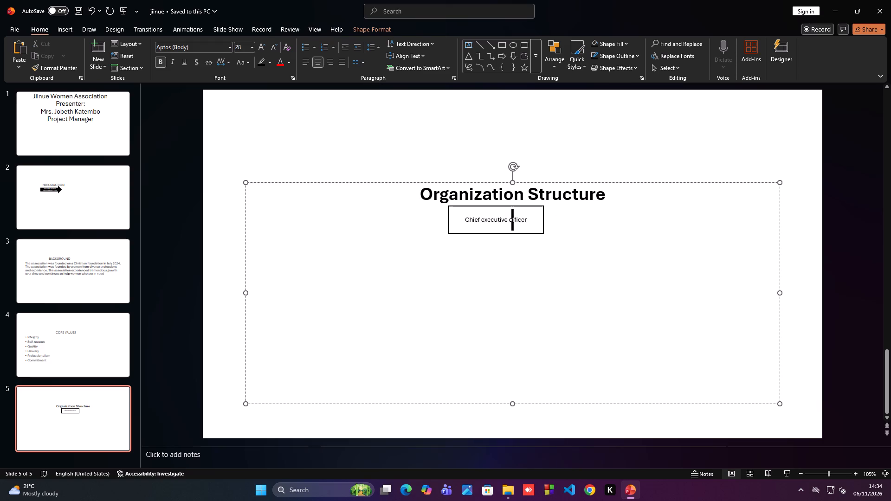
# Reduce the height of the "Chief executive officer" rectangle and move it slightly down, away from the heading.
pyautogui.click(530, 218)
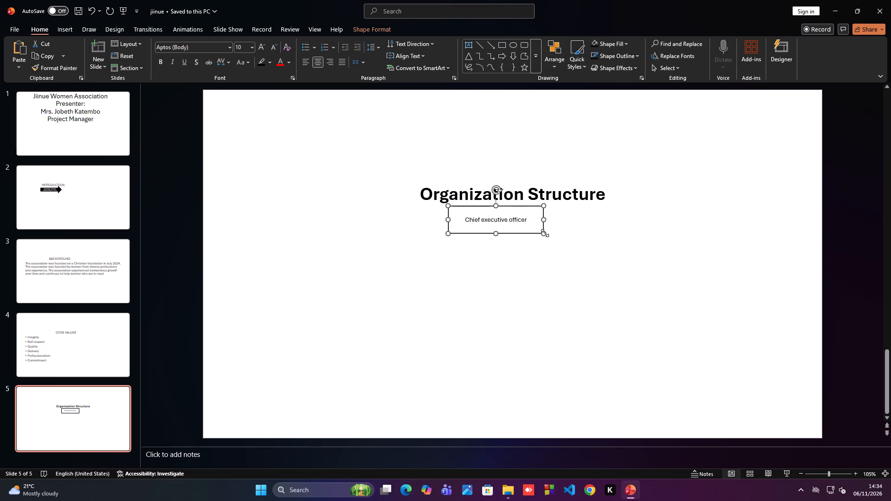
pyautogui.moveTo(545, 233); pyautogui.dragTo(542, 222)
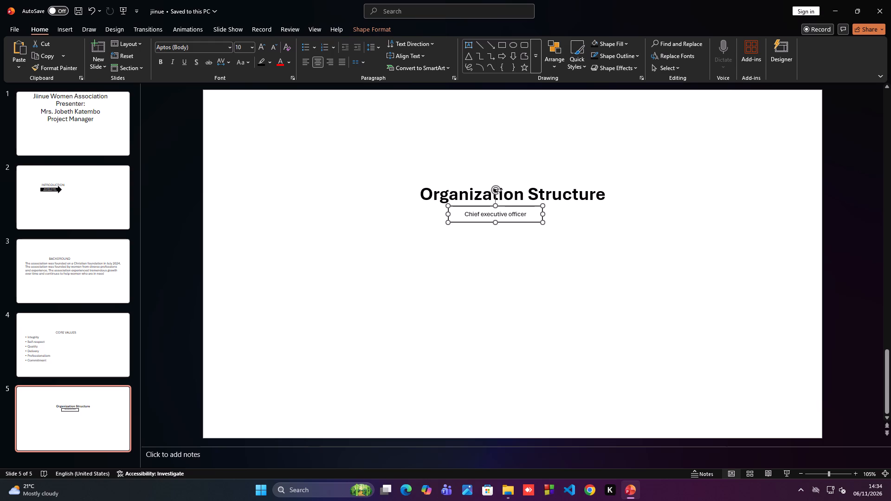
pyautogui.moveTo(460, 212); pyautogui.dragTo(462, 218)
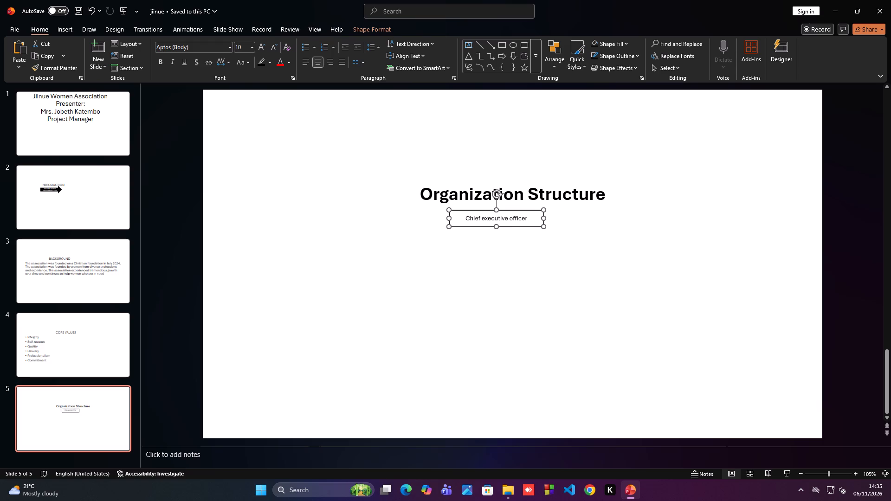
pyautogui.click(489, 254)
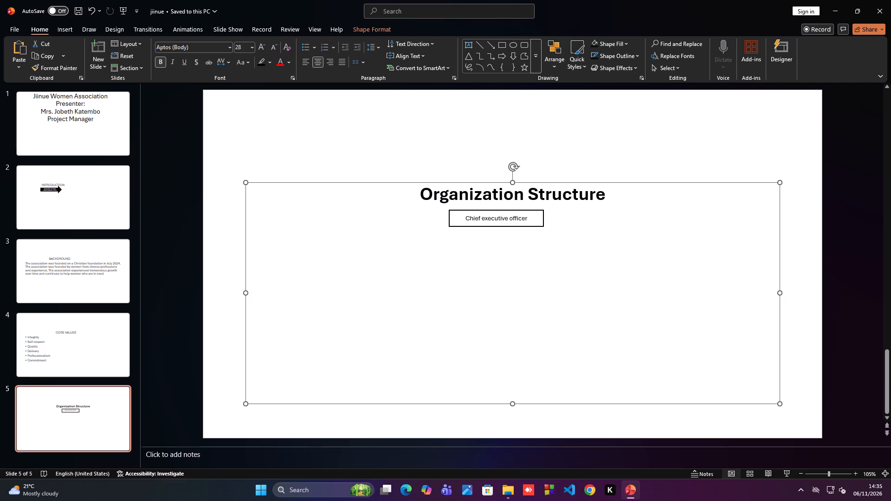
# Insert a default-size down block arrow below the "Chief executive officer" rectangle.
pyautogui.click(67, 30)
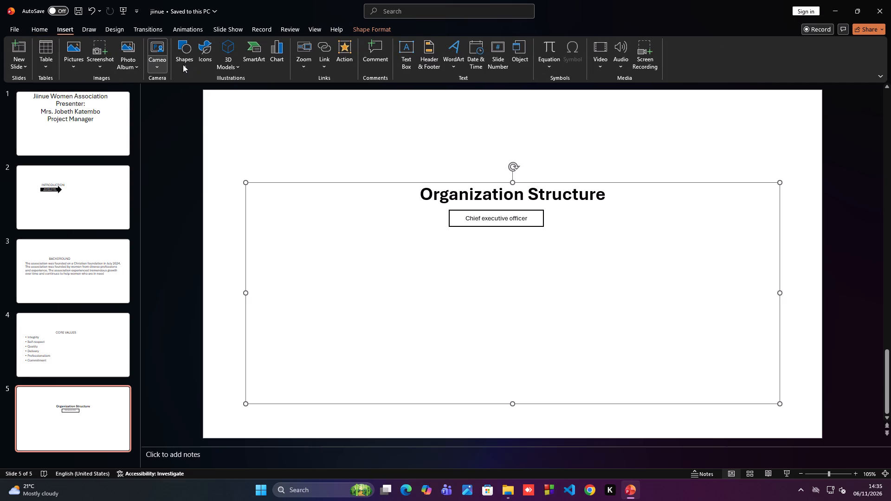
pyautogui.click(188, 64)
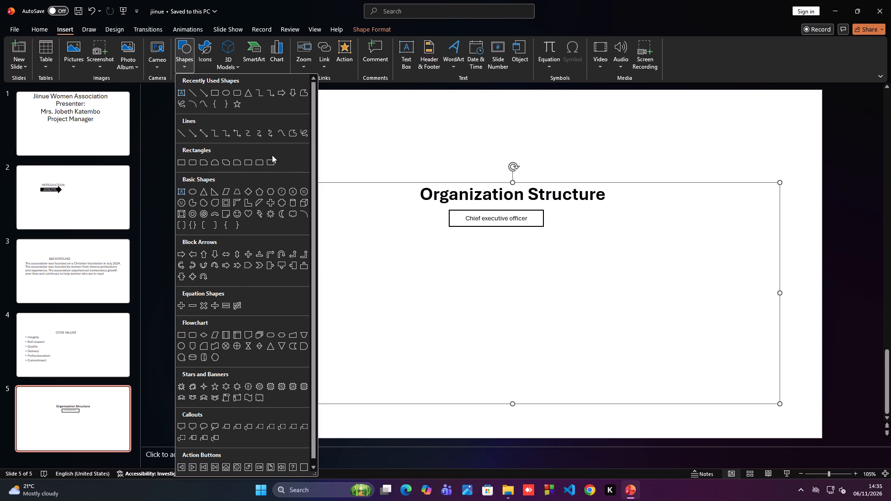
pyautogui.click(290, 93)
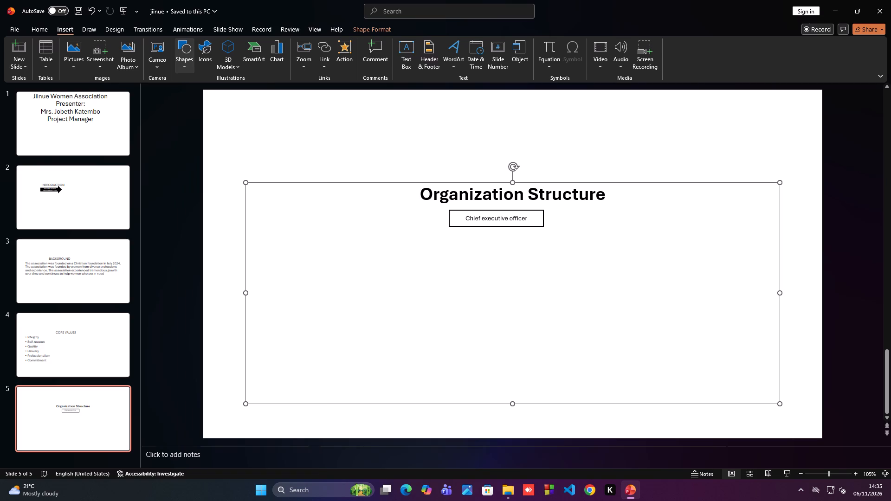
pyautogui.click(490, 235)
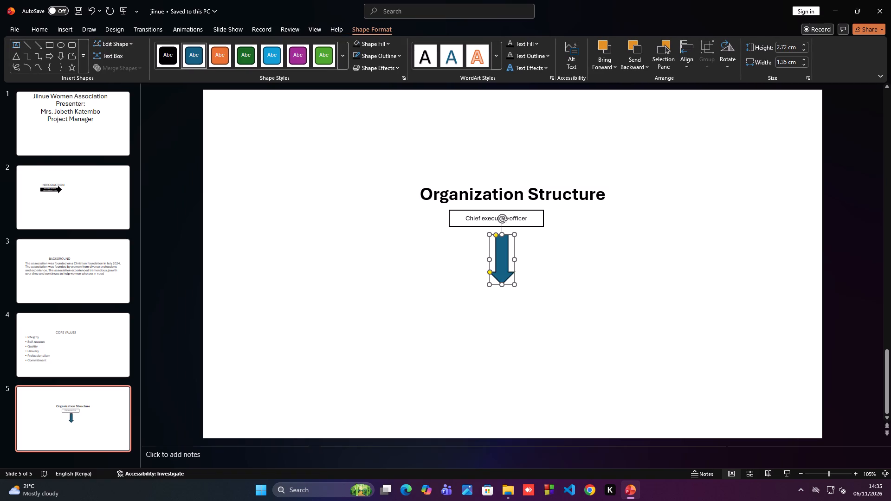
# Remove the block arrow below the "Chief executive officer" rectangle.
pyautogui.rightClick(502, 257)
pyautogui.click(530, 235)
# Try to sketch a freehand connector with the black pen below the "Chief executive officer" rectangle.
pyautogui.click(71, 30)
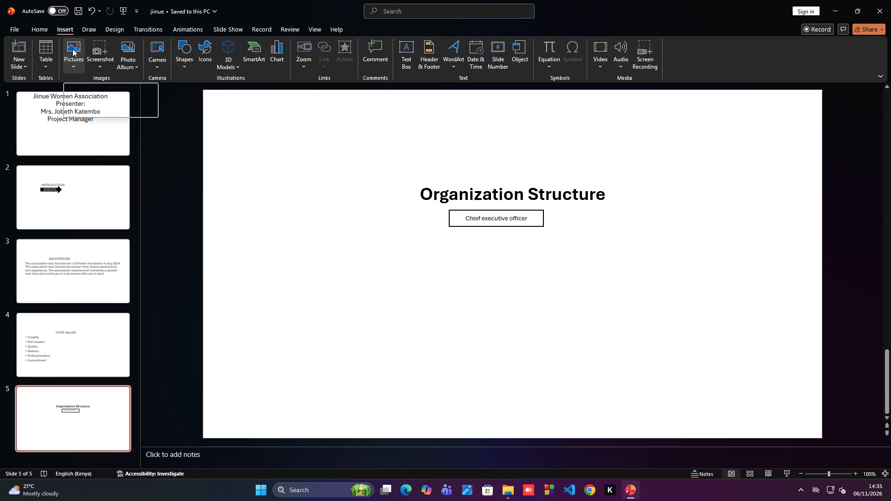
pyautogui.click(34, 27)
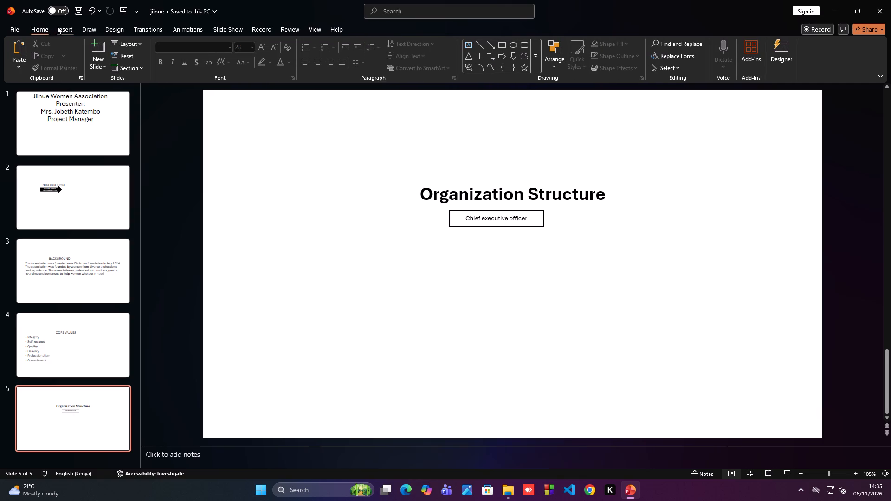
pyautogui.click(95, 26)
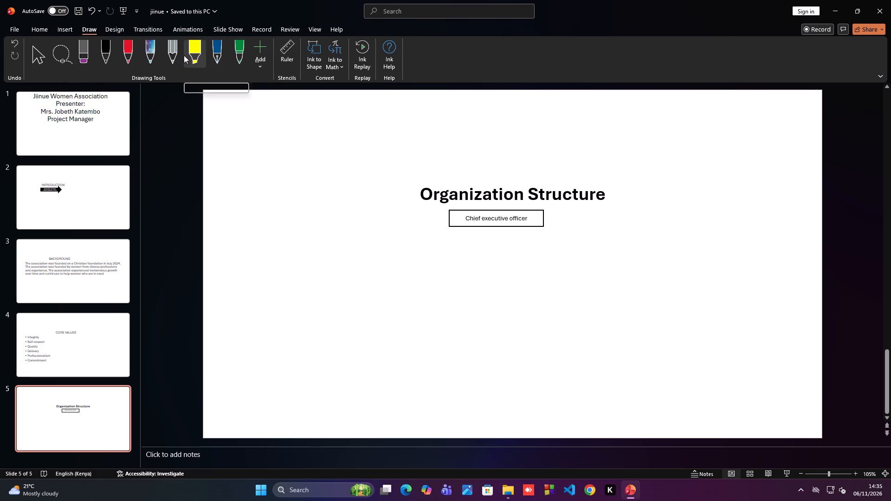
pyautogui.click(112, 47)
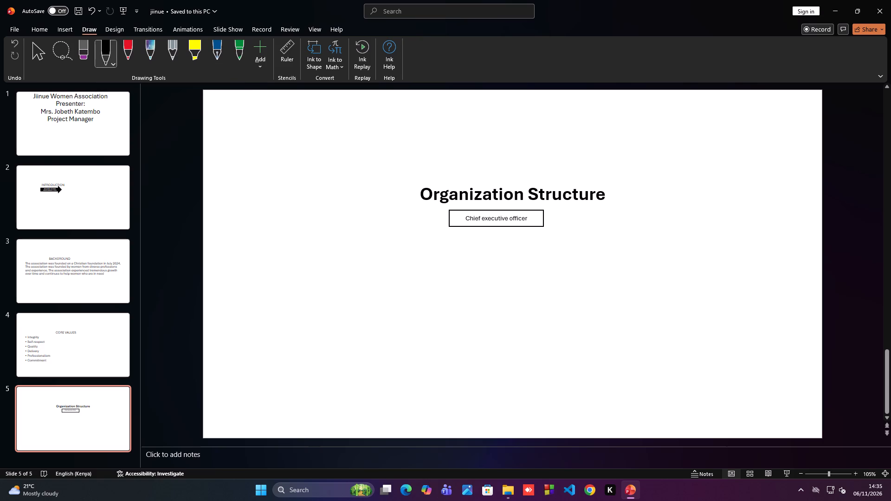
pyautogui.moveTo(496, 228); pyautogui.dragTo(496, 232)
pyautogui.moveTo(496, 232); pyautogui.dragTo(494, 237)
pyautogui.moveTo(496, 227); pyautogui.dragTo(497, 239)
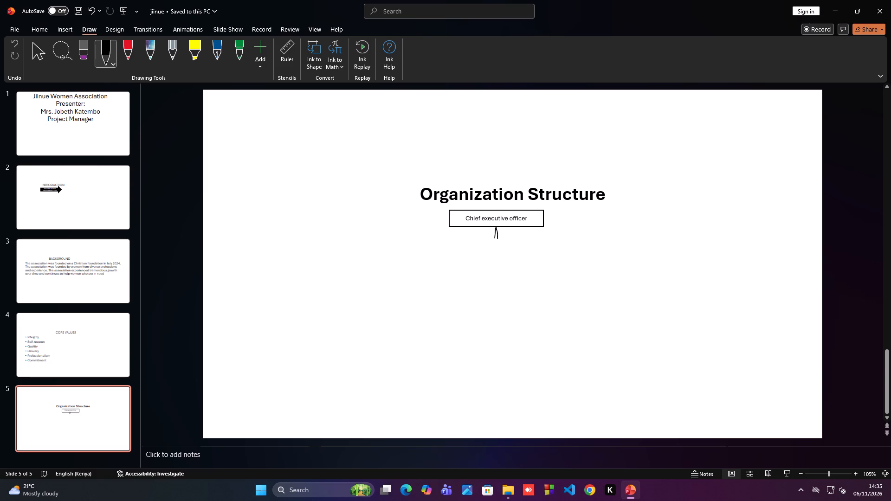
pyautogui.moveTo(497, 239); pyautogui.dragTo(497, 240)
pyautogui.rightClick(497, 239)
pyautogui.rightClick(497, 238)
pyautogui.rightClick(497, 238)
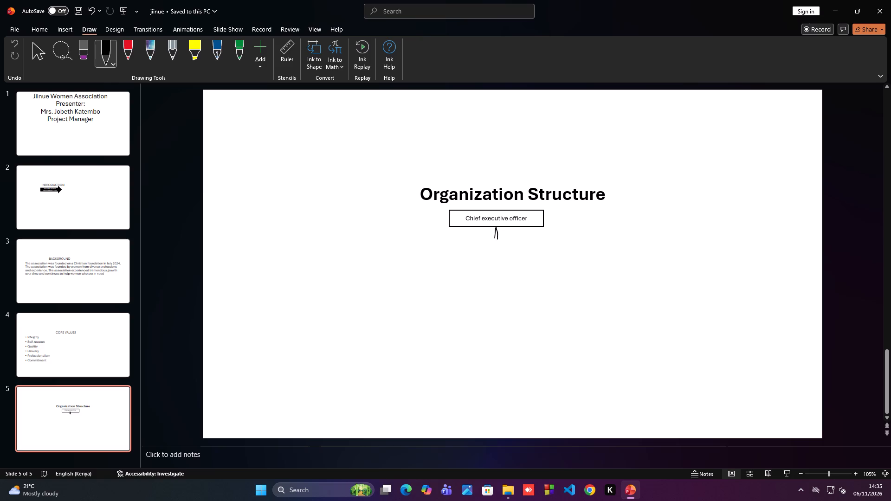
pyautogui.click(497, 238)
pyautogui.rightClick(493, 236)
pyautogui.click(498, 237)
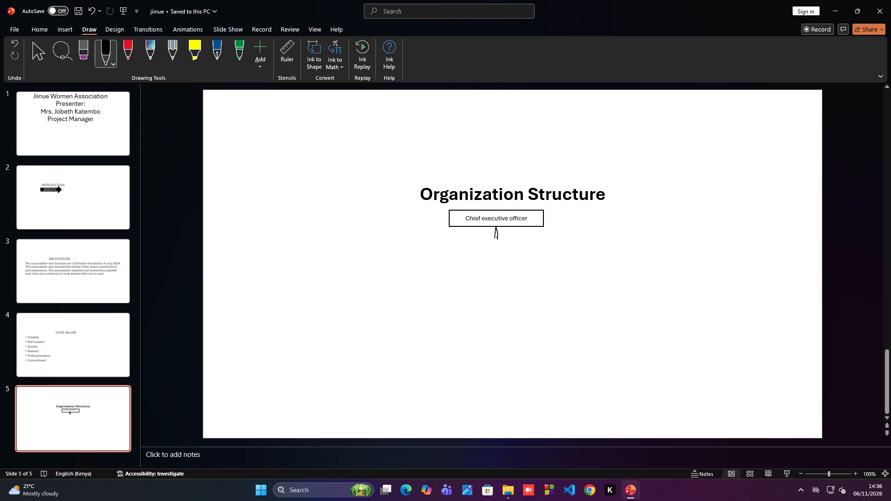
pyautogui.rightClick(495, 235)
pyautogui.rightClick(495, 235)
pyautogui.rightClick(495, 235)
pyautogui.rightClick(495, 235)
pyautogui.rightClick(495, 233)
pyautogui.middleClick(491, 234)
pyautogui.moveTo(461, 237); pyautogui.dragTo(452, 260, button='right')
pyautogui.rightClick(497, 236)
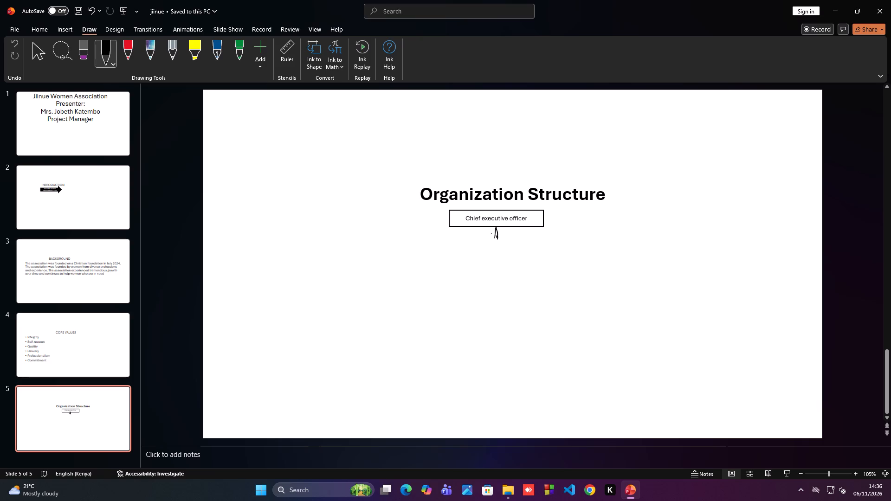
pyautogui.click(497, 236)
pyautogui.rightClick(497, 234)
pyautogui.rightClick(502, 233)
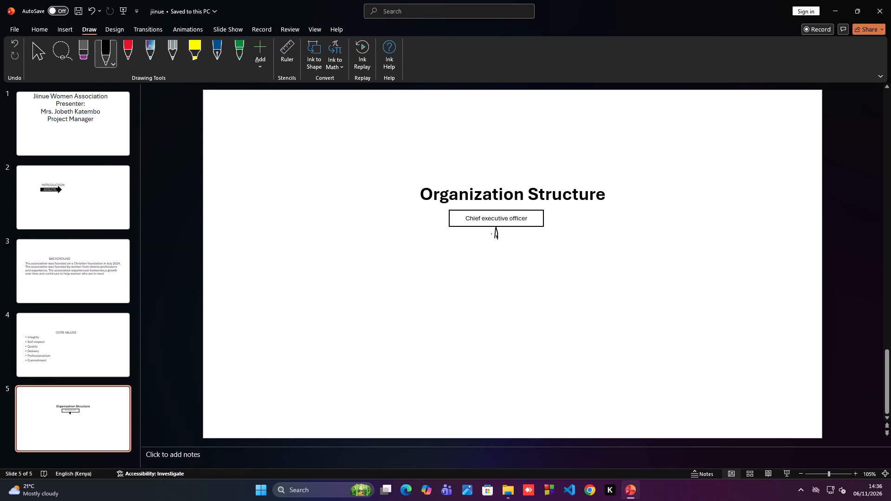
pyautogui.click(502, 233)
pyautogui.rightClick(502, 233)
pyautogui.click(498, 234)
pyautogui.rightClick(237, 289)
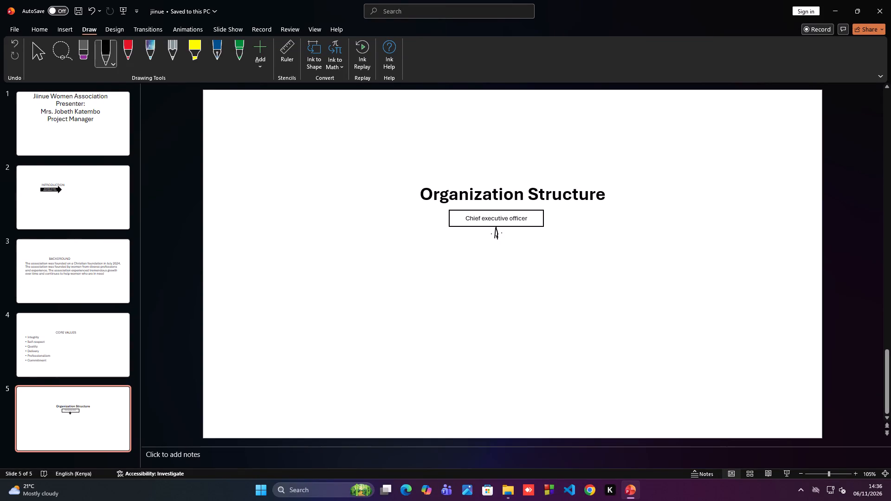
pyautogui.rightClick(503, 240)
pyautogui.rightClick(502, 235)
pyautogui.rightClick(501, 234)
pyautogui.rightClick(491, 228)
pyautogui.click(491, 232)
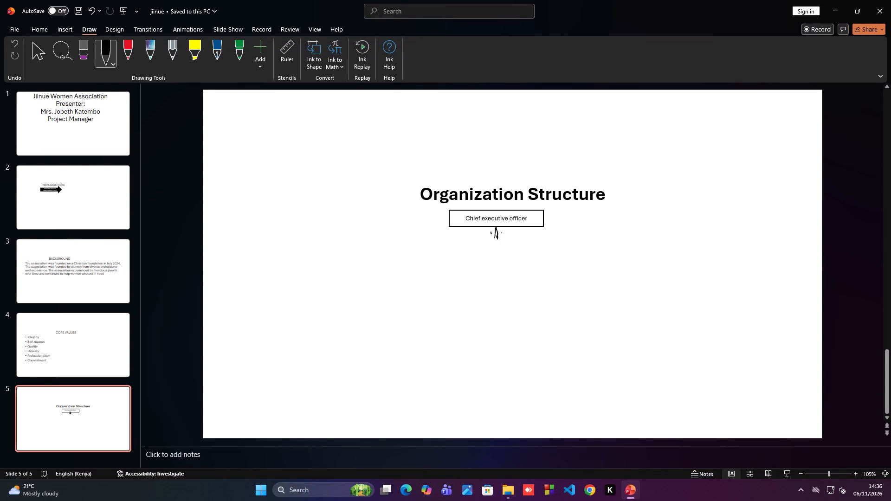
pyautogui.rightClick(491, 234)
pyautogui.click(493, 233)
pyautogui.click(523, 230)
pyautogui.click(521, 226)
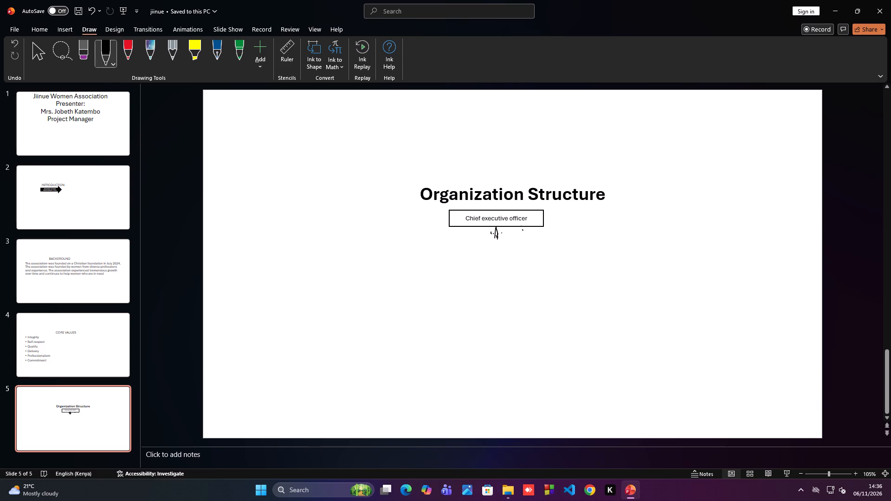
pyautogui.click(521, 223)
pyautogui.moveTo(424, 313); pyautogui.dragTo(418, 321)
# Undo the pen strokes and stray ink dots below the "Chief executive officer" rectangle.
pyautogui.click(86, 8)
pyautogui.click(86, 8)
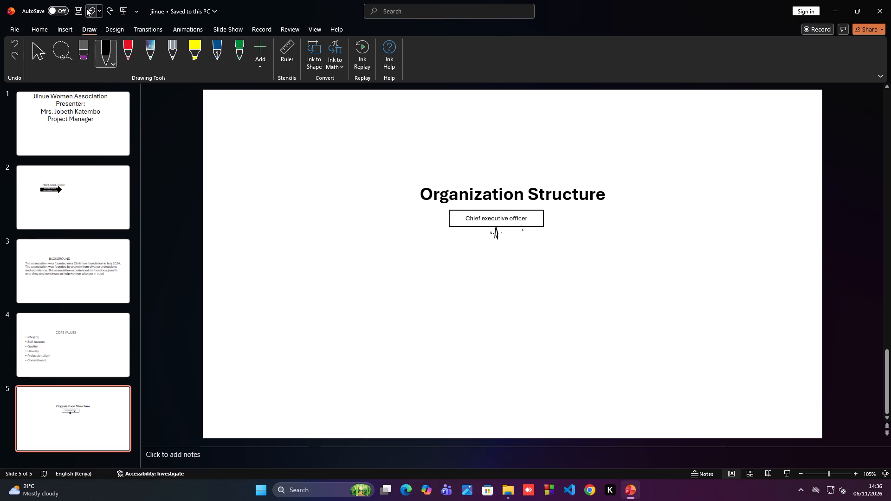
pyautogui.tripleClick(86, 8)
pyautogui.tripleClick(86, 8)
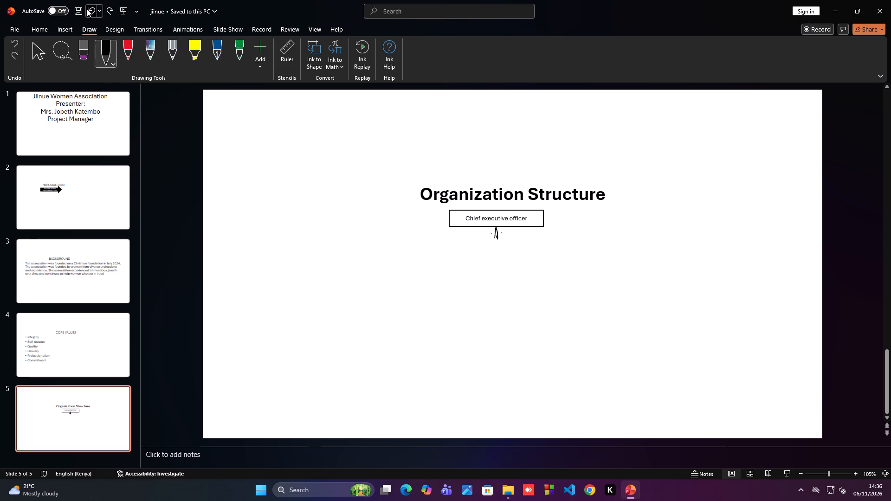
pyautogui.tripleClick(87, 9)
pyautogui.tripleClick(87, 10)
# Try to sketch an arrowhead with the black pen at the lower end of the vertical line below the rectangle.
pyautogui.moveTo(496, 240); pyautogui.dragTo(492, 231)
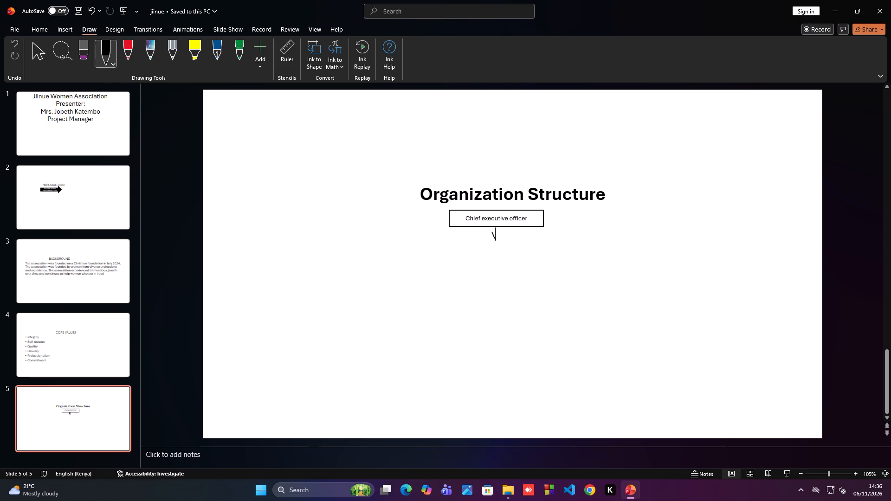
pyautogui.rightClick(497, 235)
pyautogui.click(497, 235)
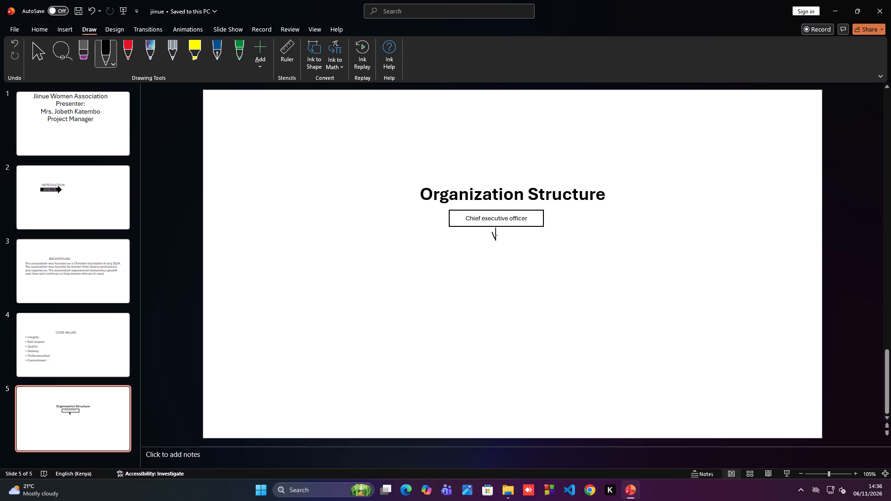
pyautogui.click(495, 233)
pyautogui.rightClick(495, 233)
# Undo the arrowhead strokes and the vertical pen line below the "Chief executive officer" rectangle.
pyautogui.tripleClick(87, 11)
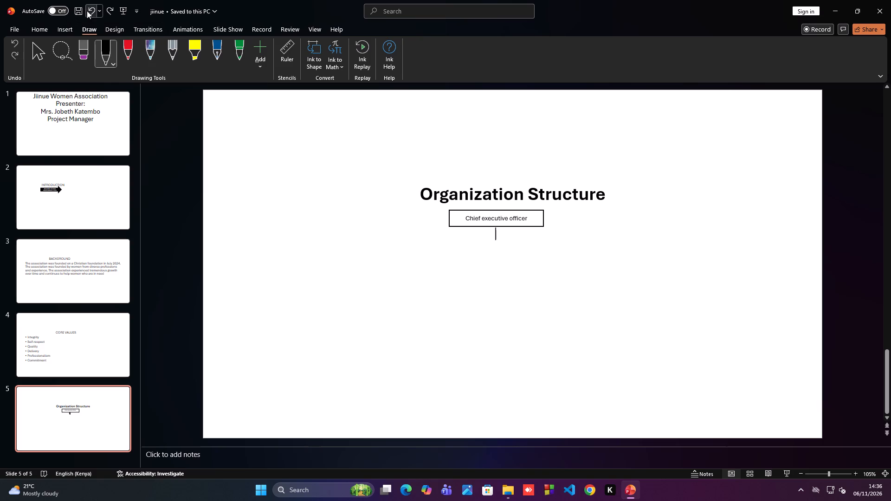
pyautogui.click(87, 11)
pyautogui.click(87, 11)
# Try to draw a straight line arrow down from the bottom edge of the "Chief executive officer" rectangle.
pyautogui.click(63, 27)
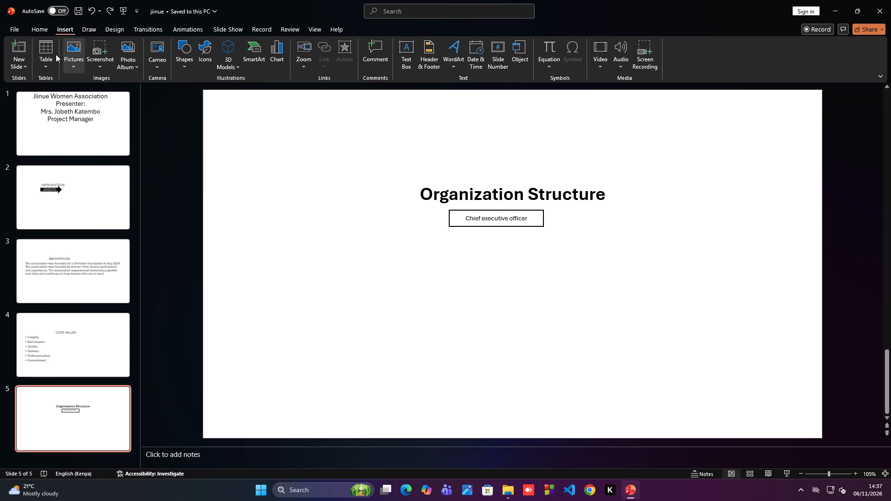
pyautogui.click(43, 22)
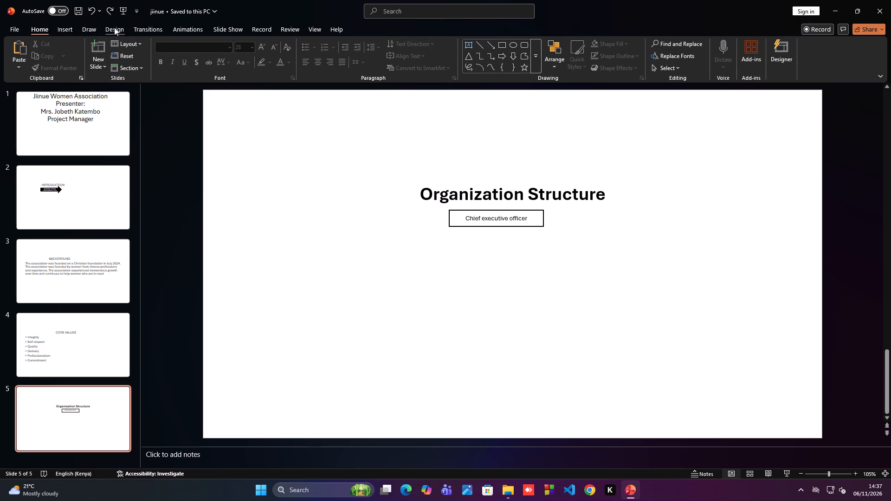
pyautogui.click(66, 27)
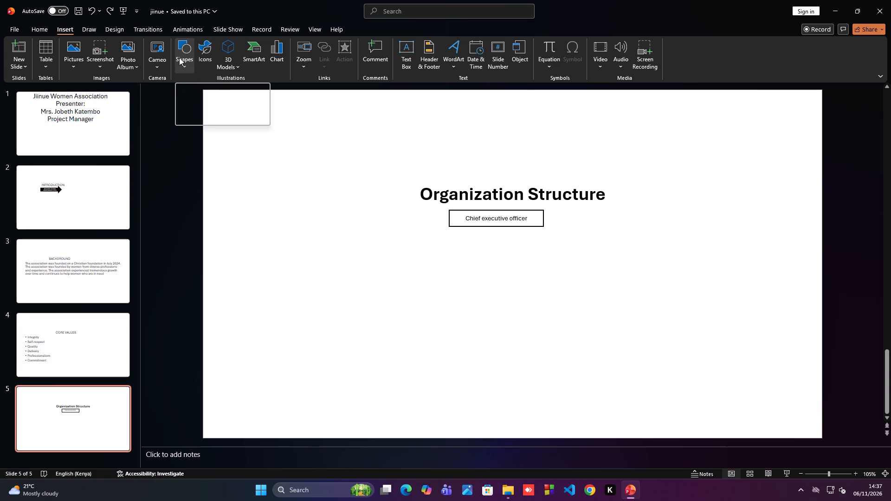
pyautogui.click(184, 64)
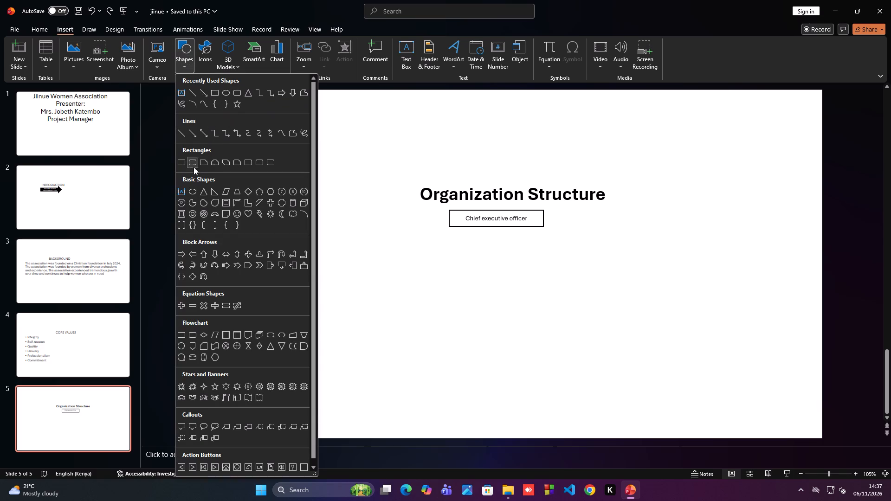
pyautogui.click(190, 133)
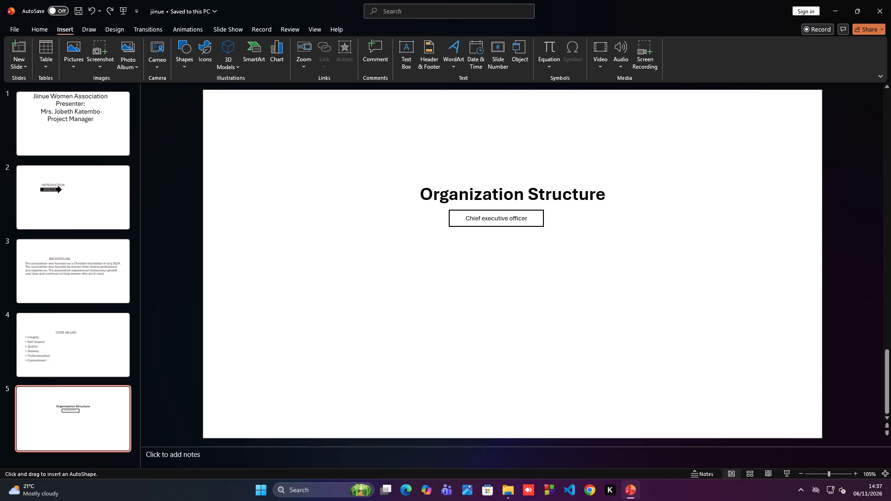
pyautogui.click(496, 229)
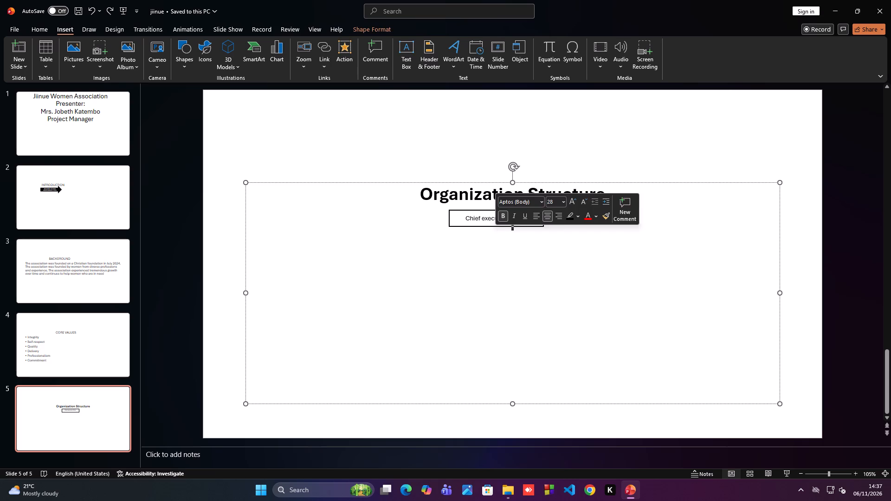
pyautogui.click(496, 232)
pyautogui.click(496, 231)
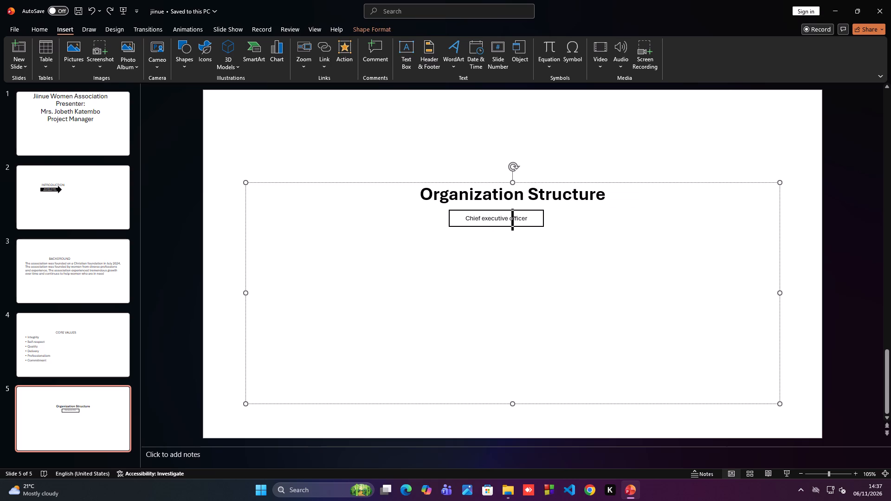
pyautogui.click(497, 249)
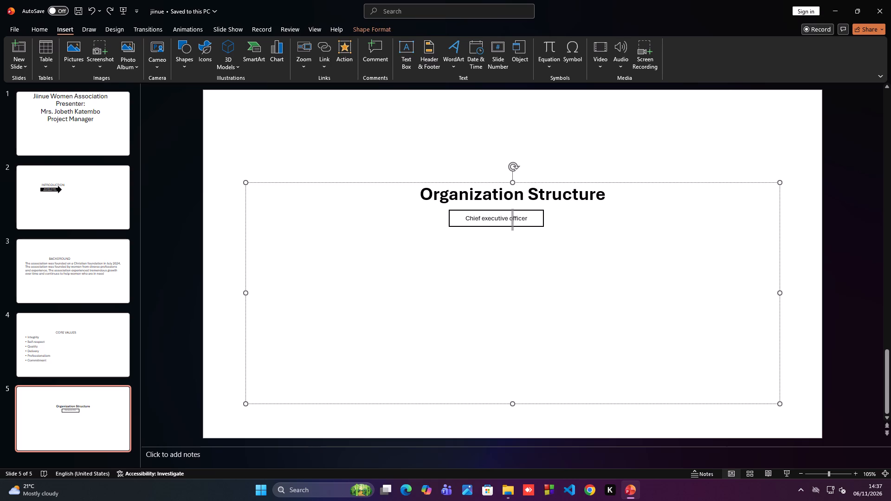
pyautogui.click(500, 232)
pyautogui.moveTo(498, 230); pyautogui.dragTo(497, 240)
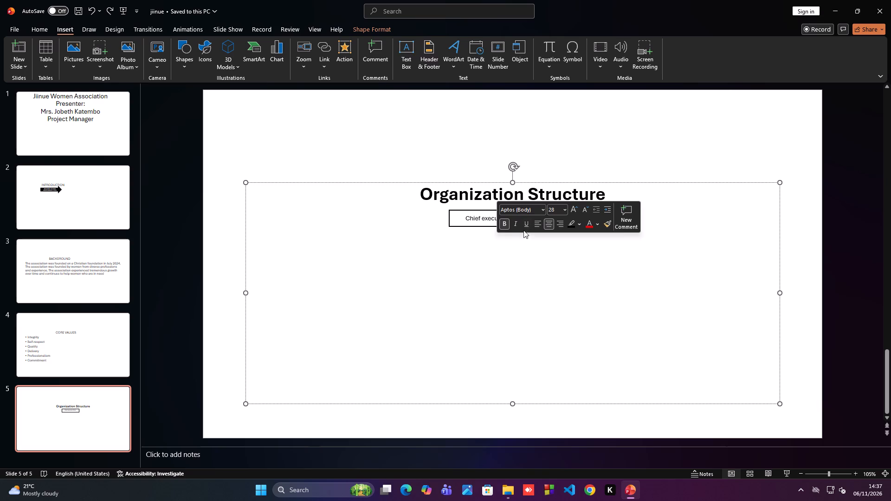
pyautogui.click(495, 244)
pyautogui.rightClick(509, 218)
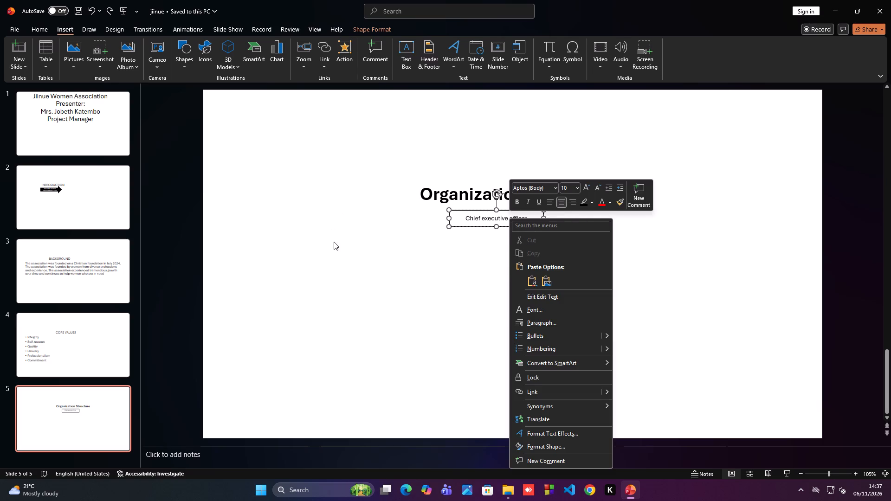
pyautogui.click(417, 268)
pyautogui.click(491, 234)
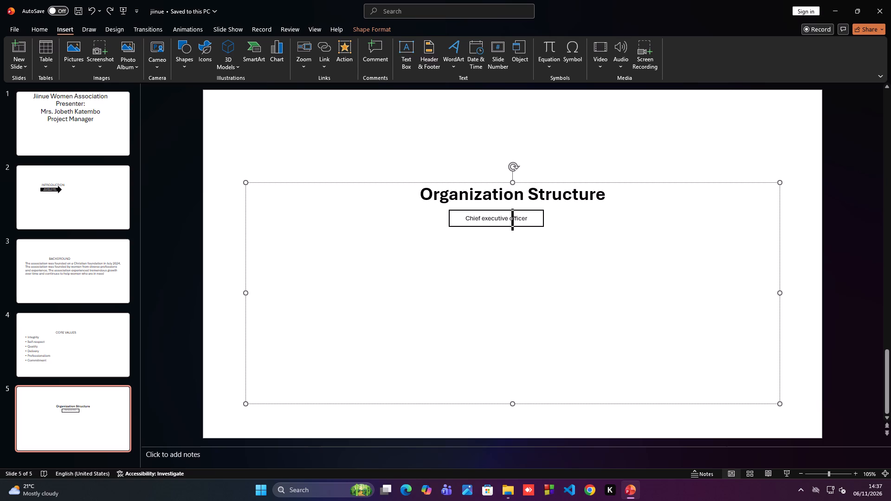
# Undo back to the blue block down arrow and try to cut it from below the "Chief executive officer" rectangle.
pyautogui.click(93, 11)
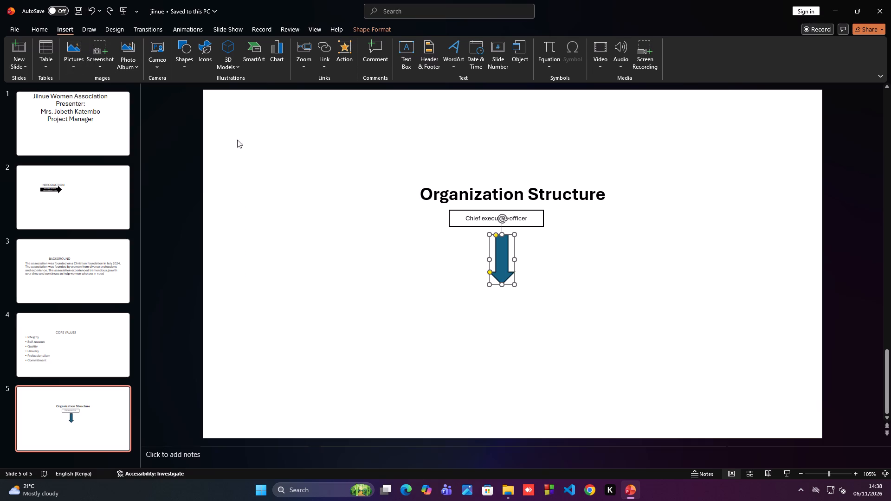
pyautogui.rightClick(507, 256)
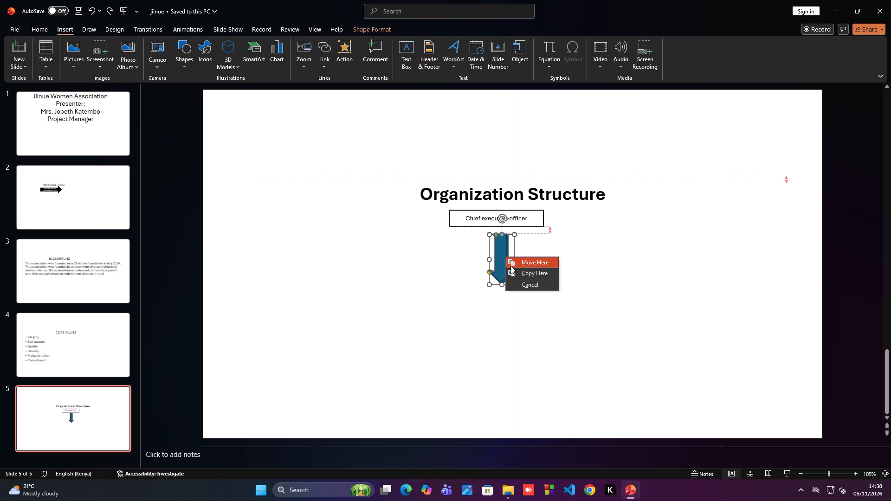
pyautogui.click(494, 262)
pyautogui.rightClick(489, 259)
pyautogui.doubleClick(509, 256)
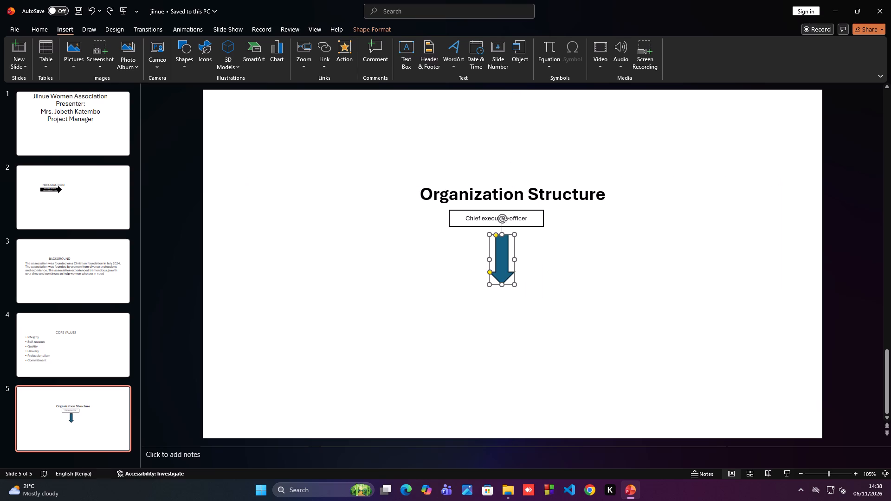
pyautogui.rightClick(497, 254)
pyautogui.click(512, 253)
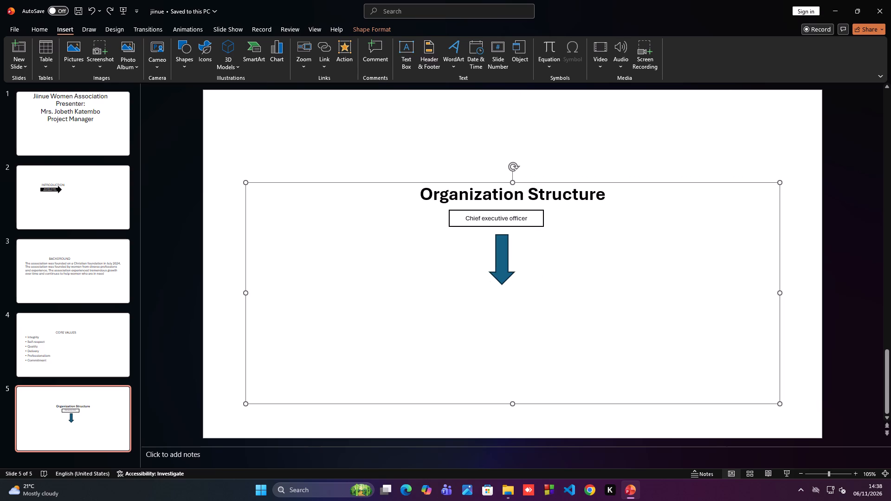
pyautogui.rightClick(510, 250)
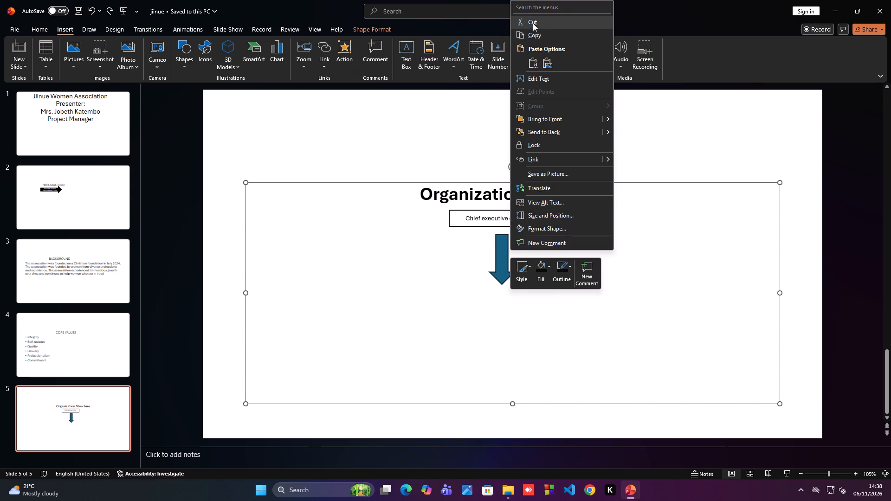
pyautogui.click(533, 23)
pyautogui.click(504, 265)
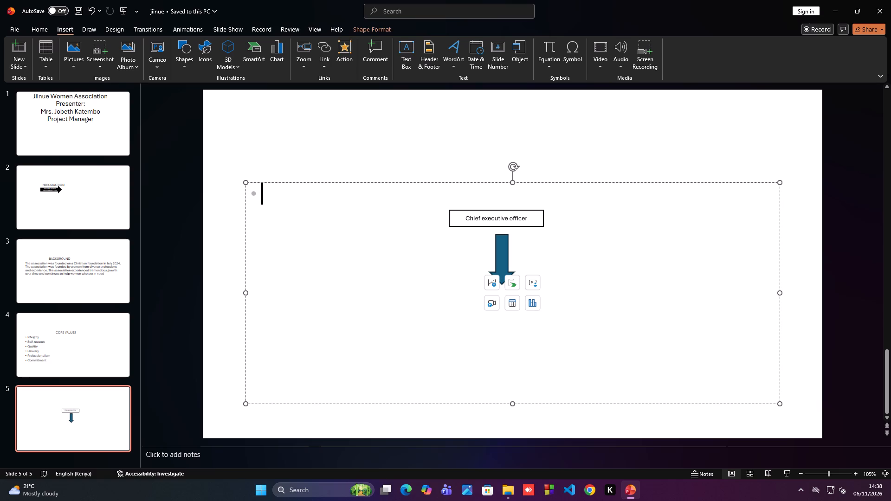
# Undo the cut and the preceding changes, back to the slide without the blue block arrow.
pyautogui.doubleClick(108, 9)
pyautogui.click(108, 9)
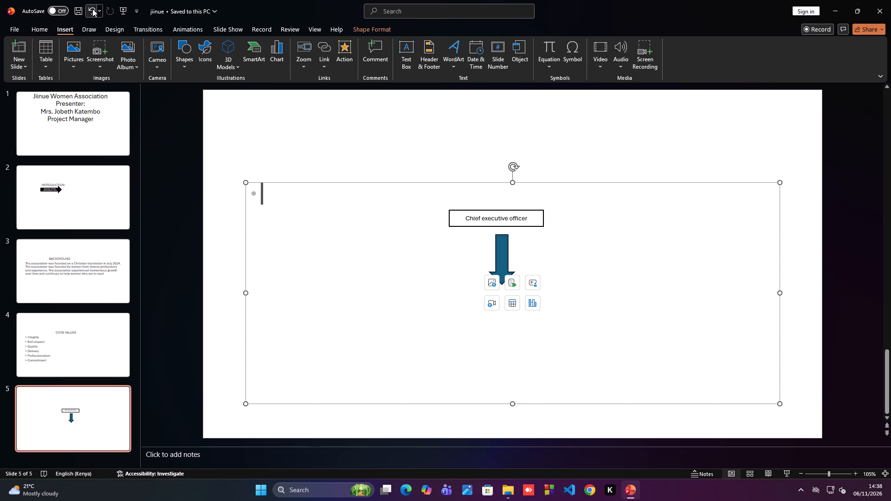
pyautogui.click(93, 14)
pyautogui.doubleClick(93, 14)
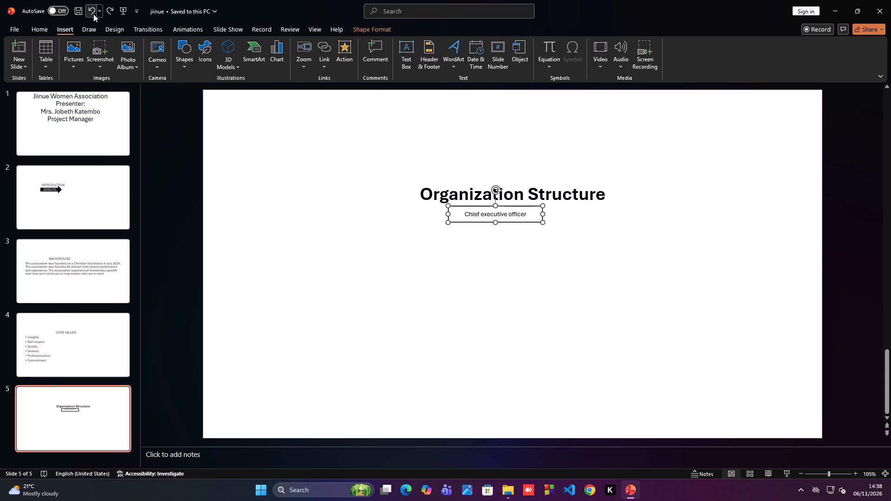
# Insert a straight line arrow pointing vertically down about 0.89 cm from the bottom edge of the "Chief executive officer" rectangle.
pyautogui.click(488, 237)
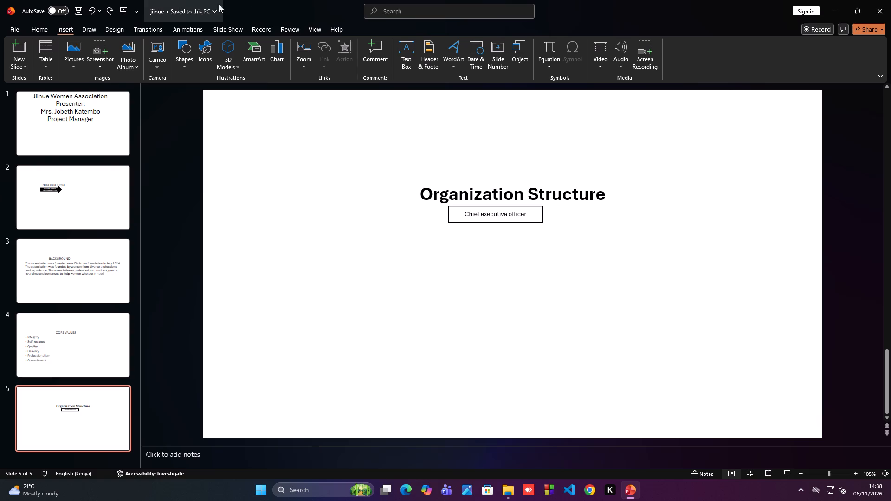
pyautogui.click(181, 46)
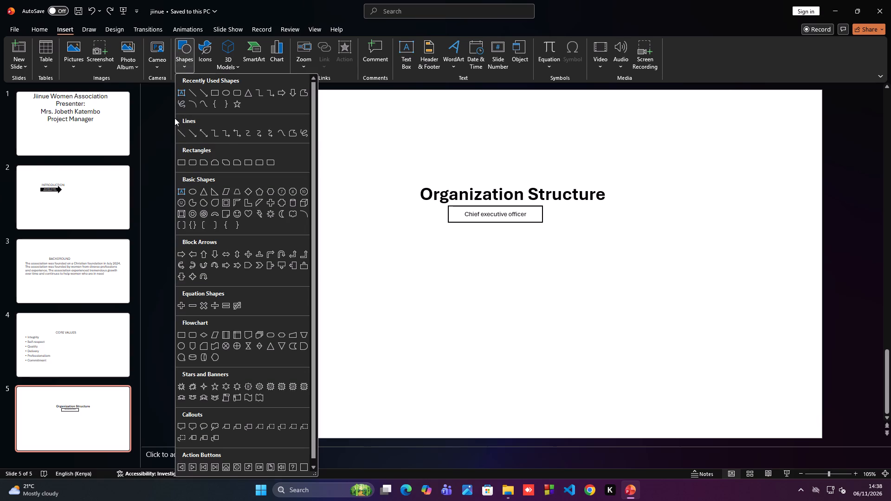
pyautogui.click(194, 134)
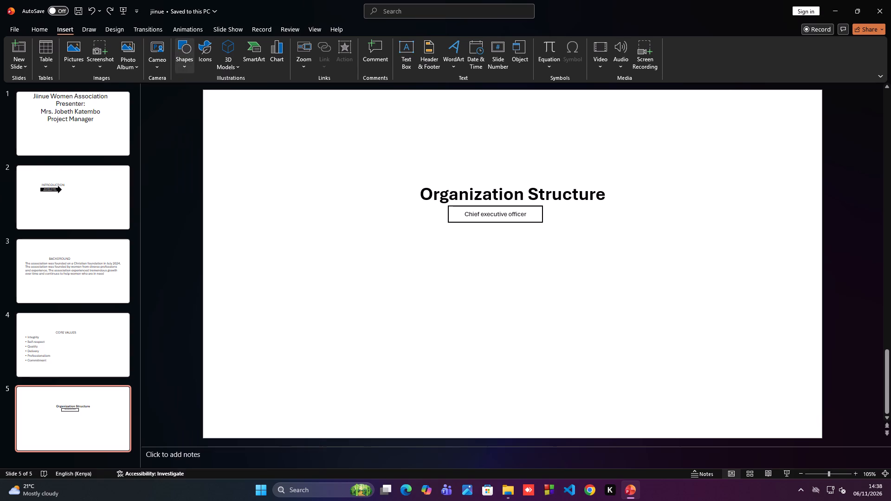
pyautogui.click(492, 229)
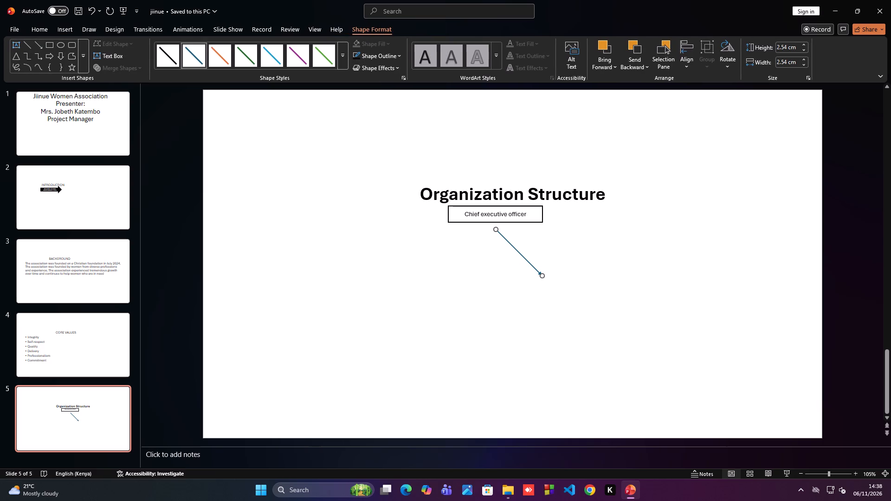
pyautogui.moveTo(541, 273); pyautogui.dragTo(506, 238)
pyautogui.moveTo(498, 231); pyautogui.dragTo(506, 231)
pyautogui.moveTo(506, 231); pyautogui.dragTo(506, 225)
pyautogui.moveTo(506, 225); pyautogui.dragTo(505, 225)
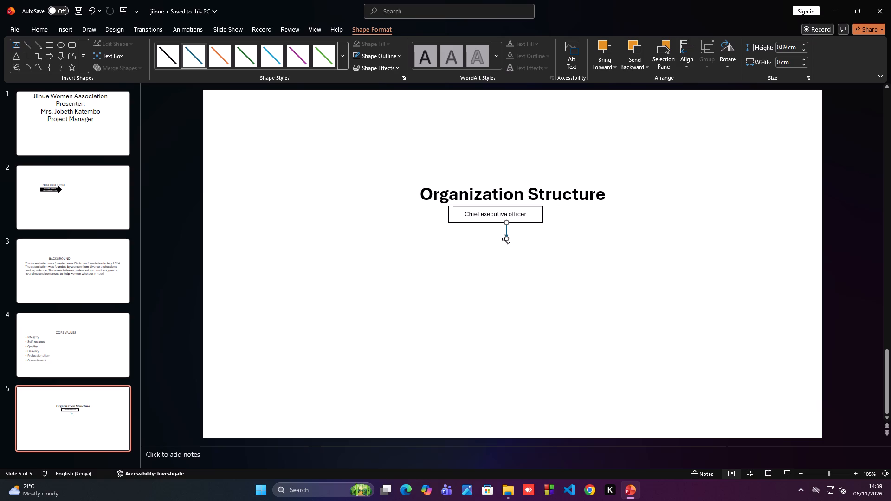
# Centre the line arrow under the "Chief executive officer" rectangle and adjust its length to about 0.84 cm.
pyautogui.moveTo(507, 229); pyautogui.dragTo(498, 228)
pyautogui.moveTo(495, 237); pyautogui.dragTo(496, 232)
pyautogui.moveTo(496, 232); pyautogui.dragTo(497, 231)
pyautogui.moveTo(496, 230); pyautogui.dragTo(492, 235)
pyautogui.moveTo(492, 235); pyautogui.dragTo(493, 241)
pyautogui.click(494, 241)
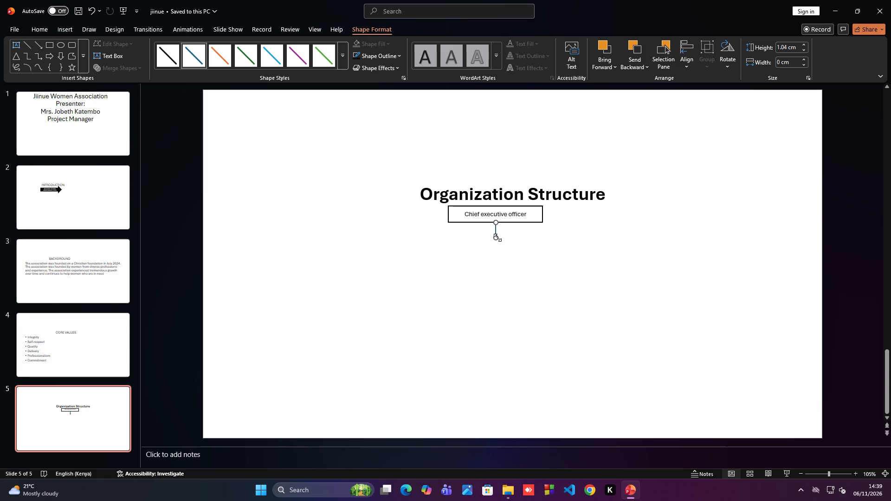
# Apply the thin black theme line style to the arrow under the "Chief executive officer" rectangle.
pyautogui.rightClick(497, 230)
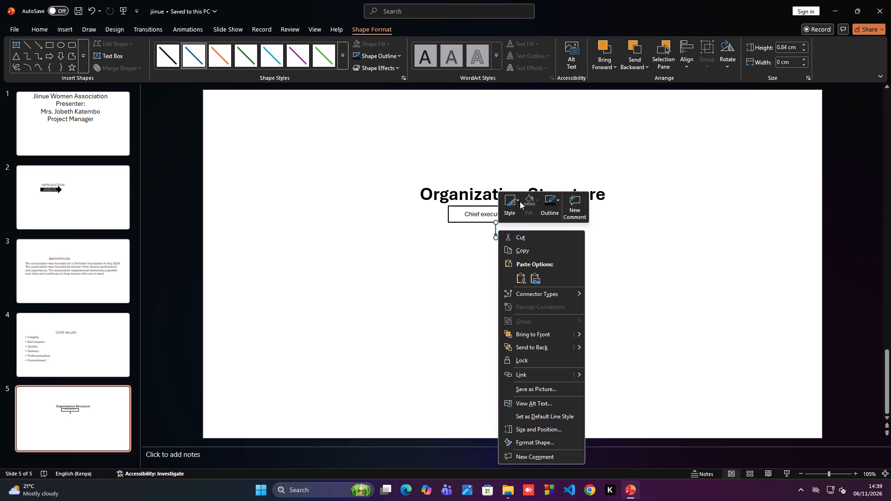
pyautogui.click(518, 199)
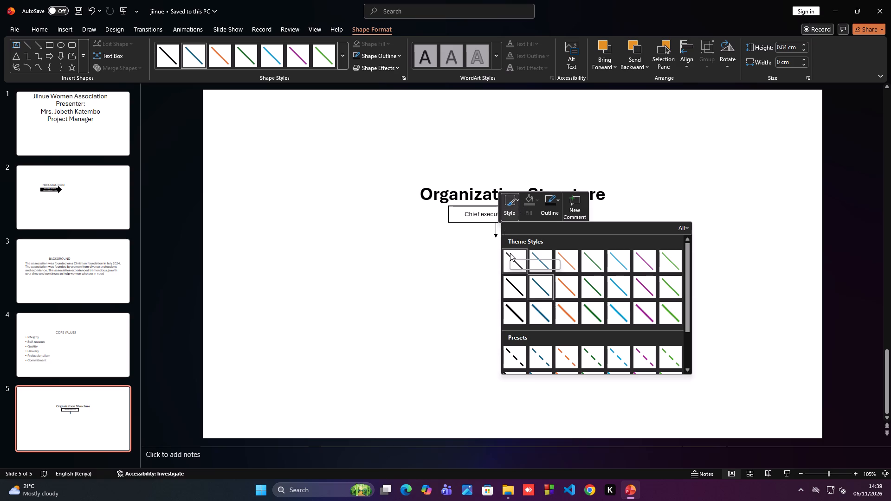
pyautogui.click(510, 253)
pyautogui.click(492, 252)
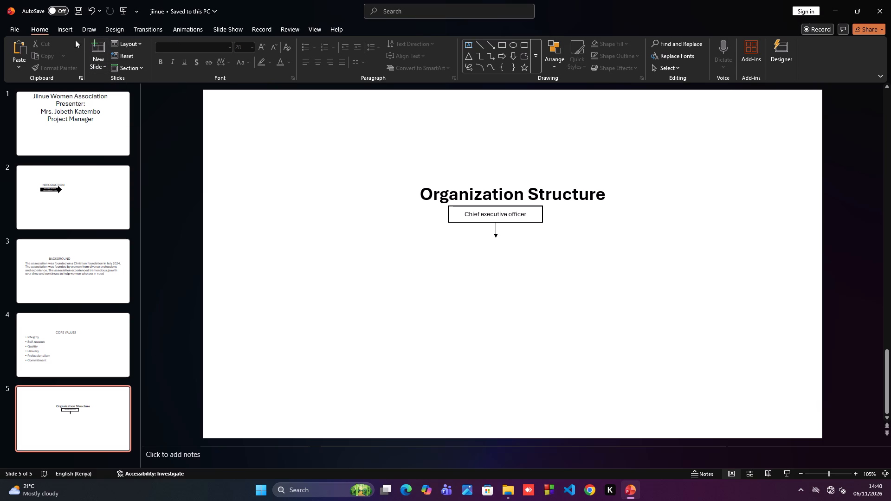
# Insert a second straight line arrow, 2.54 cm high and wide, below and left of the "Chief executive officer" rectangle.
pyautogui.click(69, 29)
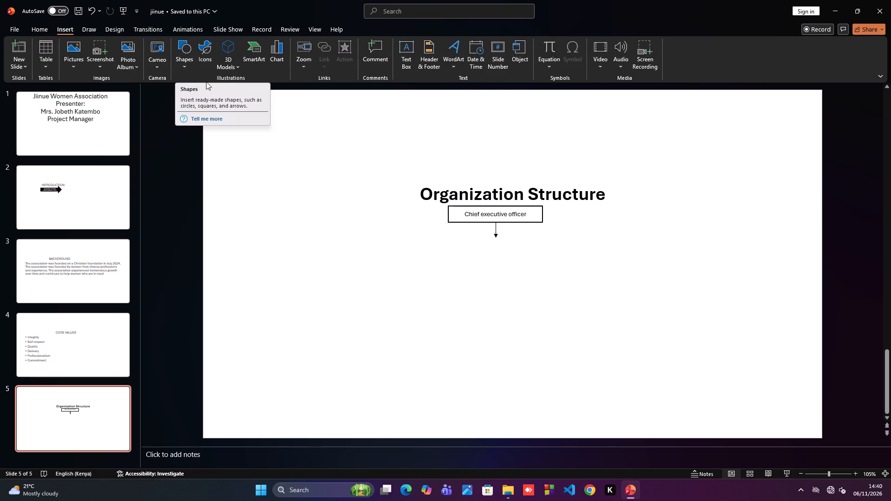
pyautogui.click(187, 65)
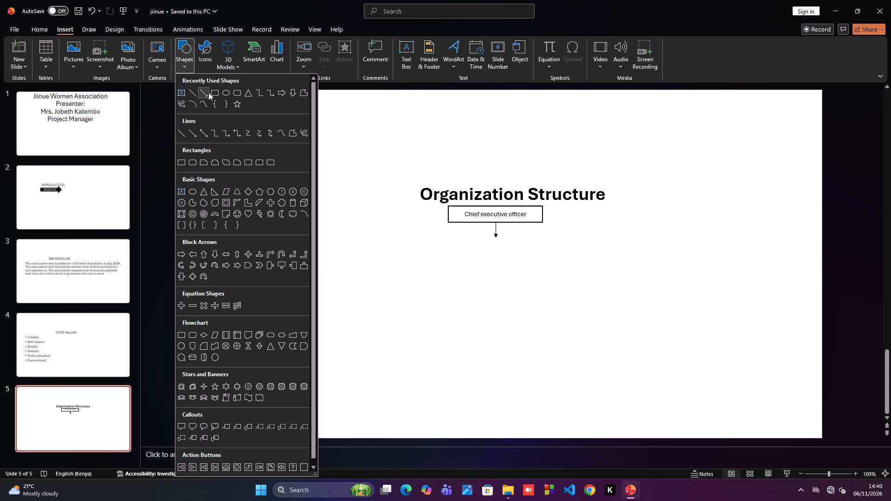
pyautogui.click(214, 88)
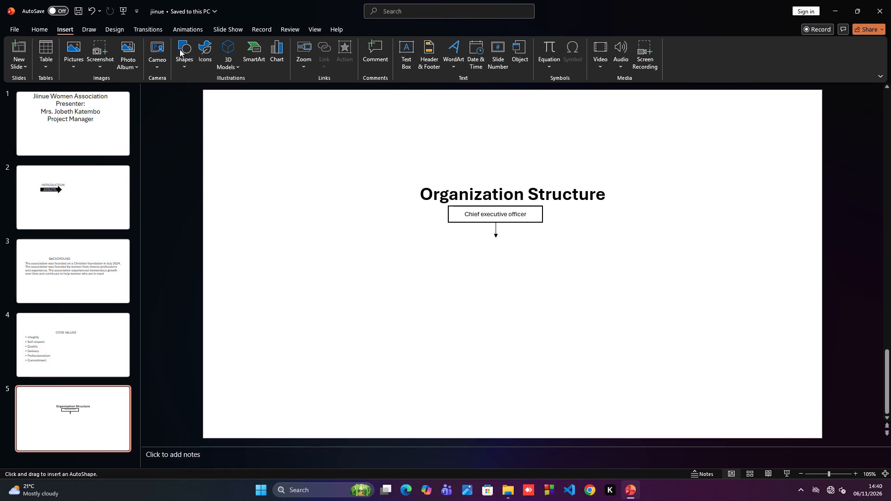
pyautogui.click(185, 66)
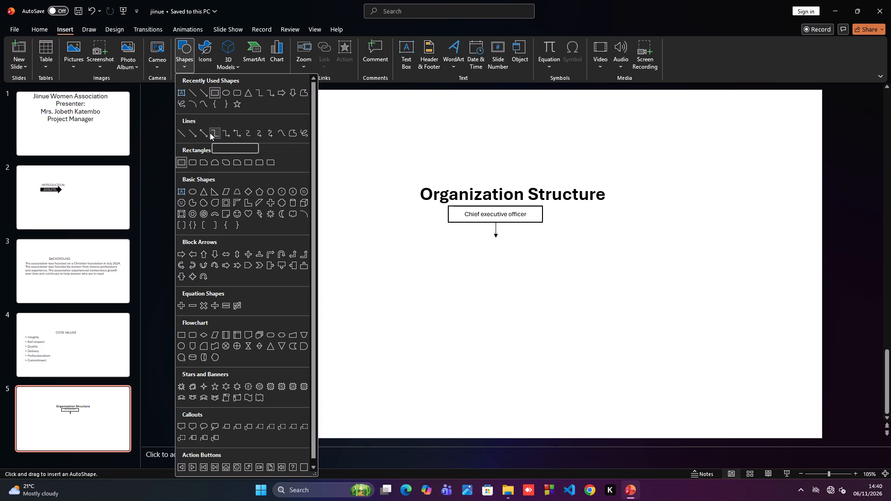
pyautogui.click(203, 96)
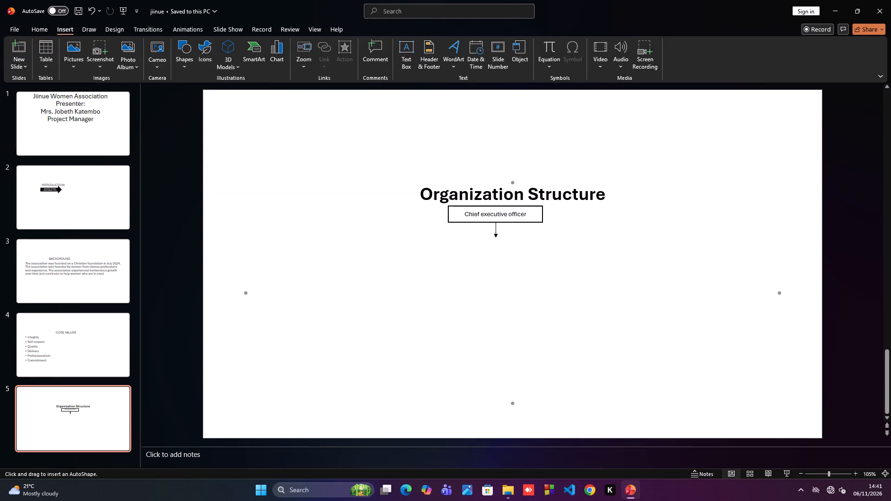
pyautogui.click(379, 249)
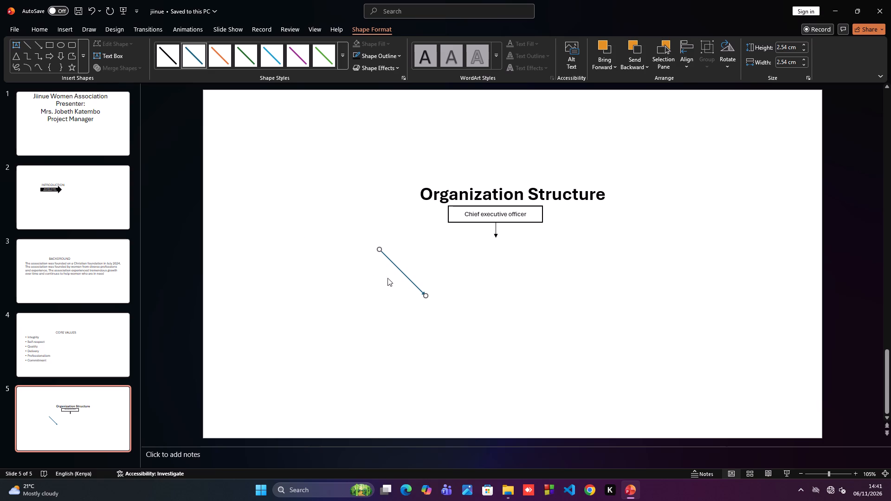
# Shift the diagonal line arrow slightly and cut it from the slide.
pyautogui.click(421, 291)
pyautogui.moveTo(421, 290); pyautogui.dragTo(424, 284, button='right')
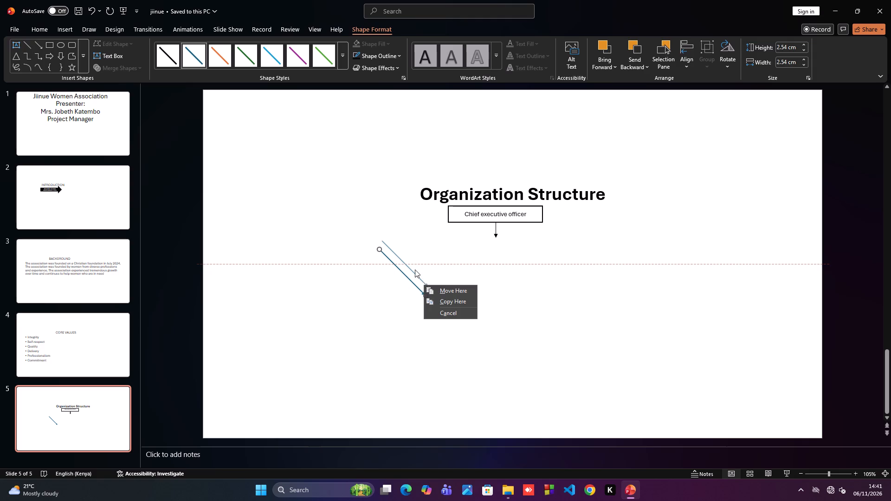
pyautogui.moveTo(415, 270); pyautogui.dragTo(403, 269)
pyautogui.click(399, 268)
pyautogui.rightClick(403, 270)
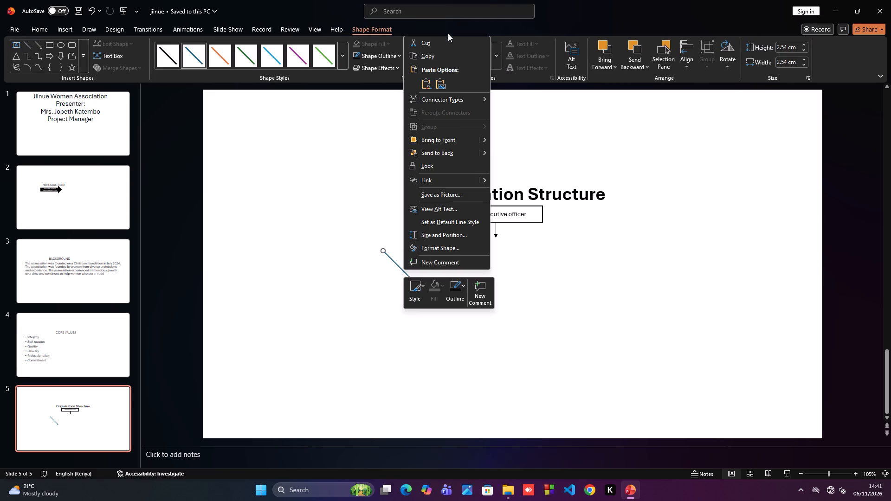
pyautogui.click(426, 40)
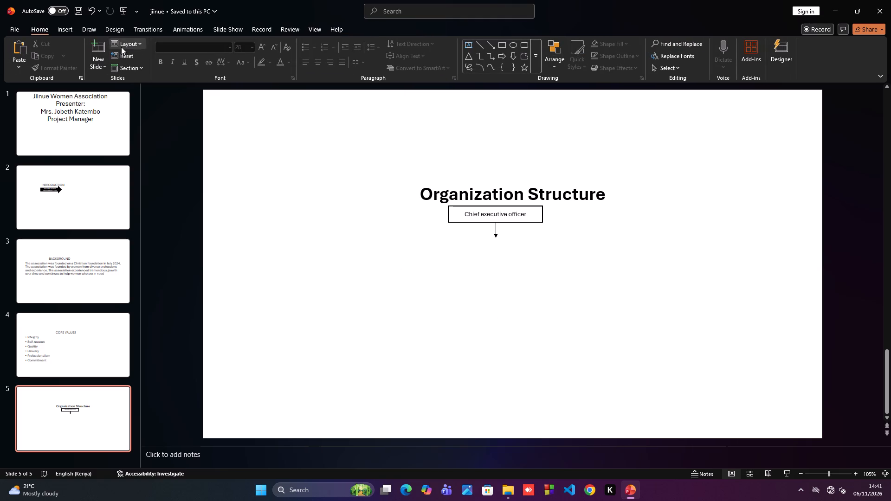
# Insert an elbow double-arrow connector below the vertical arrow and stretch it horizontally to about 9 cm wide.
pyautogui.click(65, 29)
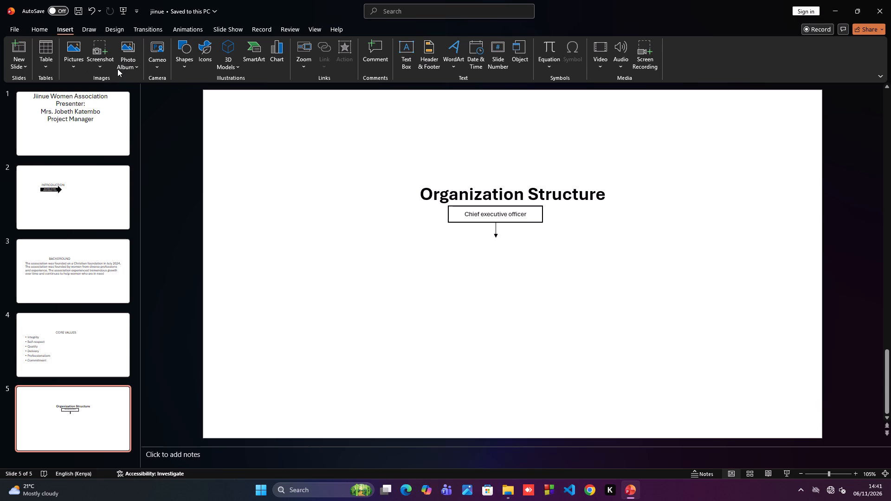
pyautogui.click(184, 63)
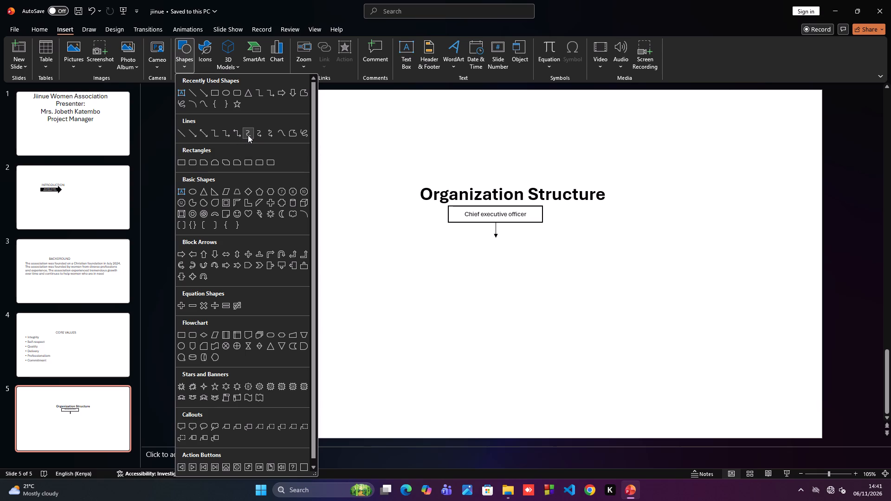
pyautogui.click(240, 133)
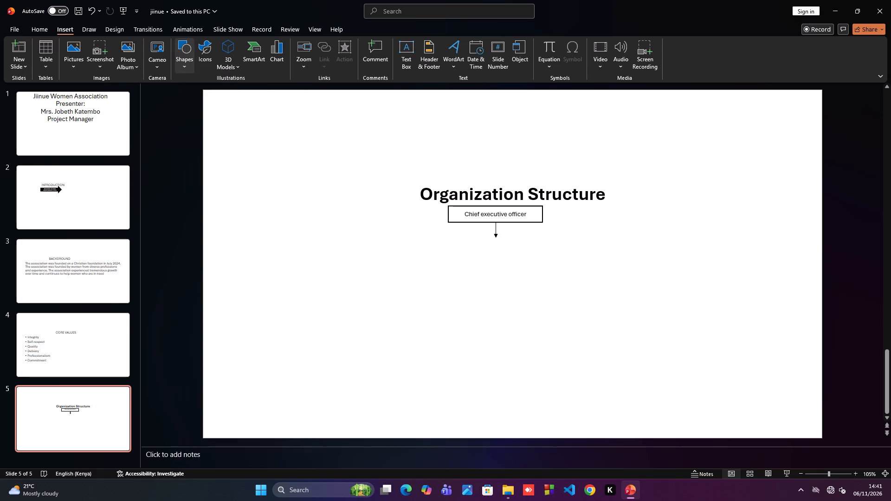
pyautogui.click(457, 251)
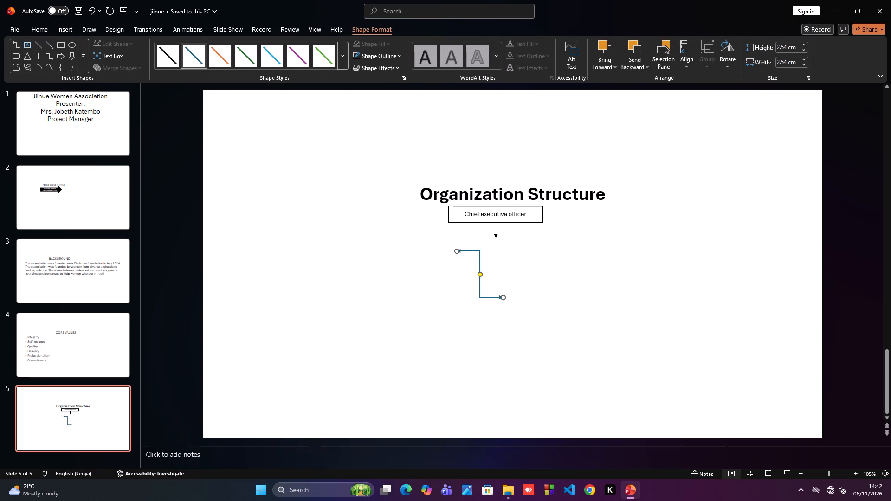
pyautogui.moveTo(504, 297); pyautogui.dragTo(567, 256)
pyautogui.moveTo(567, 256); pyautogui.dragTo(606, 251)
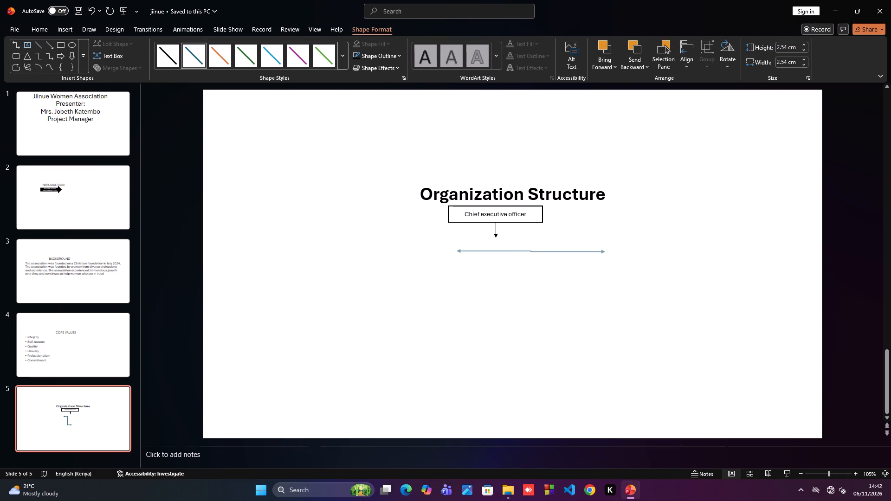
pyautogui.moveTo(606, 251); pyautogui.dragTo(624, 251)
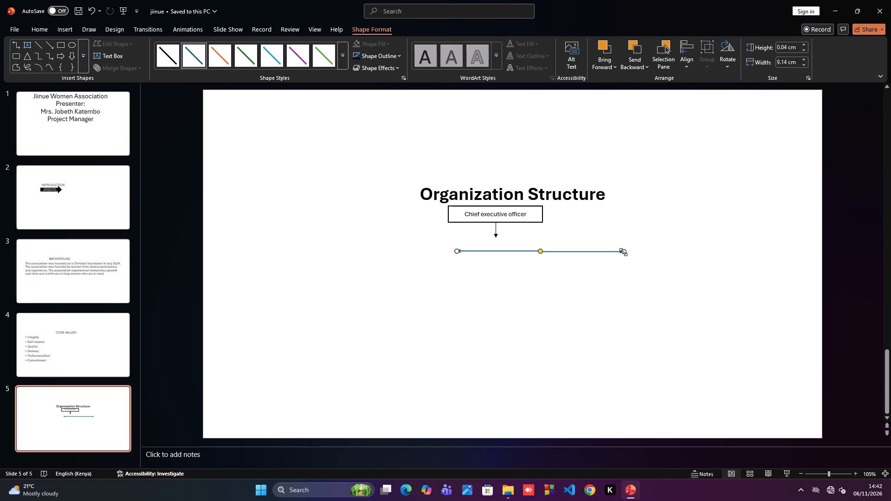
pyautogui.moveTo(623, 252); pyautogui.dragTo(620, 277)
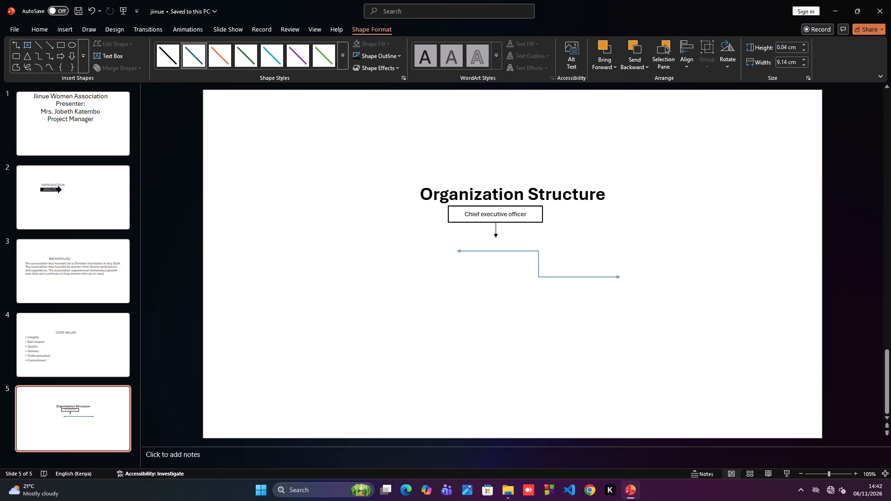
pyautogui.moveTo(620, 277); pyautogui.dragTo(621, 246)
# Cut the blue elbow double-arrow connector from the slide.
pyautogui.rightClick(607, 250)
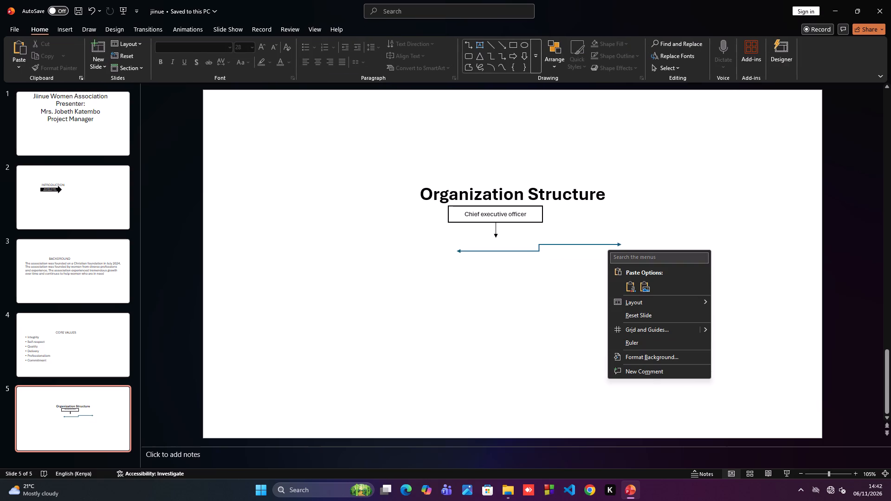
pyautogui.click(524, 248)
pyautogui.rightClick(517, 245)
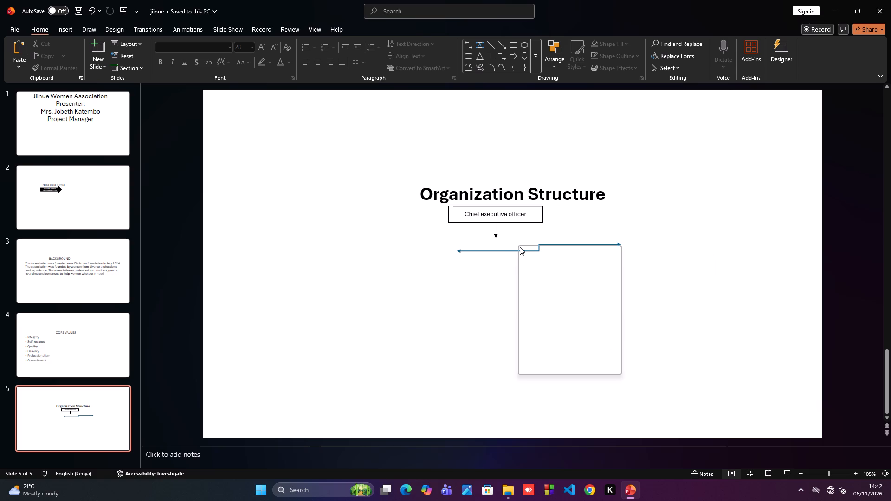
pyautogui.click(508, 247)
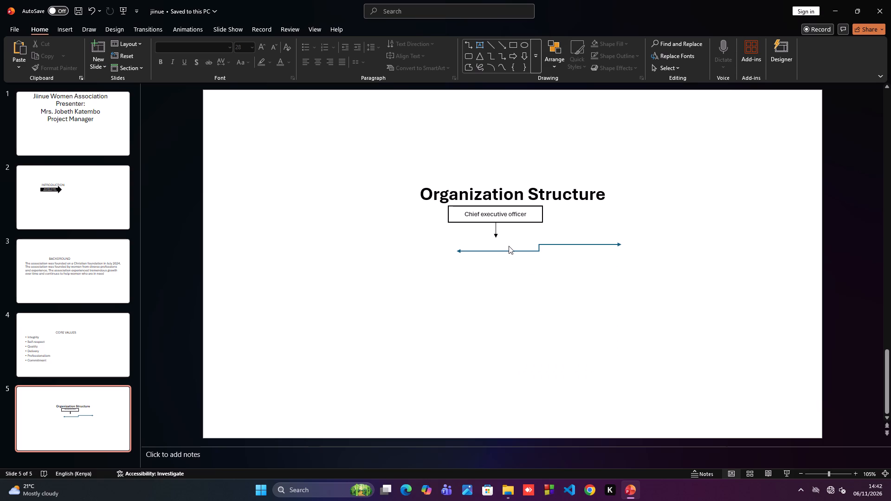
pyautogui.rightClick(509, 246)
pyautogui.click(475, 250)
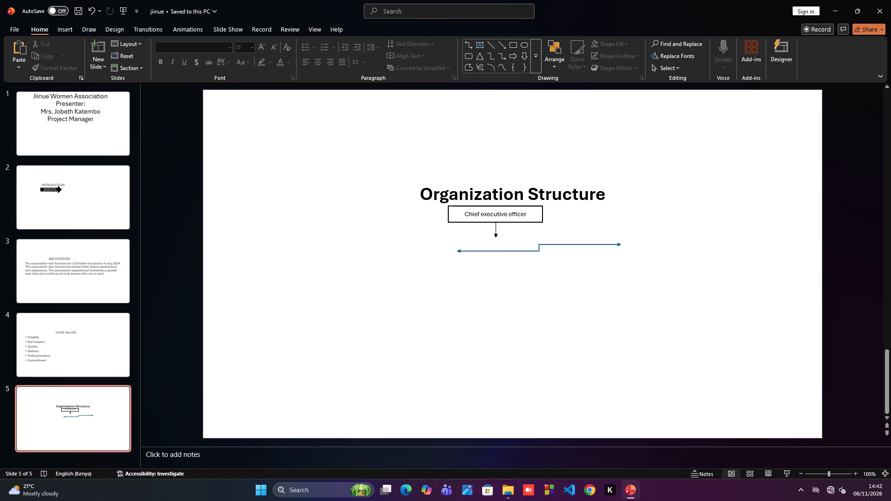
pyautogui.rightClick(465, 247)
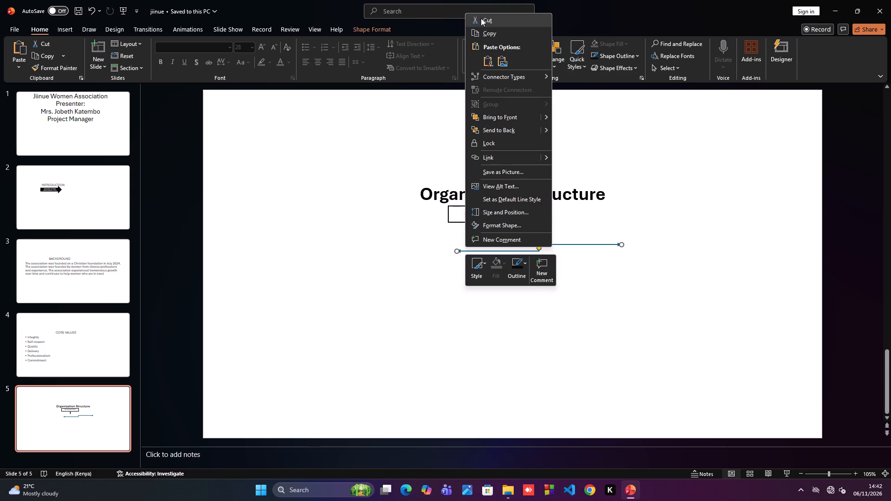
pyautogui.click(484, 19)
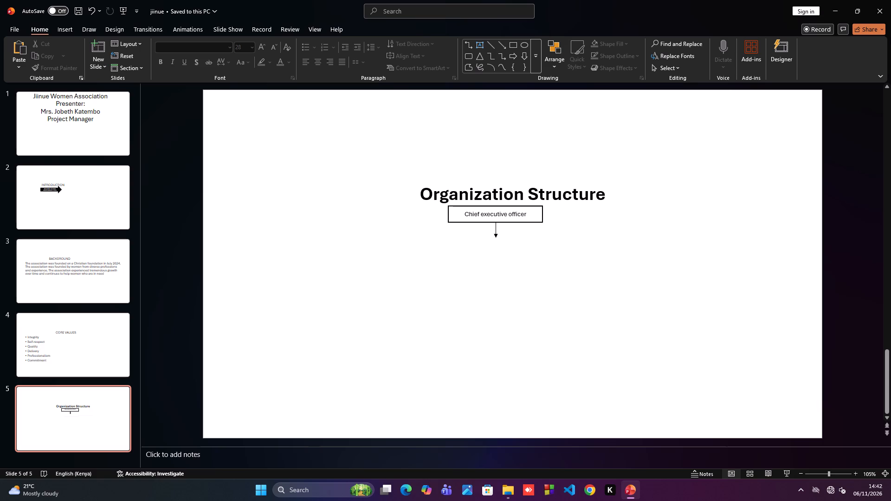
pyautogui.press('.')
# Insert a rectangle about 1.52 cm high and 9.27 cm wide, below and left of the "Chief executive officer" rectangle.
pyautogui.click(64, 30)
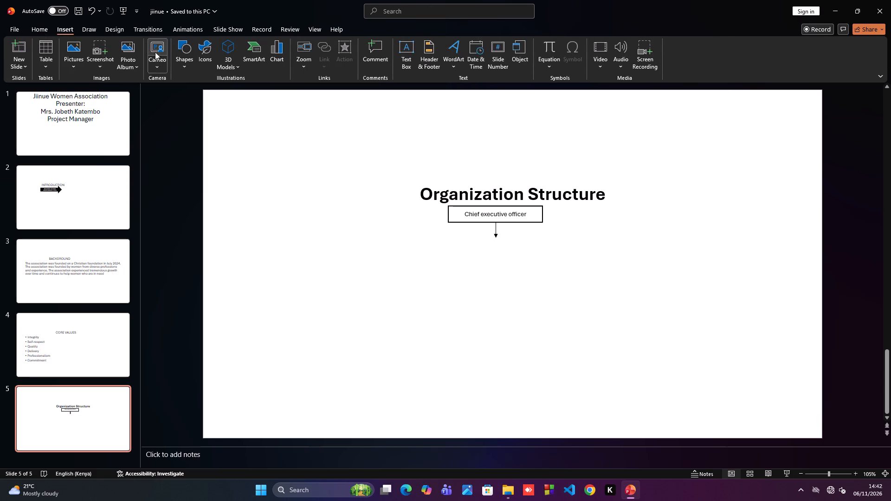
pyautogui.click(181, 62)
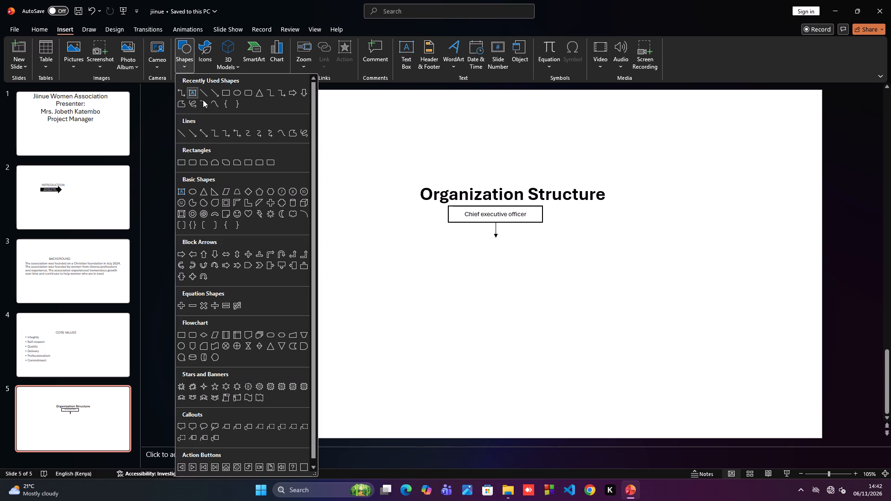
pyautogui.click(225, 93)
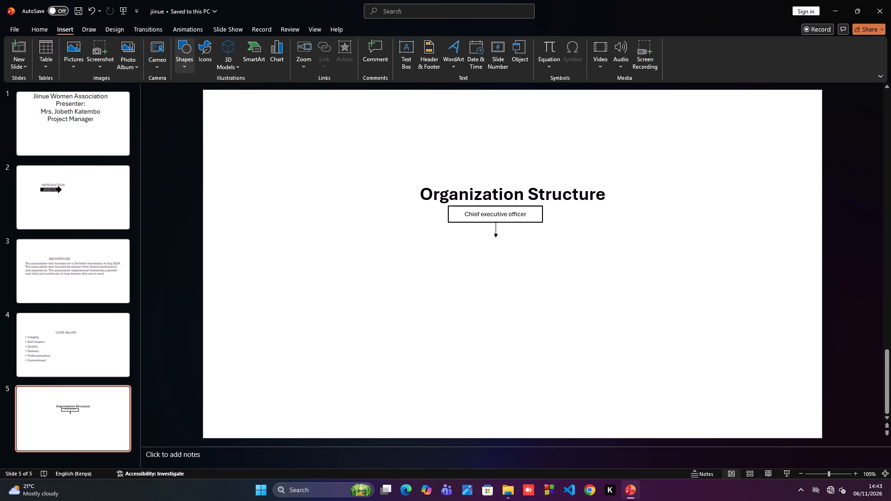
pyautogui.click(253, 261)
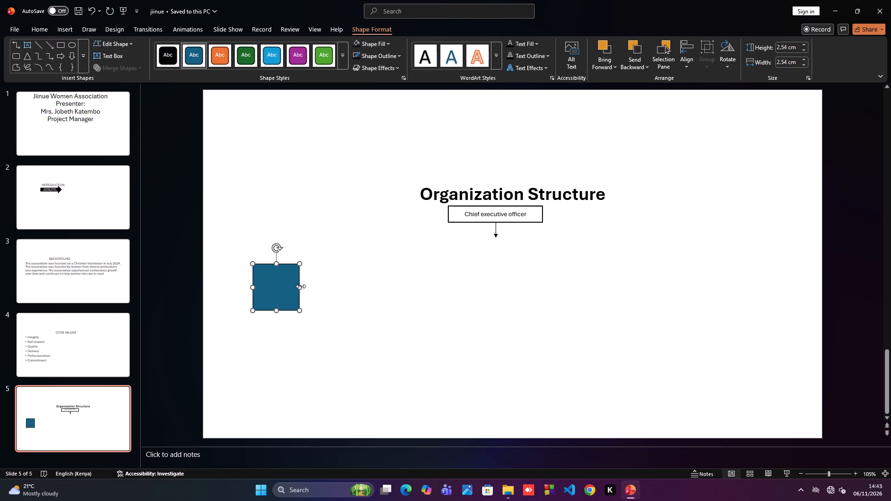
pyautogui.moveTo(301, 286); pyautogui.dragTo(408, 292)
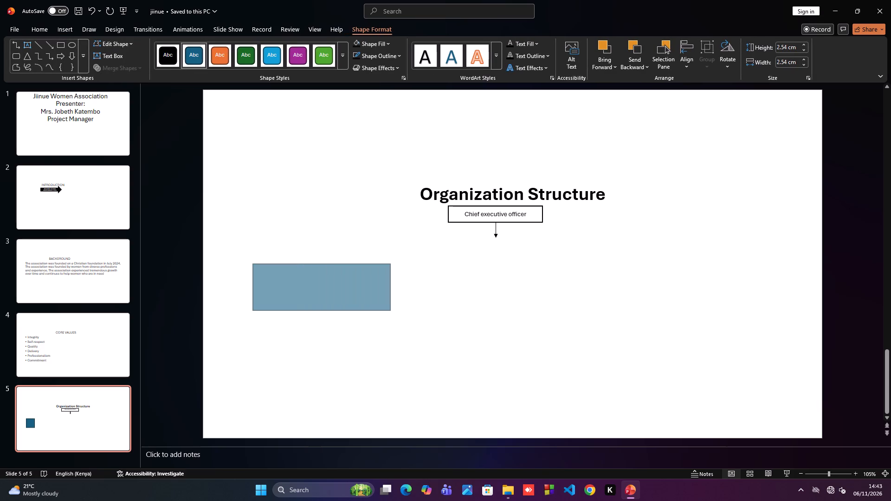
pyautogui.moveTo(408, 292); pyautogui.dragTo(425, 293)
pyautogui.moveTo(424, 310); pyautogui.dragTo(424, 308)
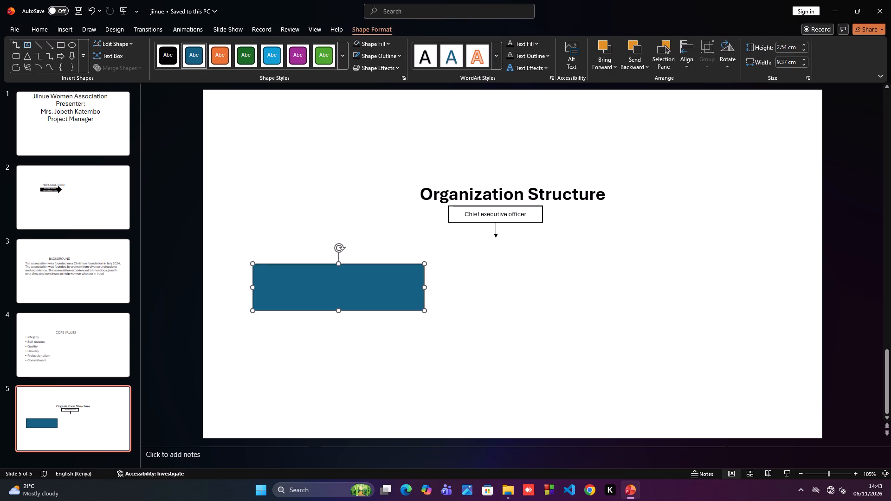
pyautogui.moveTo(424, 308); pyautogui.dragTo(422, 292)
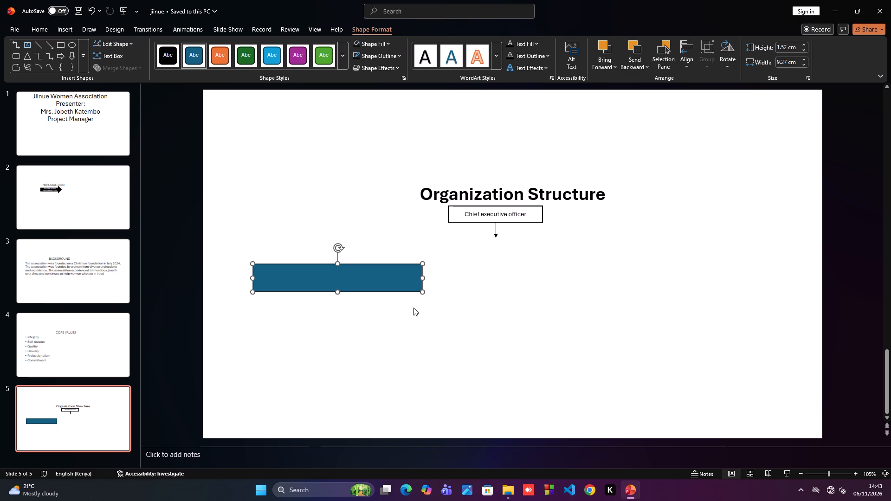
# Label the blue rectangle below the "Chief executive officer" box "Manager Western".
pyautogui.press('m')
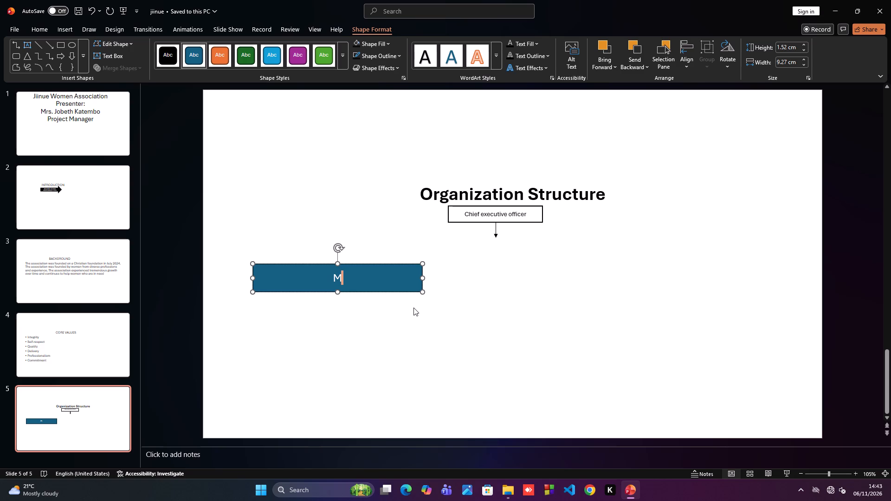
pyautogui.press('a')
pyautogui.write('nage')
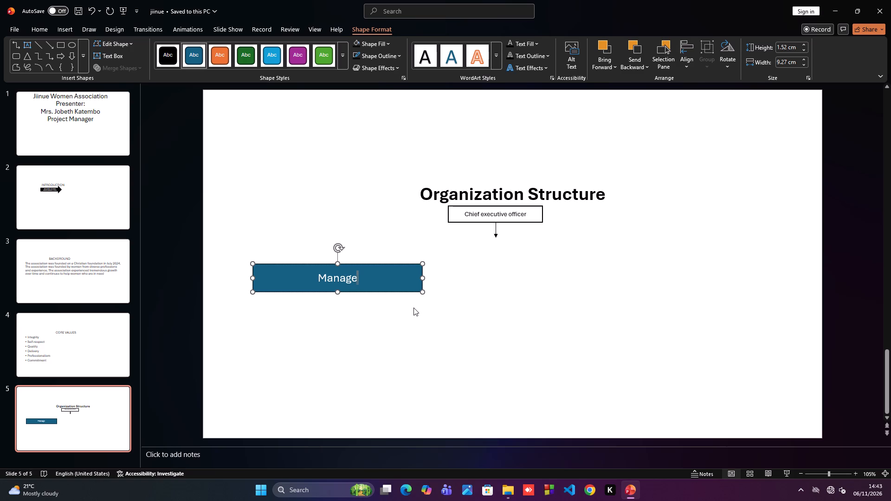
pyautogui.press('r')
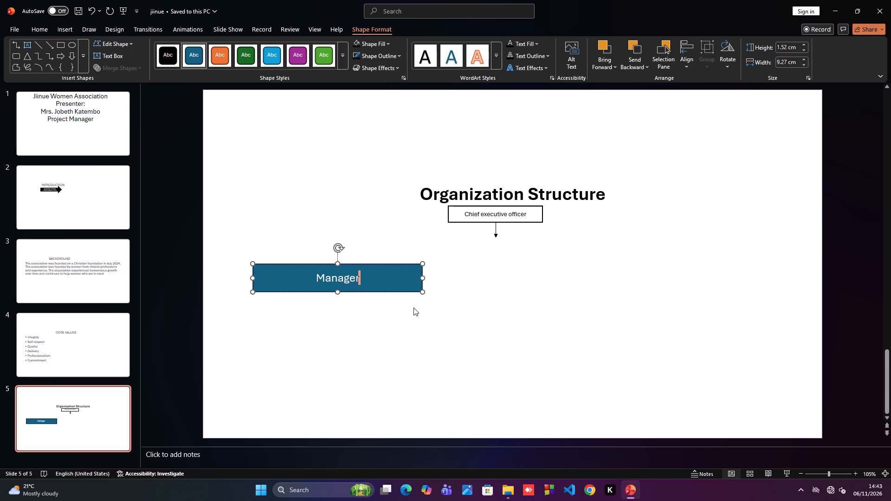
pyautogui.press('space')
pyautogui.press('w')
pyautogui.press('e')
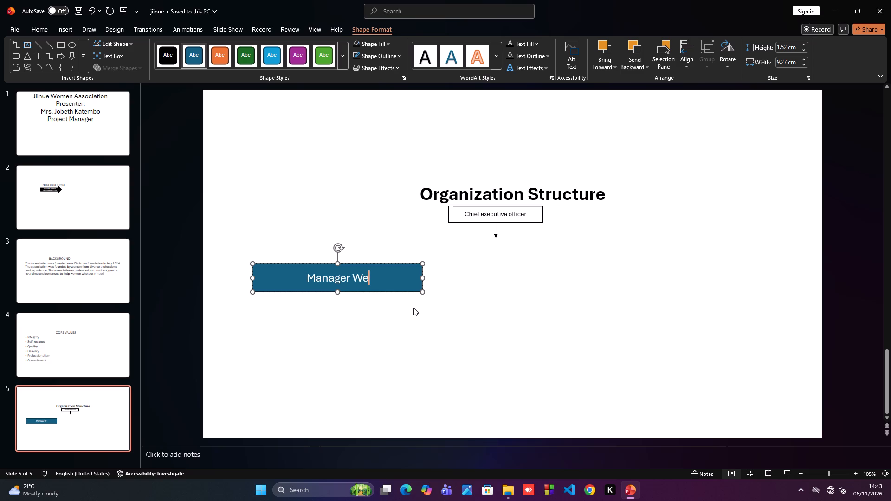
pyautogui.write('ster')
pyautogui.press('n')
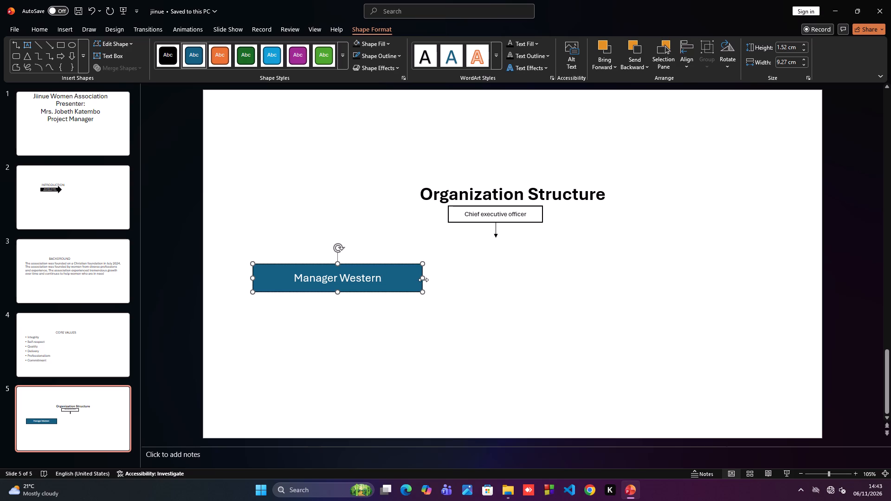
# Shrink the "Manager Western" rectangle to about 0.81 cm high and 5.61 cm wide, keeping its label on one line.
pyautogui.moveTo(420, 280); pyautogui.dragTo(416, 277)
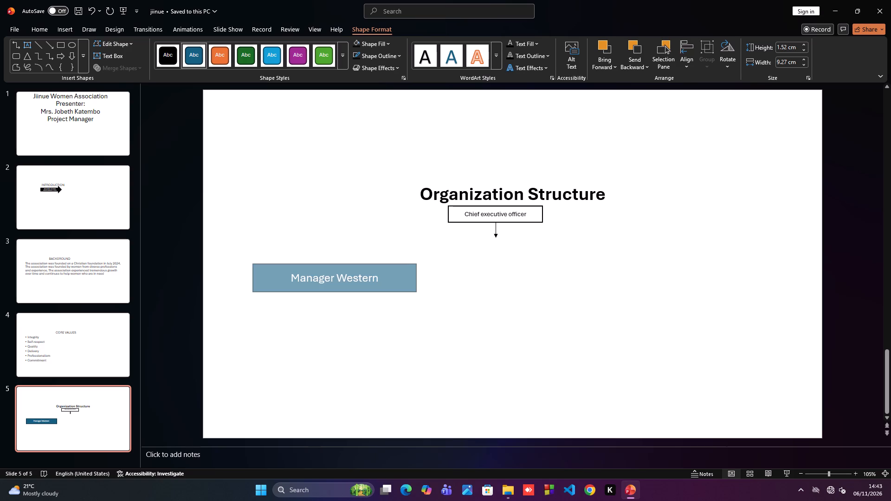
pyautogui.moveTo(416, 277); pyautogui.dragTo(345, 277)
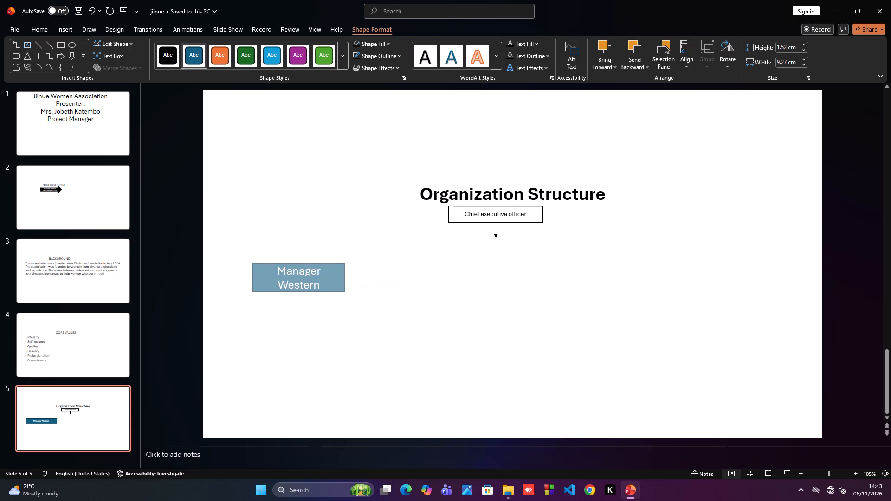
pyautogui.moveTo(345, 277); pyautogui.dragTo(355, 278)
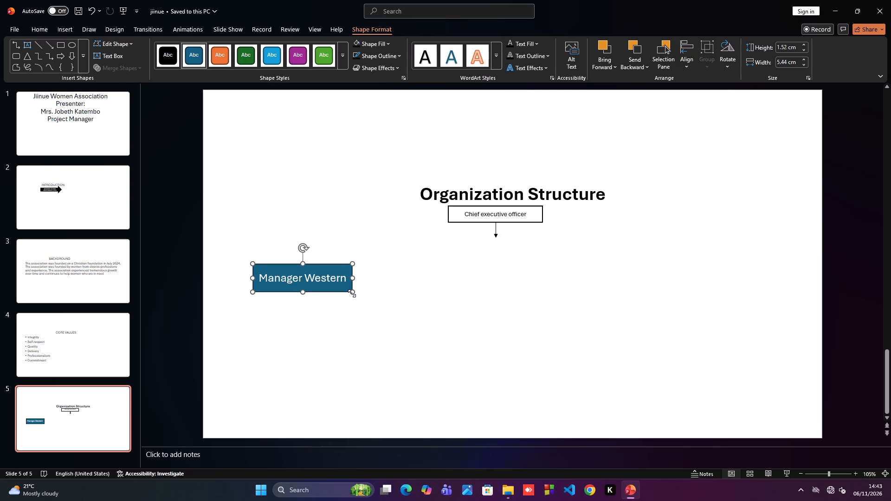
pyautogui.moveTo(352, 293); pyautogui.dragTo(355, 280)
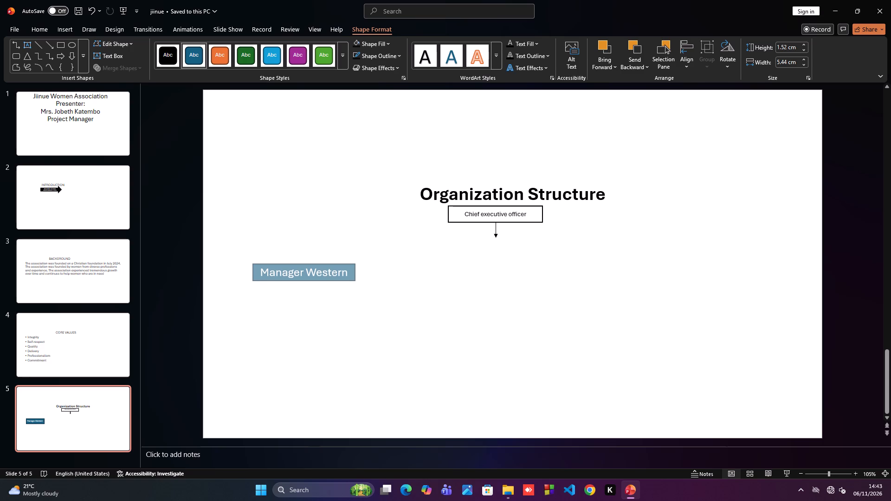
pyautogui.moveTo(355, 280); pyautogui.dragTo(355, 279)
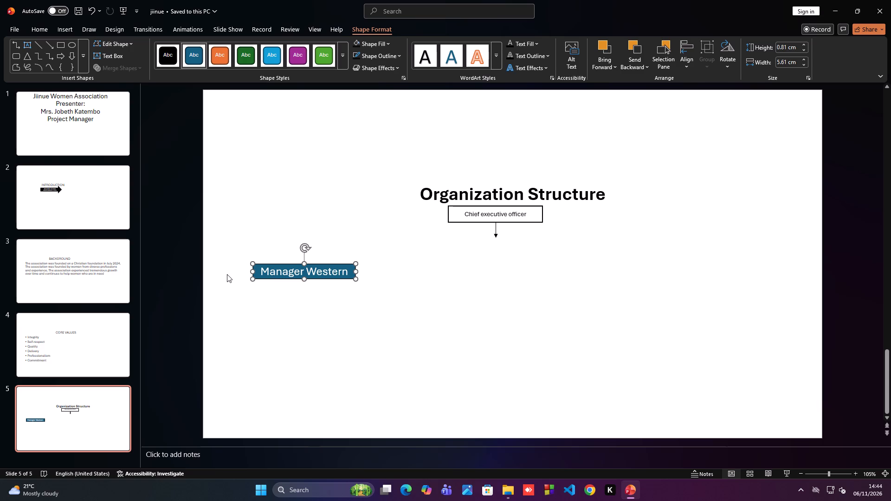
pyautogui.click(392, 271)
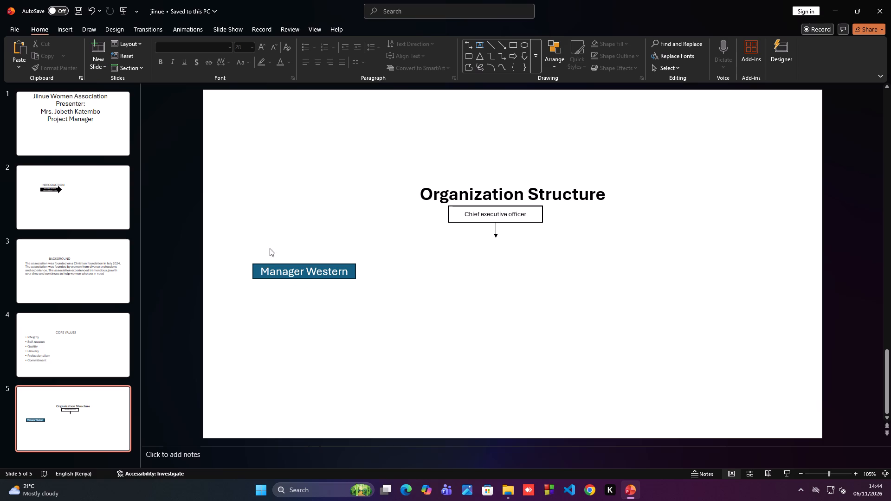
# Insert a second rectangle beside "Manager Western", level with it, about 0.81 cm high and 3.23 cm wide.
pyautogui.click(60, 25)
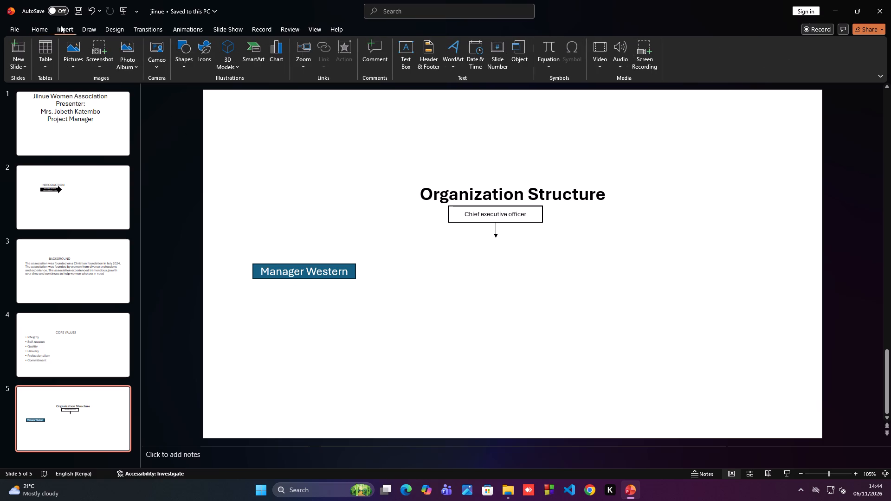
pyautogui.click(182, 64)
pyautogui.click(226, 91)
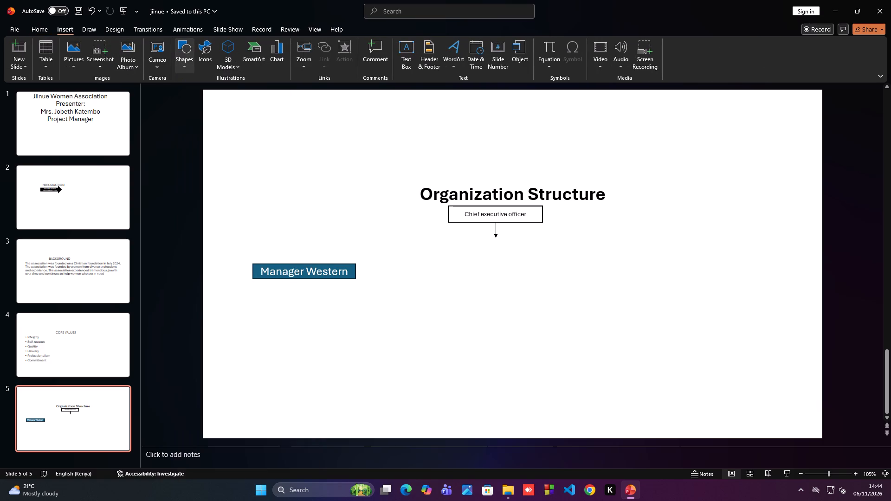
pyautogui.click(373, 269)
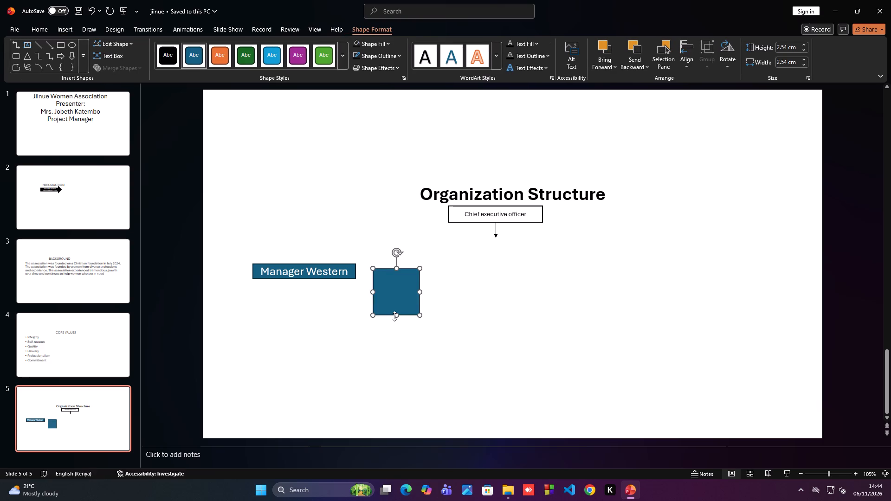
pyautogui.moveTo(395, 315); pyautogui.dragTo(405, 281)
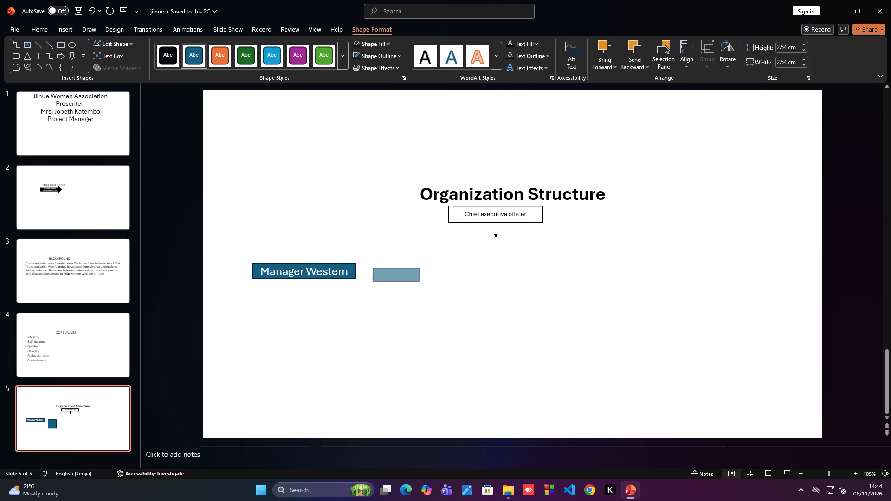
pyautogui.moveTo(405, 281); pyautogui.dragTo(404, 280)
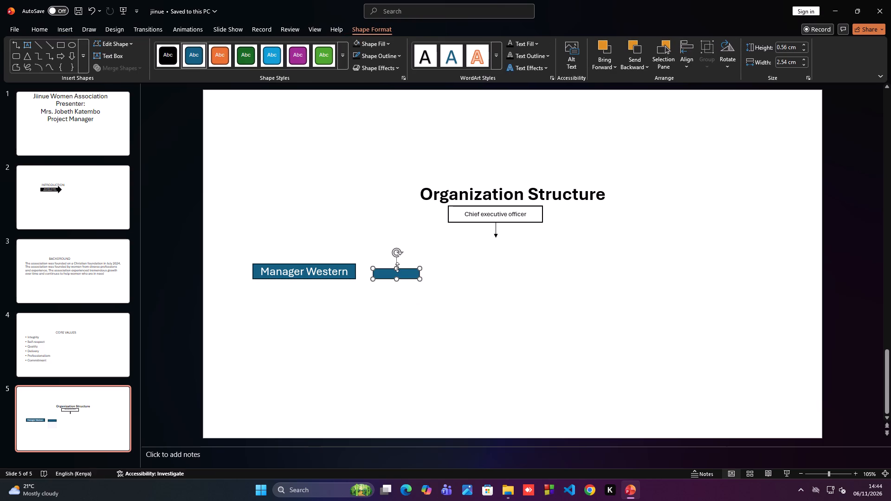
pyautogui.click(397, 267)
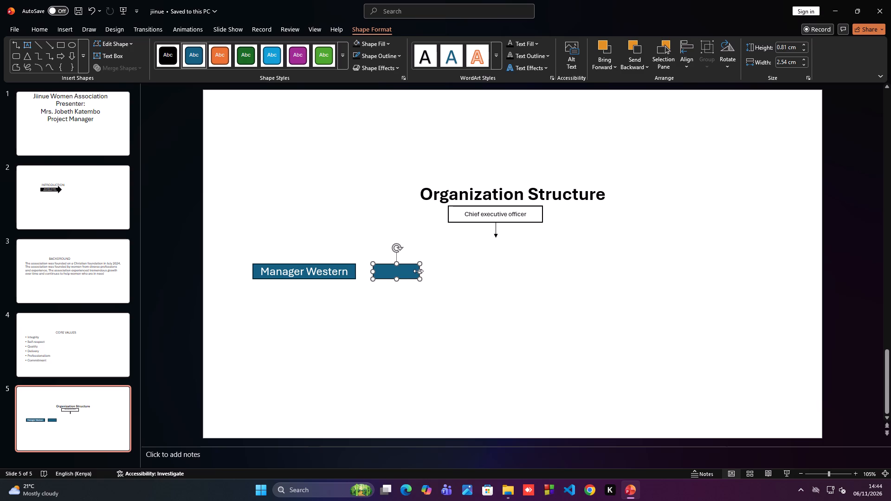
pyautogui.moveTo(418, 271); pyautogui.dragTo(429, 270)
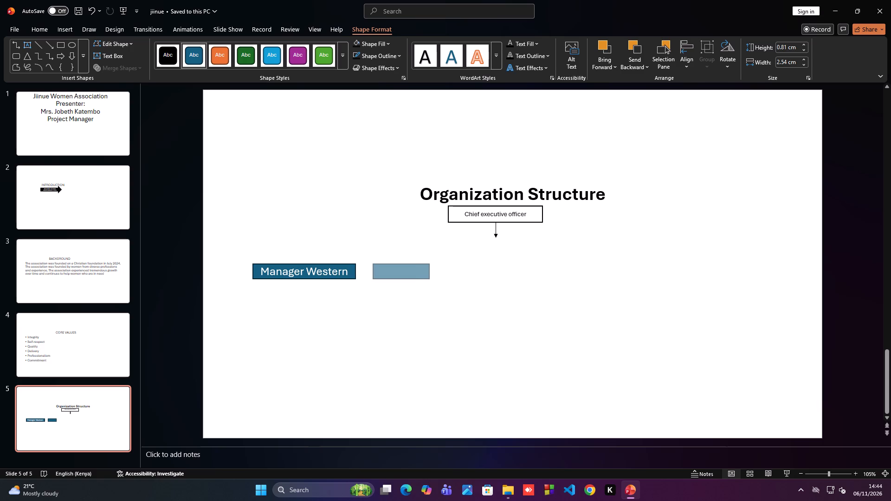
pyautogui.moveTo(429, 270); pyautogui.dragTo(432, 269)
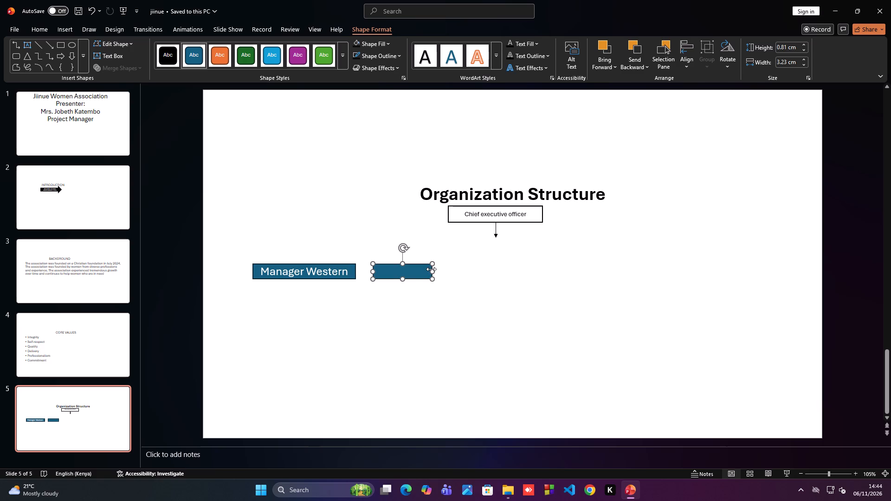
# Narrow the "Manager Western" rectangle to about 5.36 cm wide.
pyautogui.click(354, 270)
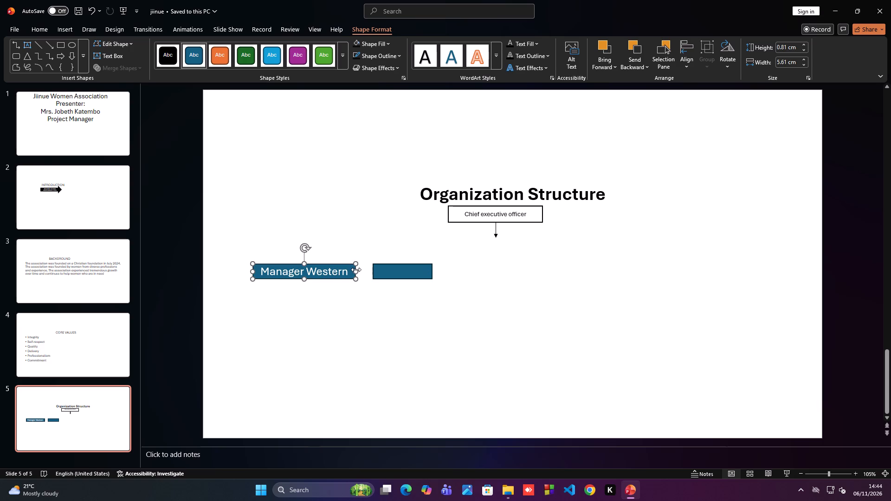
pyautogui.moveTo(357, 272); pyautogui.dragTo(353, 274)
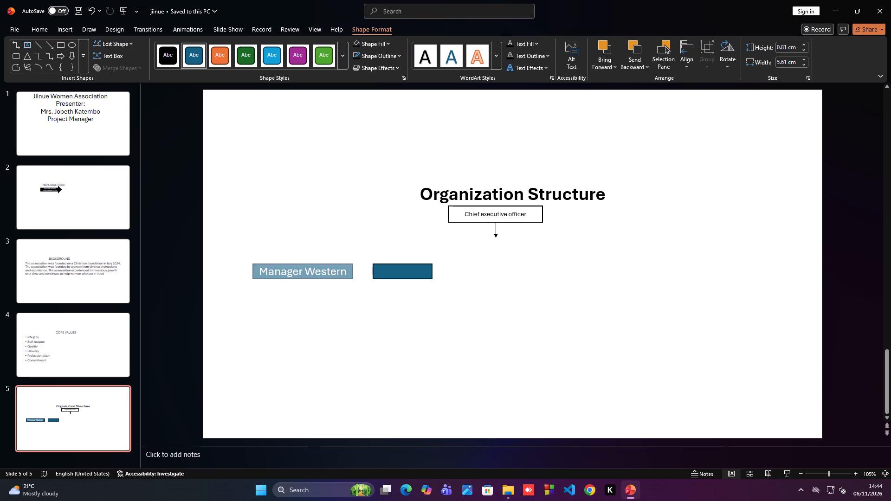
pyautogui.moveTo(353, 274); pyautogui.dragTo(352, 274)
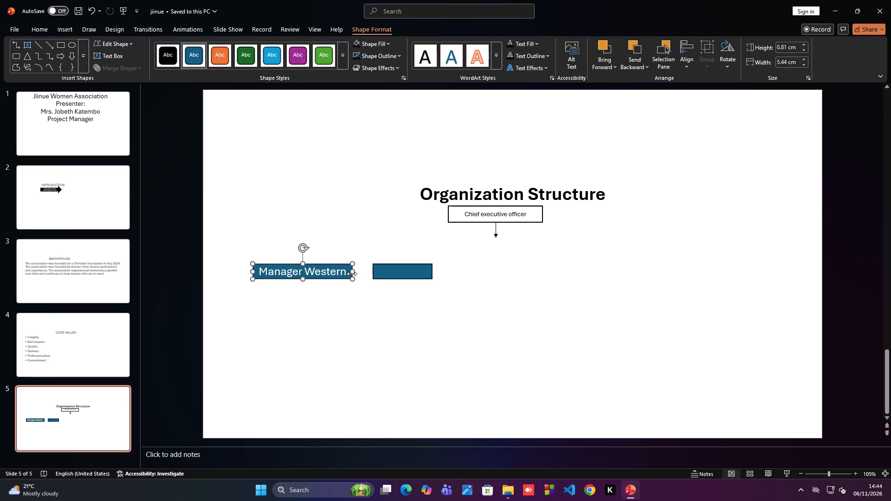
pyautogui.click(353, 272)
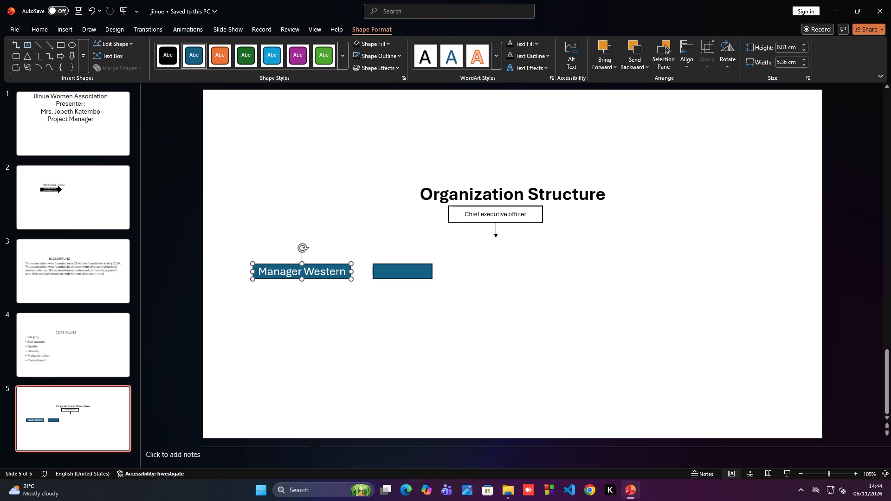
# Move the blank second rectangle slightly closer to the "Manager Western" rectangle, keeping the two level.
pyautogui.moveTo(386, 271); pyautogui.dragTo(381, 271)
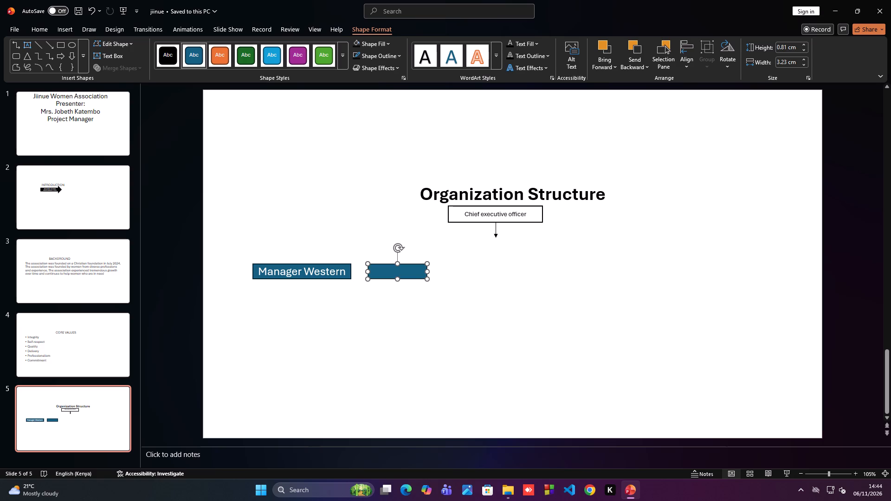
# Label the blank second rectangle "Manager Central region".
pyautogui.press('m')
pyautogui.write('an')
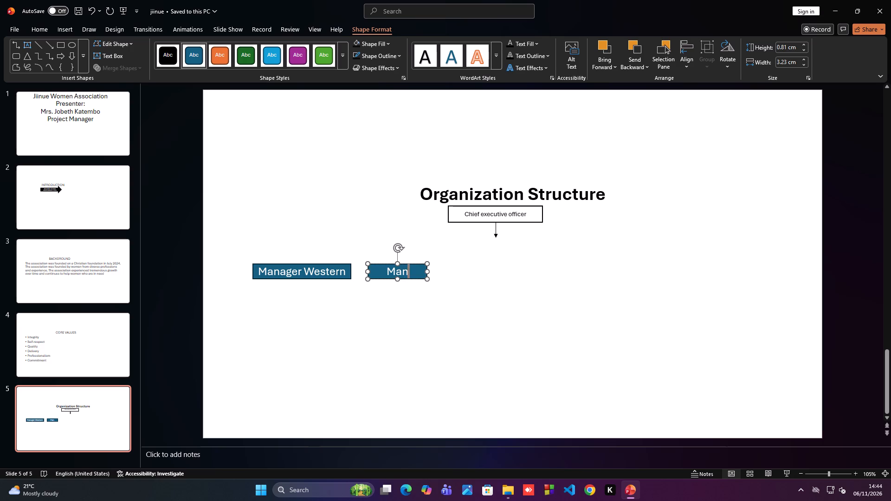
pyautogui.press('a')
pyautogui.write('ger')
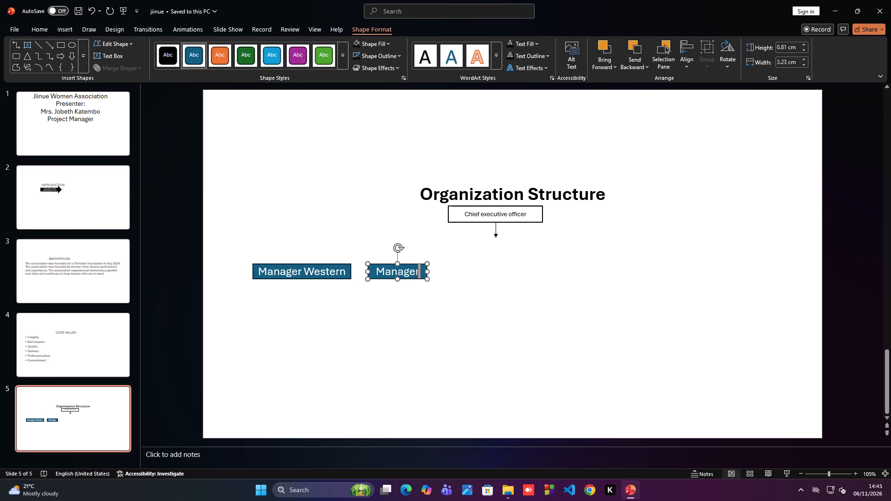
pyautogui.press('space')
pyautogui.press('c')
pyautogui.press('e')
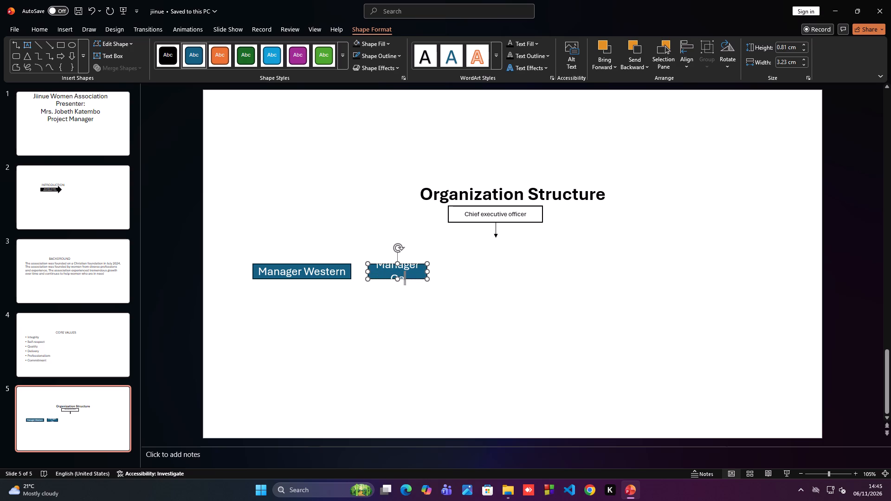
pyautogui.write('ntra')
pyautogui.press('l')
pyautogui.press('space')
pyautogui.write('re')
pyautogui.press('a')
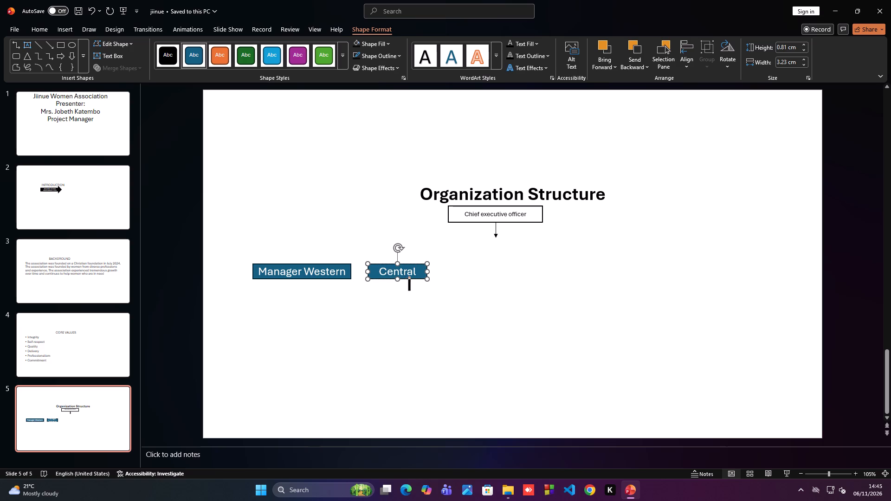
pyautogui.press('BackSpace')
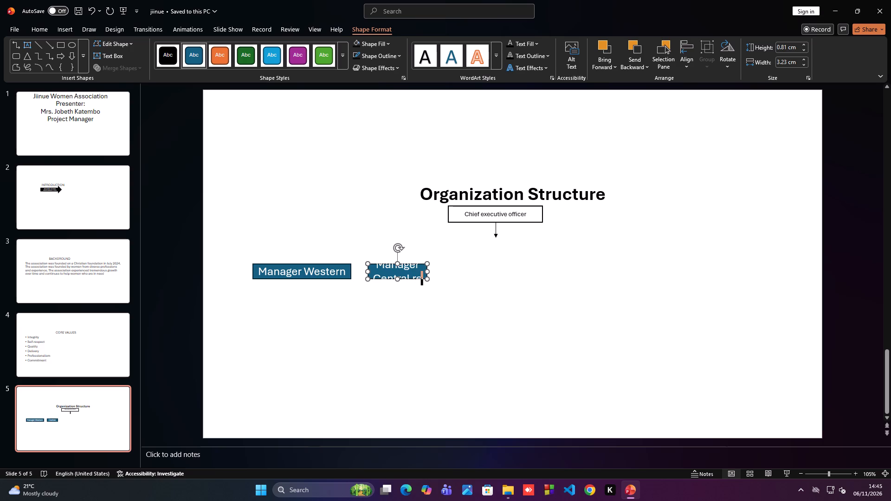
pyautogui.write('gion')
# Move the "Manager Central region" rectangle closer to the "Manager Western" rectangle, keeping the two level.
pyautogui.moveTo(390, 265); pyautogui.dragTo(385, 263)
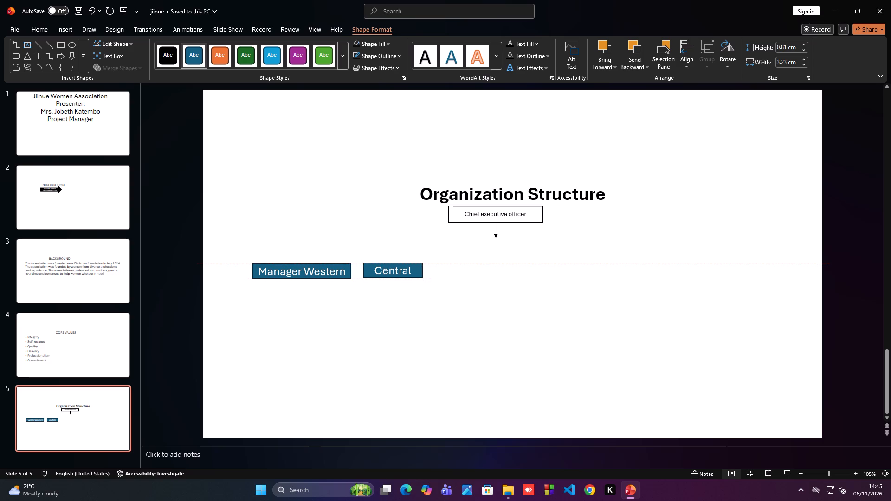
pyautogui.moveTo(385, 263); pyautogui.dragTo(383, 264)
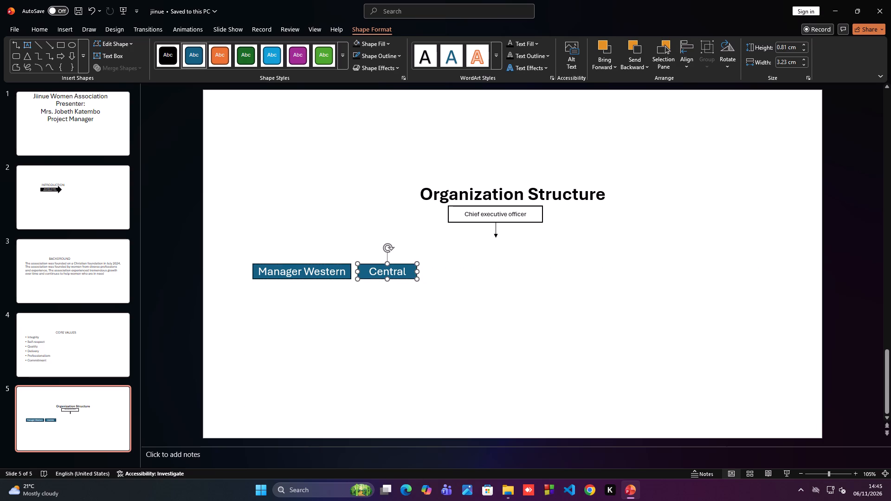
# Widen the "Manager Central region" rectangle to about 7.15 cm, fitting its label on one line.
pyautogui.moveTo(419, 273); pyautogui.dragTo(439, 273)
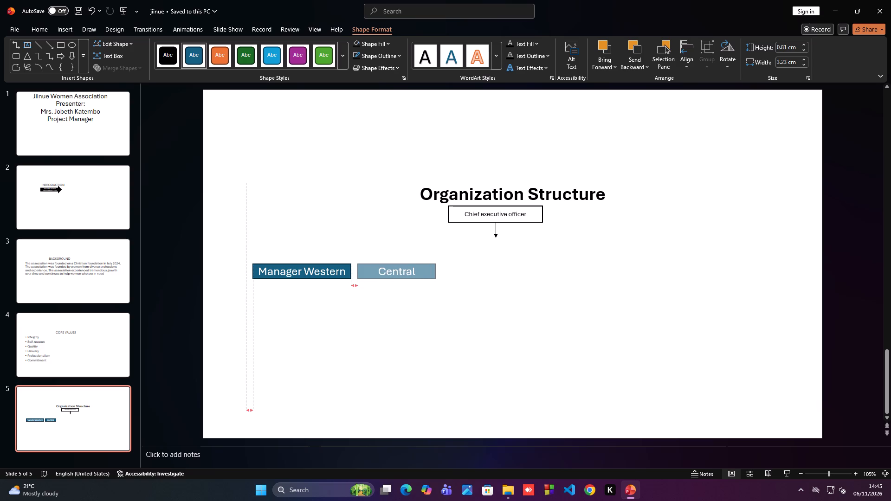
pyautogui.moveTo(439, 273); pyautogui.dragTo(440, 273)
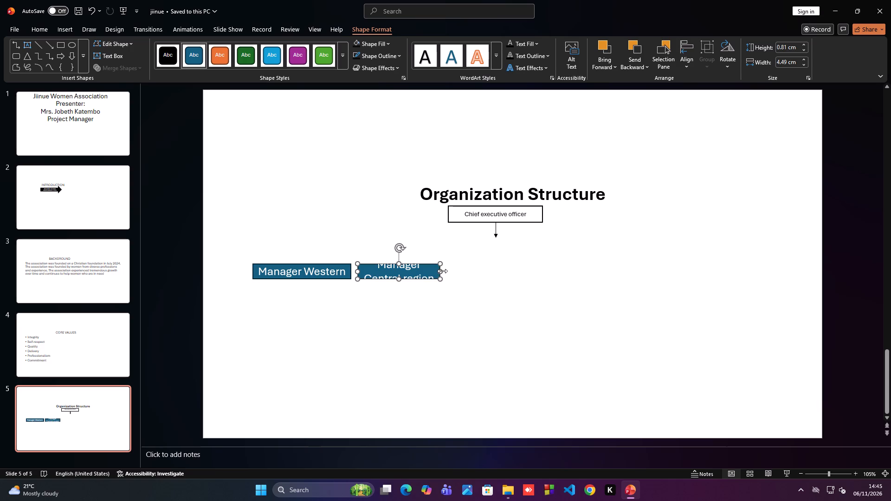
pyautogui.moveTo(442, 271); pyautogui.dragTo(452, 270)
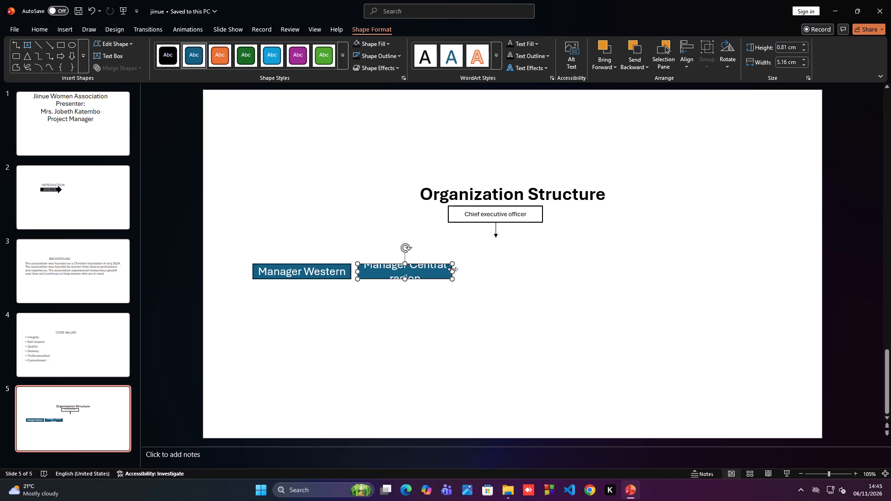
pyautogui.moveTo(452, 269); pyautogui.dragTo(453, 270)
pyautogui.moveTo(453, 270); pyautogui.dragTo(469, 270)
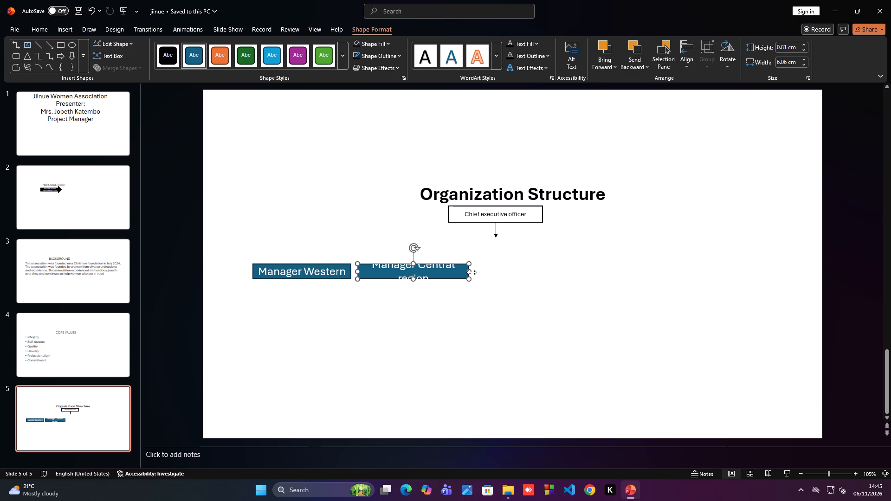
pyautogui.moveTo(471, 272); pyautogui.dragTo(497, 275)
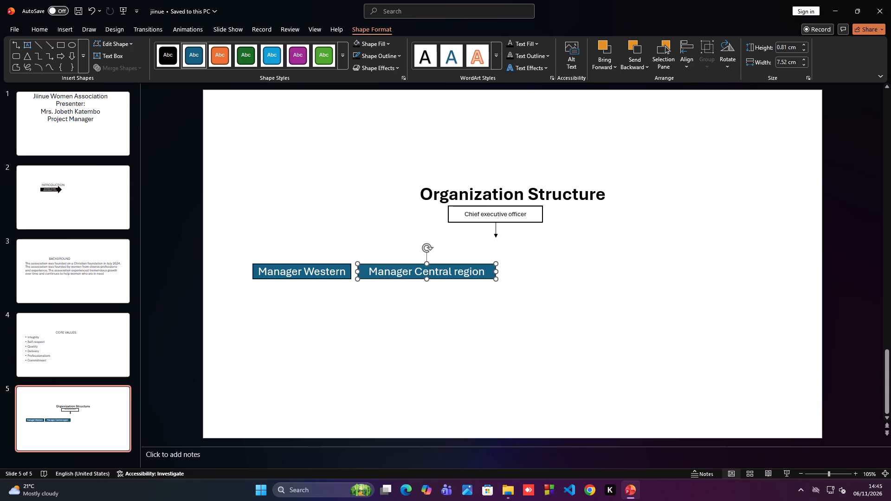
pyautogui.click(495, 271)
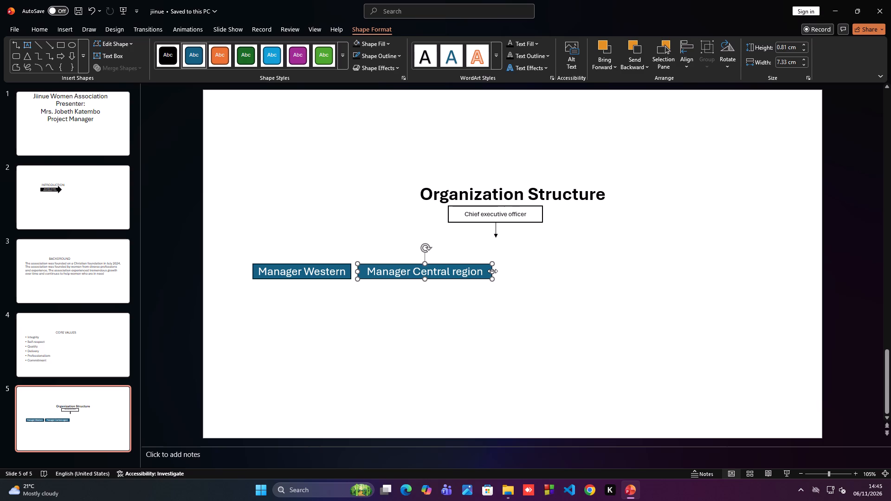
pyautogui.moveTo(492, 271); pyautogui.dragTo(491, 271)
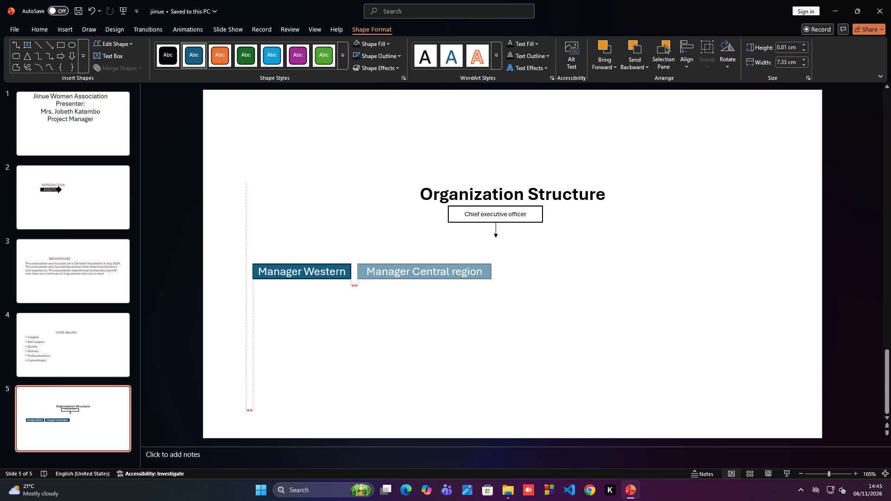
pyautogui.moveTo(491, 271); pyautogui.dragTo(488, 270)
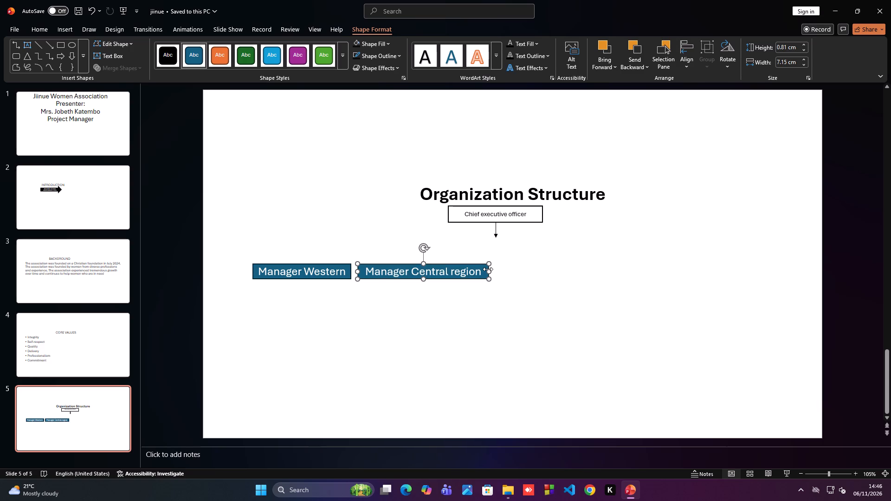
# Narrow the "Manager Central region" rectangle from both sides to about 5.16 cm wide, widening its gap to "Manager Western".
pyautogui.moveTo(486, 271); pyautogui.dragTo(478, 271)
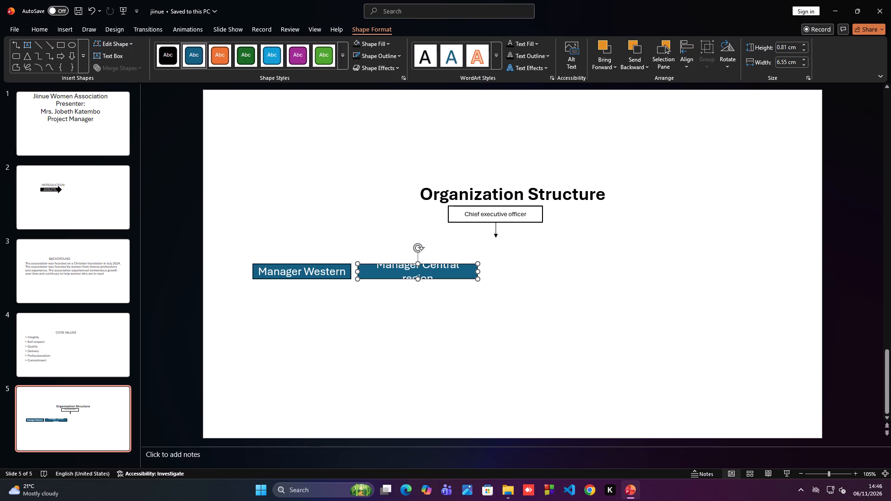
pyautogui.moveTo(359, 271); pyautogui.dragTo(368, 273)
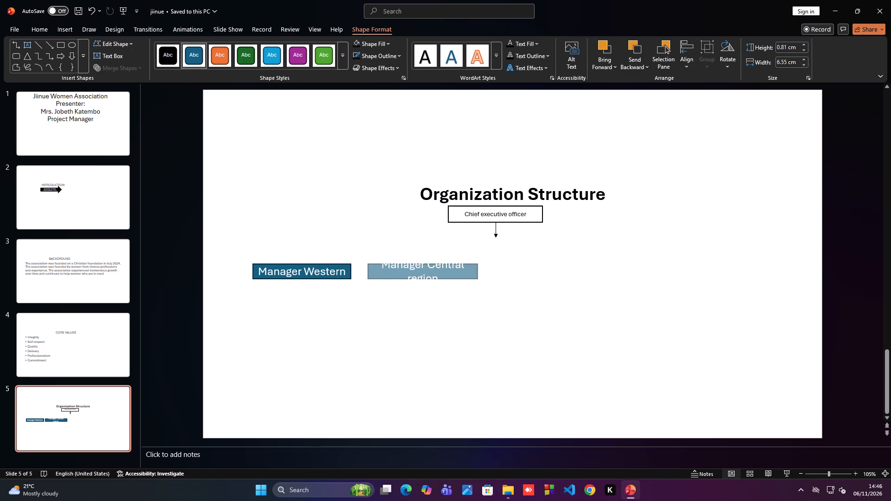
pyautogui.moveTo(368, 273); pyautogui.dragTo(368, 274)
pyautogui.moveTo(479, 272); pyautogui.dragTo(464, 271)
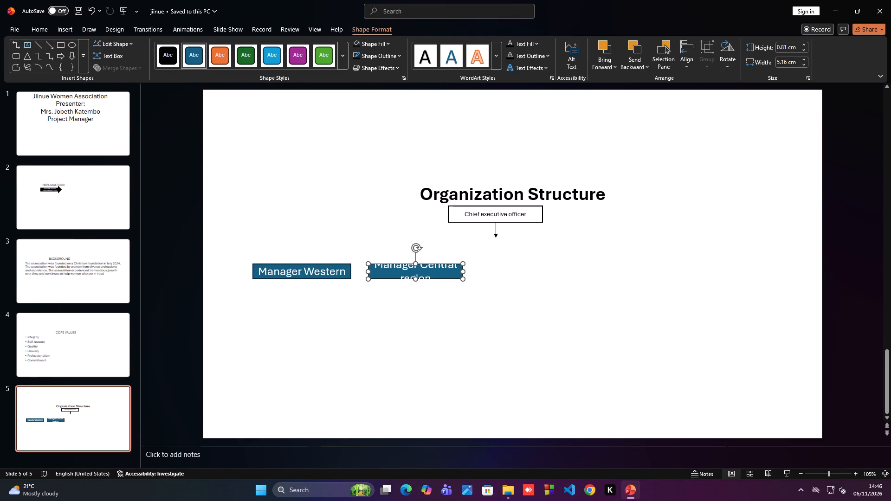
# Resize the "Manager Western" rectangle to about 4.83 cm wide and 1.14 cm high, with its label on two lines.
pyautogui.click(346, 272)
pyautogui.moveTo(349, 273); pyautogui.dragTo(344, 272)
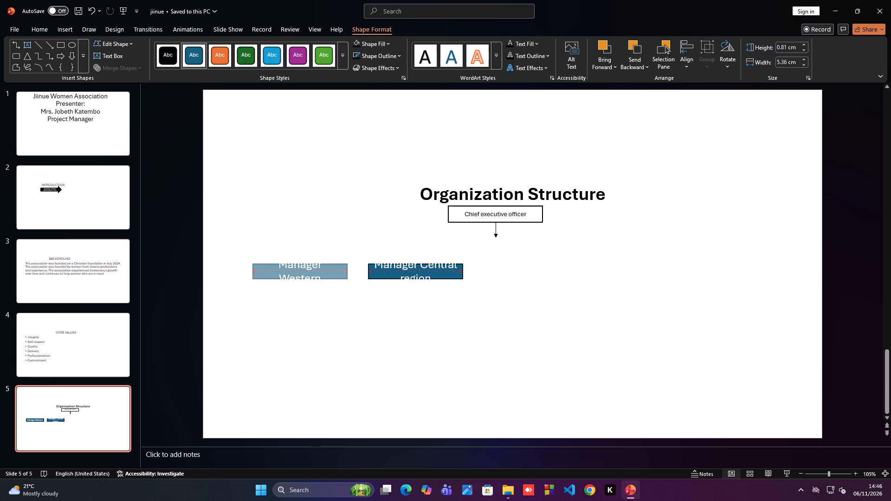
pyautogui.moveTo(344, 272); pyautogui.dragTo(341, 272)
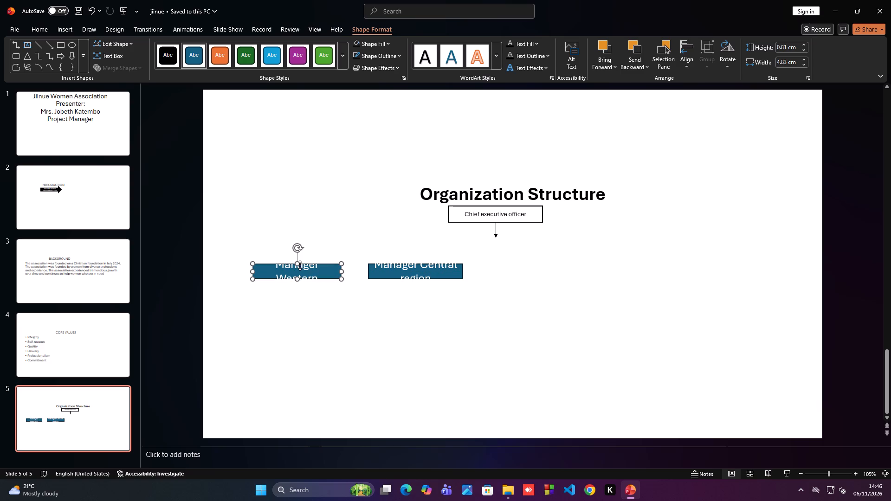
pyautogui.moveTo(298, 265); pyautogui.dragTo(301, 257)
# Move the "Manager Central region" rectangle close beside the "Manager Western" rectangle, leaving a small gap.
pyautogui.click(396, 270)
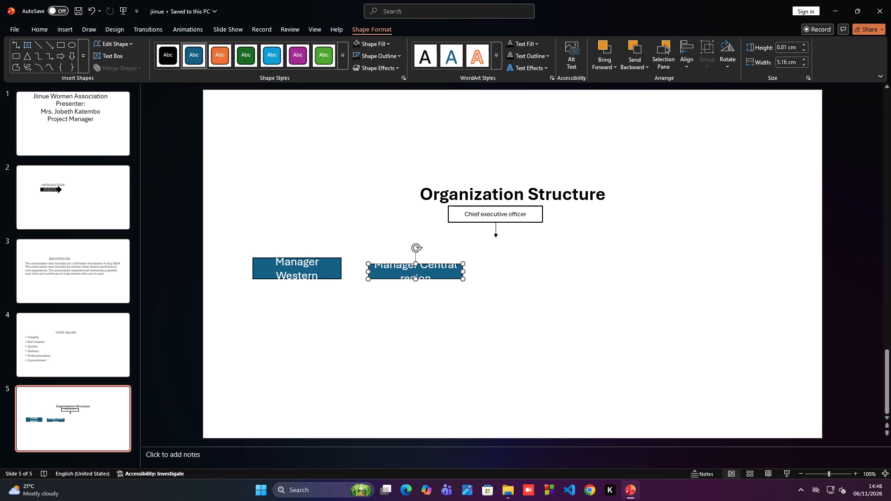
pyautogui.moveTo(371, 274); pyautogui.dragTo(353, 271)
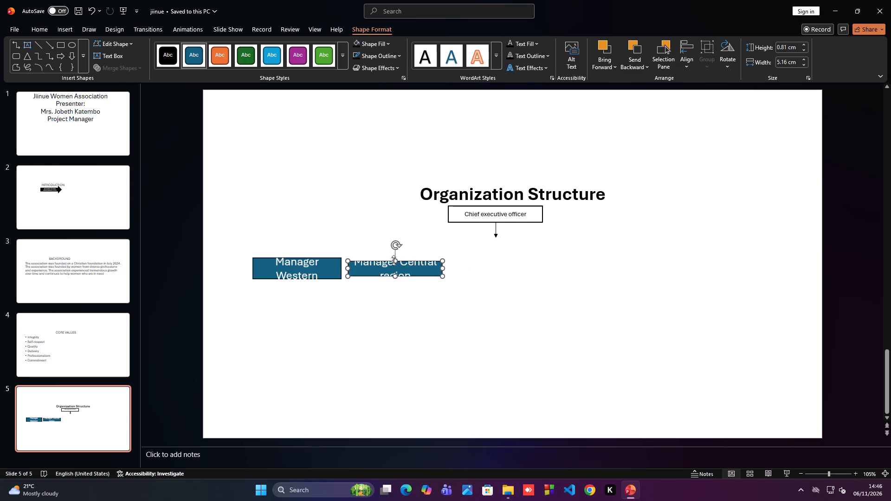
# Resize the "Manager Central region" rectangle to about 1.14 cm high and 4.83 cm wide, with edges level with "Manager Western".
pyautogui.click(395, 260)
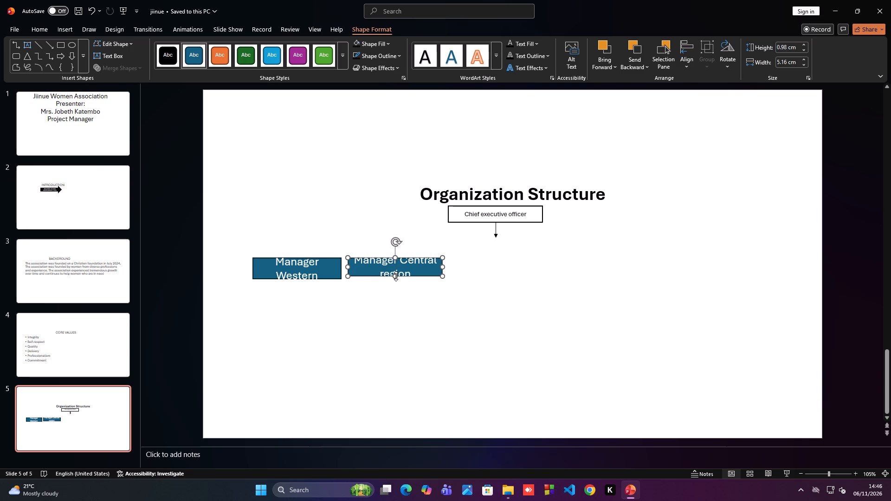
pyautogui.click(396, 276)
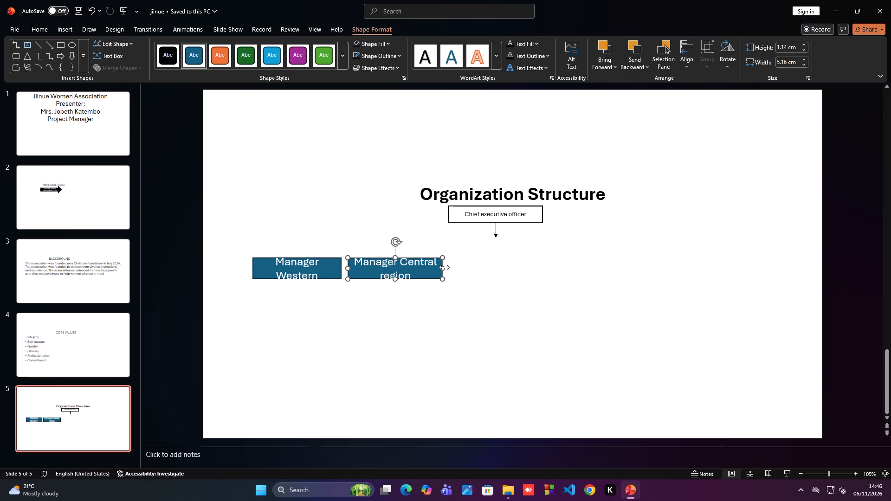
pyautogui.moveTo(444, 267); pyautogui.dragTo(442, 267)
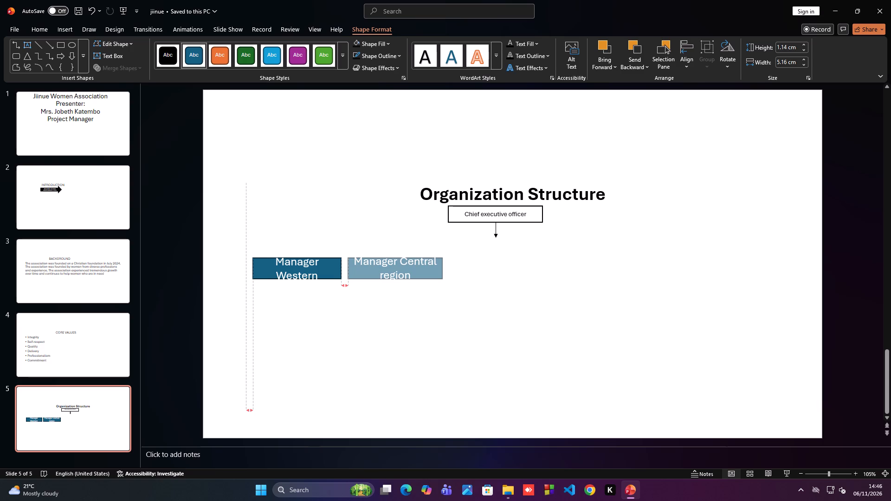
pyautogui.moveTo(442, 267); pyautogui.dragTo(440, 267)
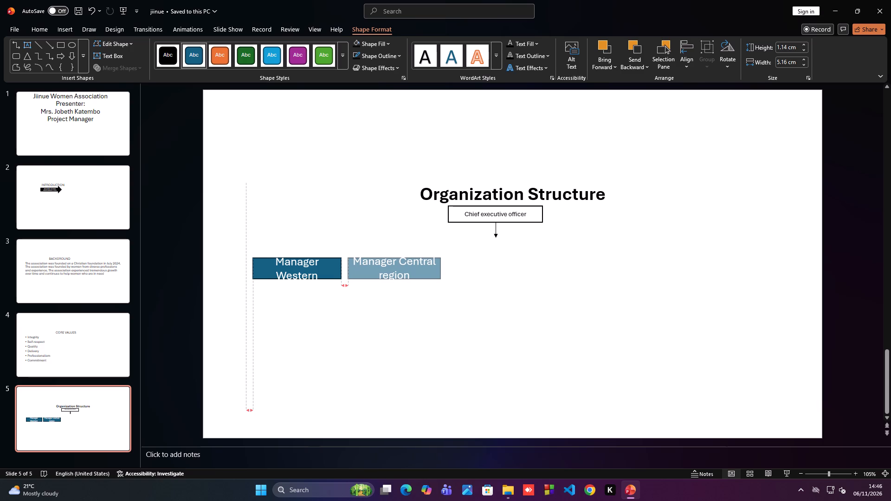
pyautogui.moveTo(440, 267); pyautogui.dragTo(437, 266)
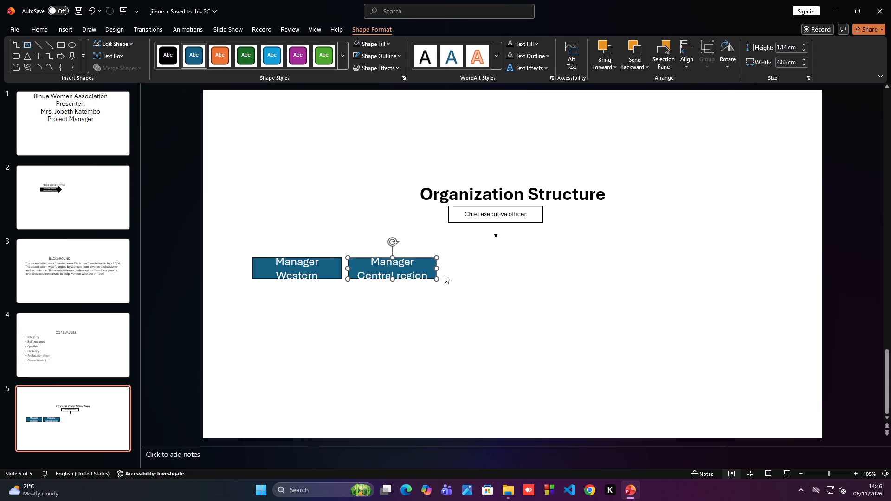
# Narrow the "Manager Western" rectangle from its outer side to about 3.28 cm wide, keeping the edge beside "Manager Central region" in place.
pyautogui.click(256, 266)
pyautogui.moveTo(251, 268); pyautogui.dragTo(258, 269)
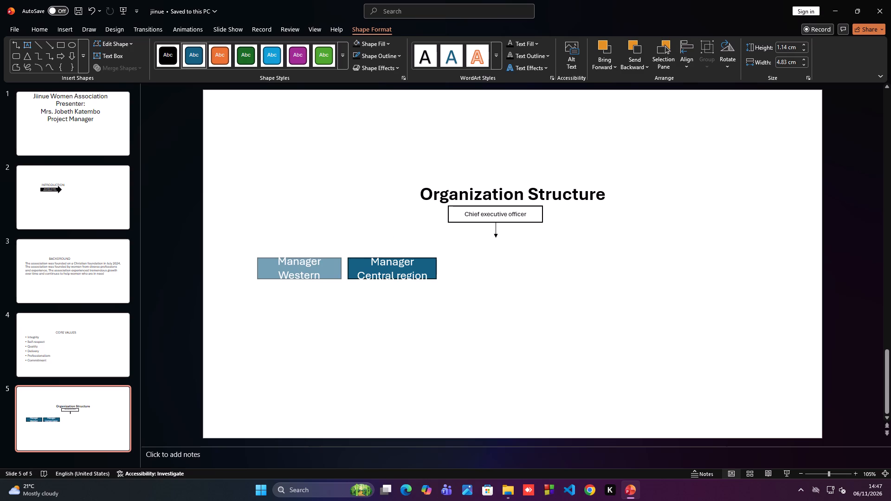
pyautogui.moveTo(258, 269); pyautogui.dragTo(270, 269)
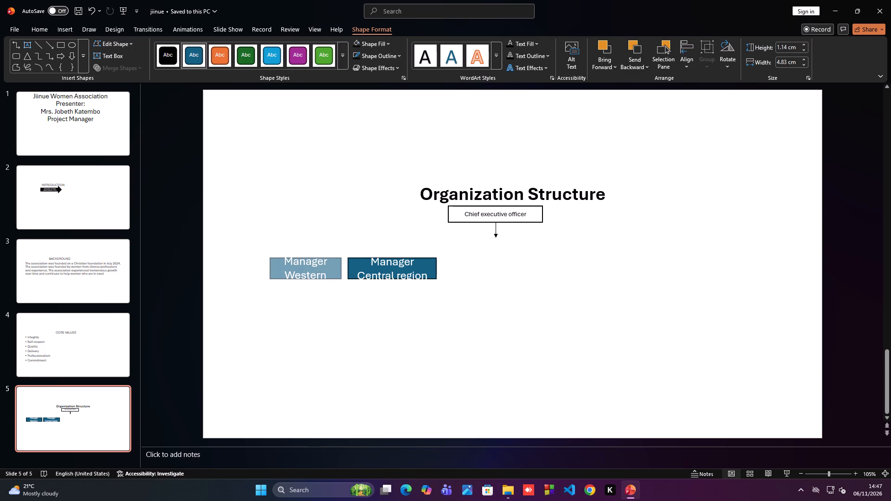
pyautogui.moveTo(270, 269); pyautogui.dragTo(271, 269)
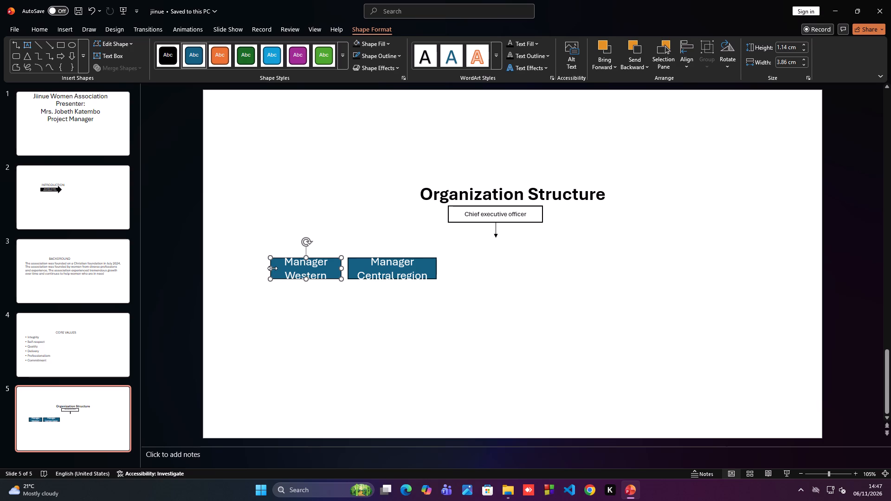
pyautogui.moveTo(272, 268); pyautogui.dragTo(282, 269)
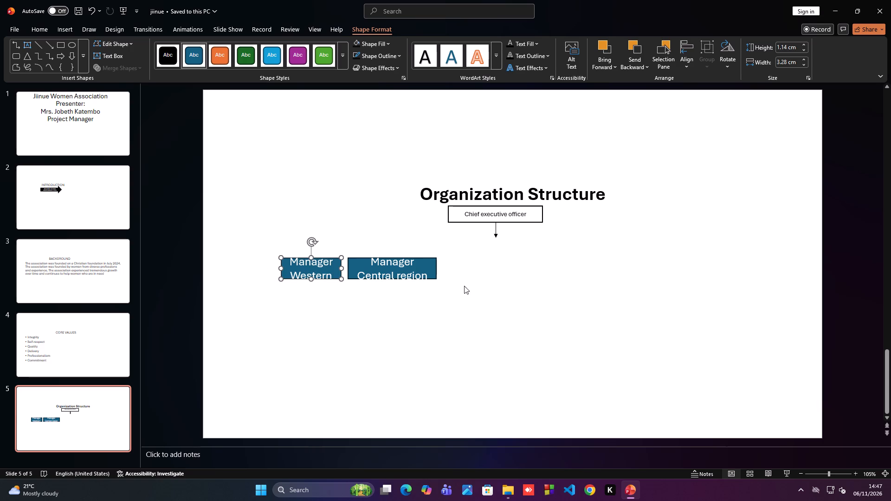
# Narrow the "Manager Central region" rectangle from its outer side to about 4.49 cm wide.
pyautogui.click(431, 269)
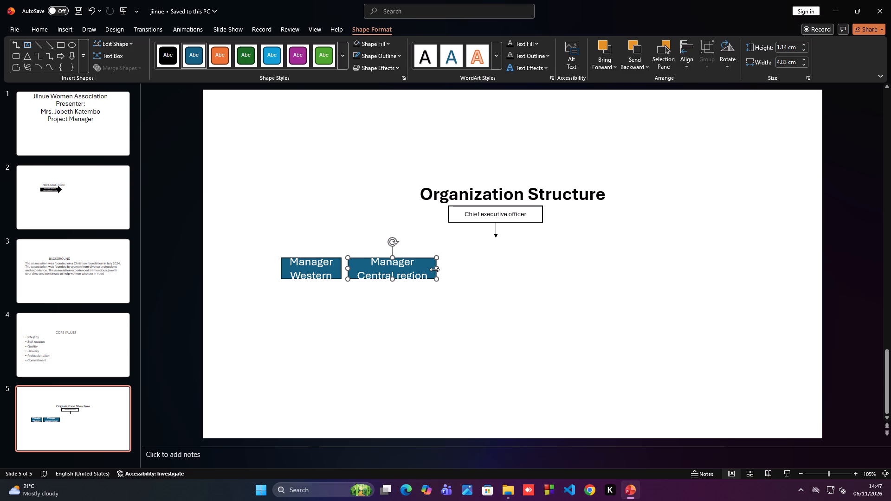
pyautogui.moveTo(434, 270); pyautogui.dragTo(430, 270)
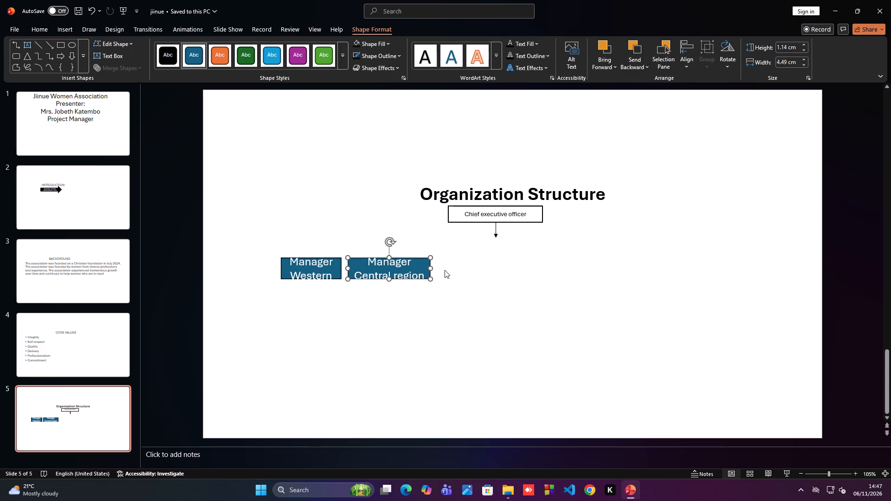
pyautogui.click(448, 268)
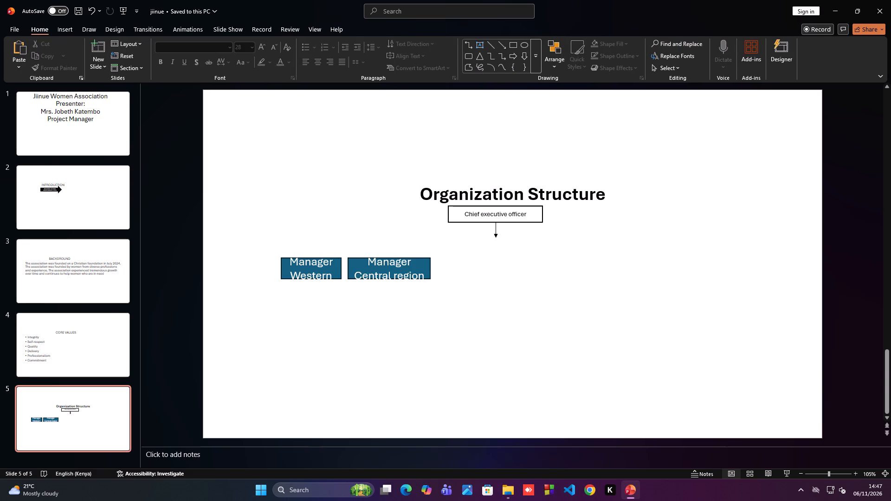
# Highlight the "Manager Western" label text in light grey.
pyautogui.rightClick(332, 265)
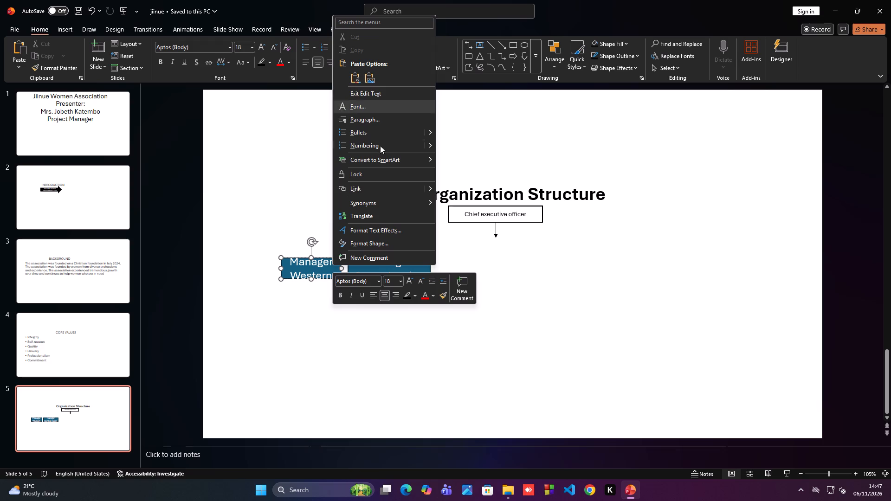
pyautogui.click(415, 296)
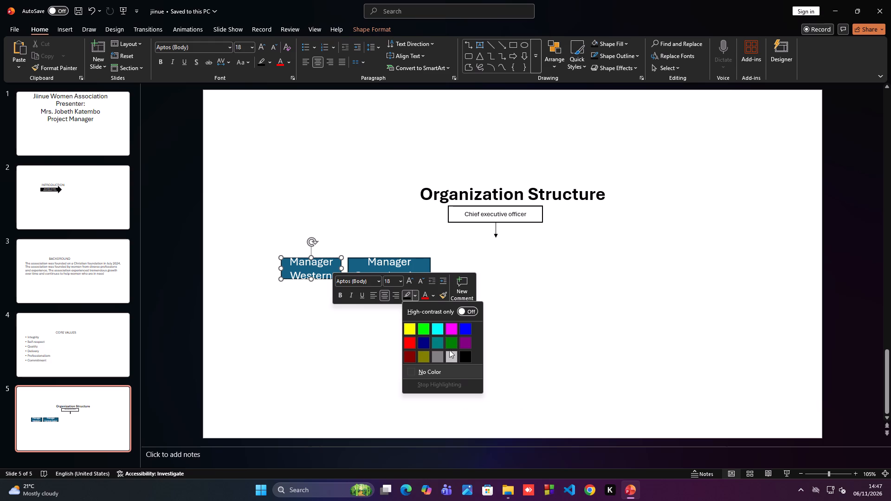
pyautogui.click(448, 354)
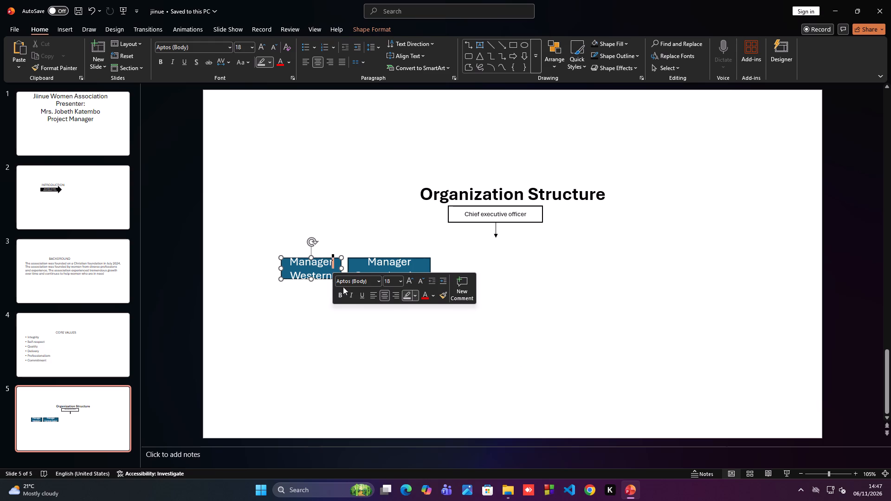
pyautogui.click(291, 265)
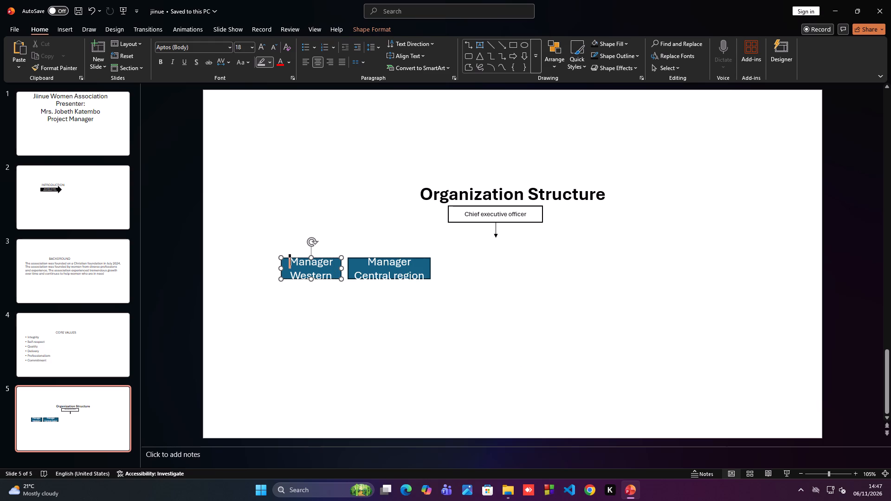
pyautogui.moveTo(291, 268); pyautogui.dragTo(323, 277)
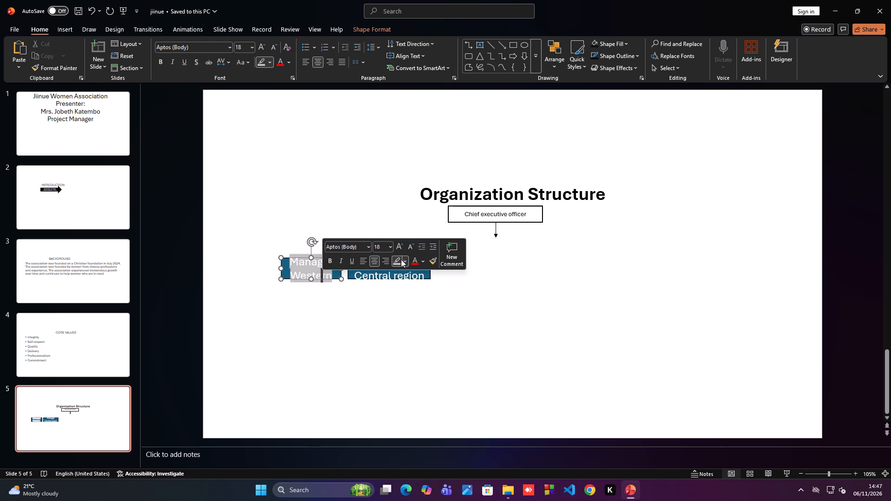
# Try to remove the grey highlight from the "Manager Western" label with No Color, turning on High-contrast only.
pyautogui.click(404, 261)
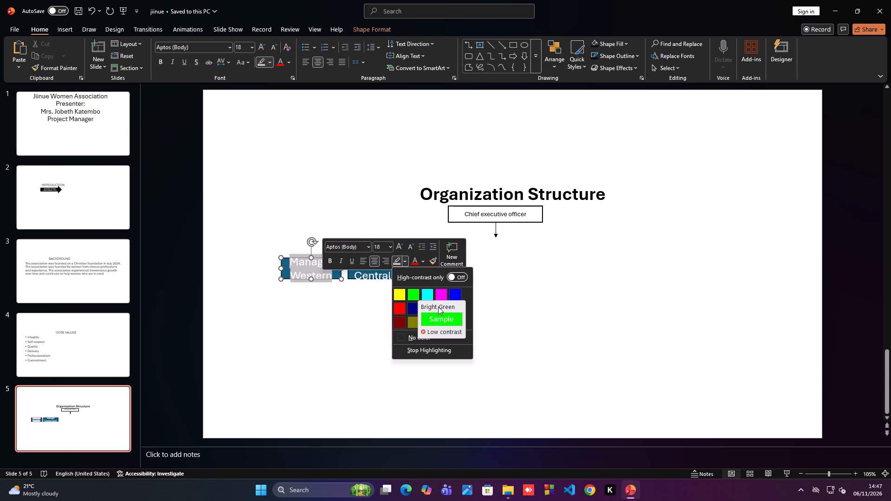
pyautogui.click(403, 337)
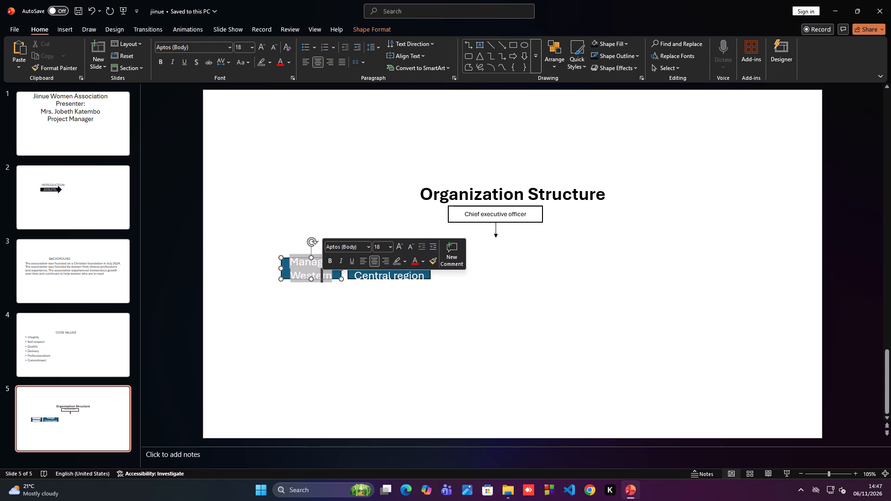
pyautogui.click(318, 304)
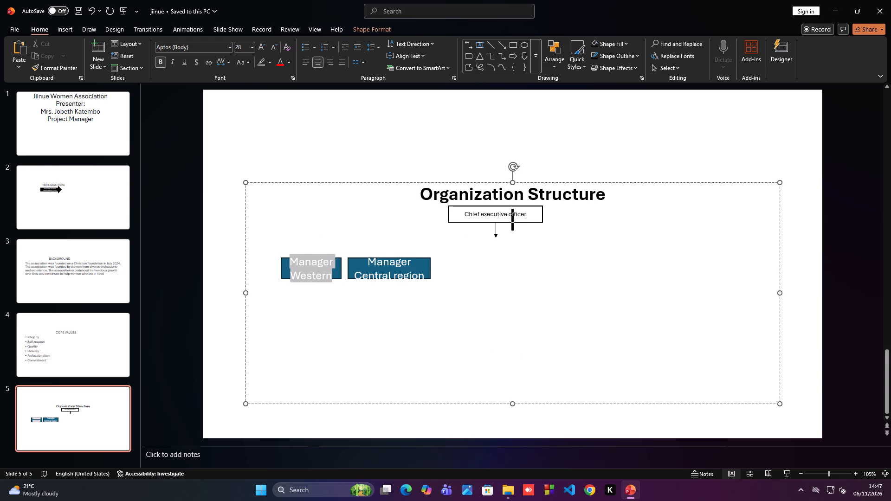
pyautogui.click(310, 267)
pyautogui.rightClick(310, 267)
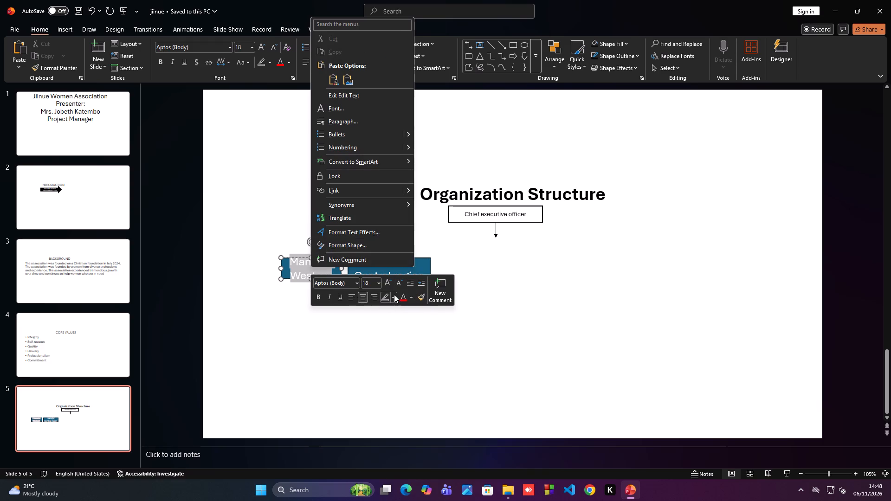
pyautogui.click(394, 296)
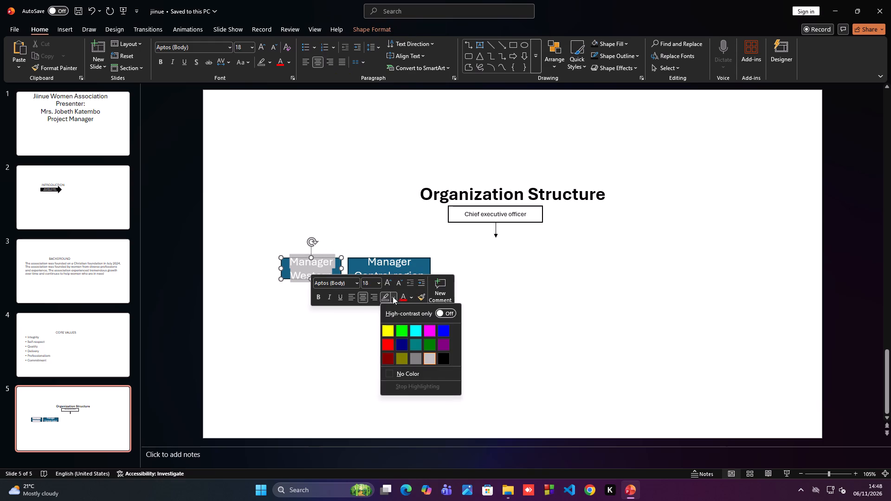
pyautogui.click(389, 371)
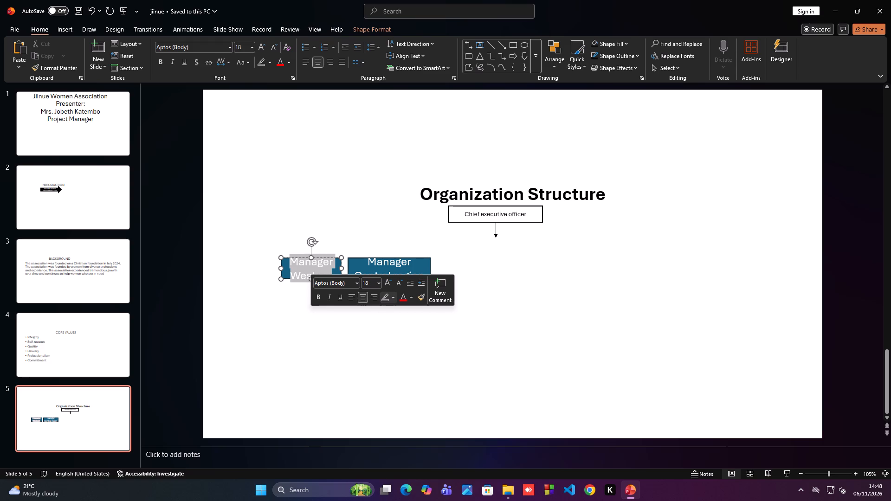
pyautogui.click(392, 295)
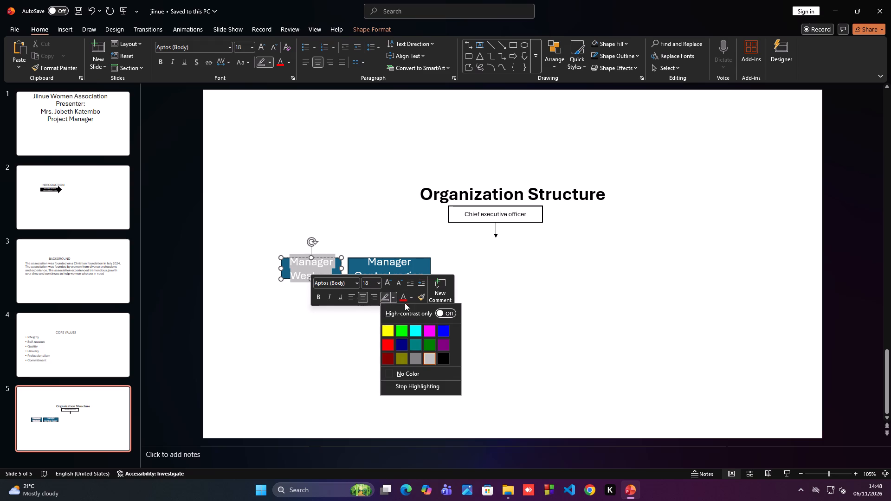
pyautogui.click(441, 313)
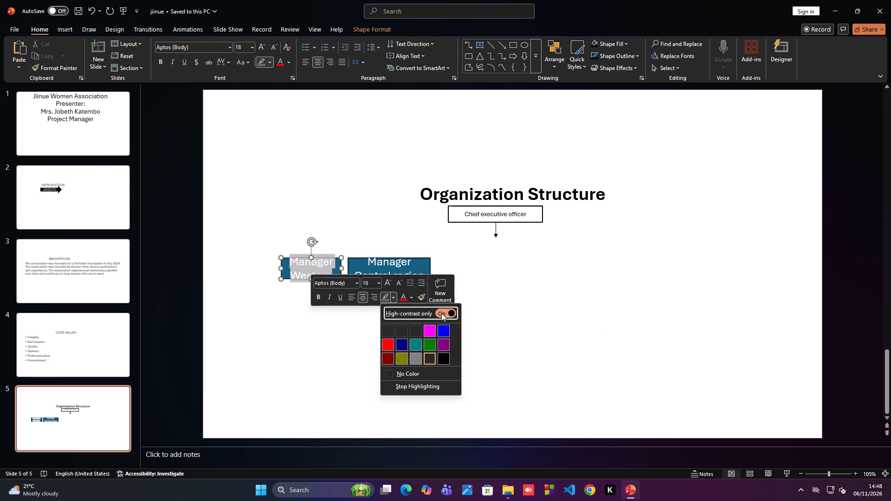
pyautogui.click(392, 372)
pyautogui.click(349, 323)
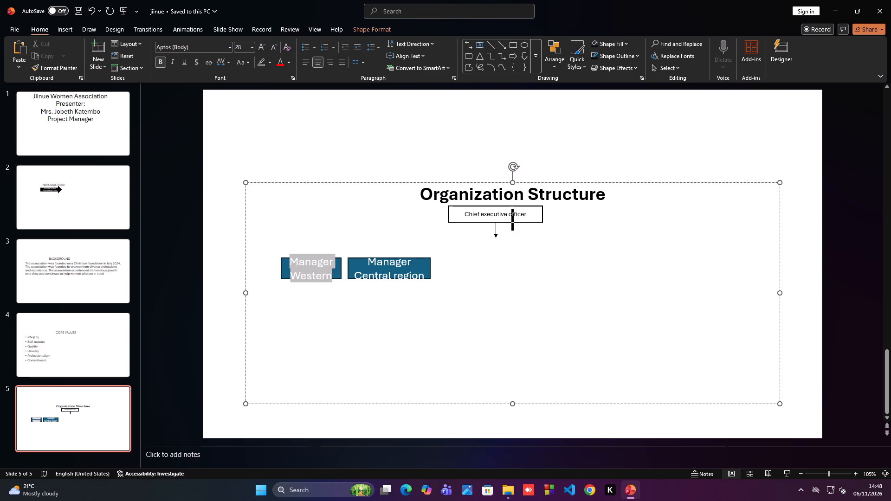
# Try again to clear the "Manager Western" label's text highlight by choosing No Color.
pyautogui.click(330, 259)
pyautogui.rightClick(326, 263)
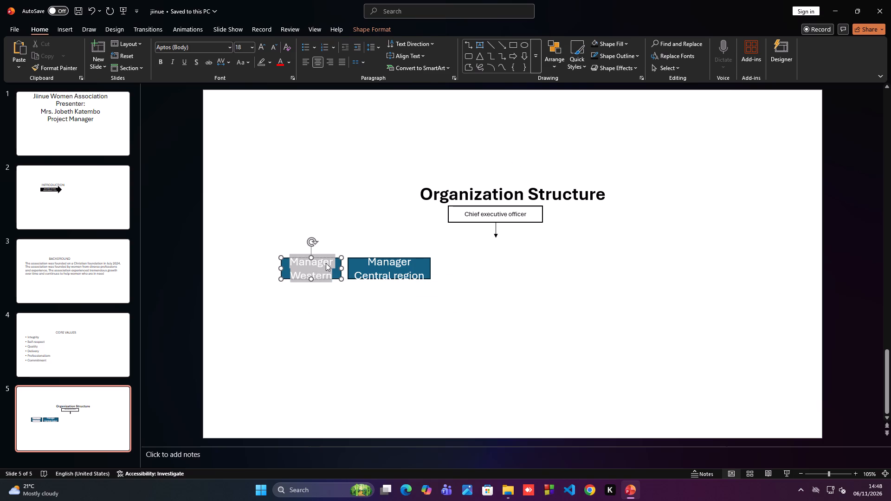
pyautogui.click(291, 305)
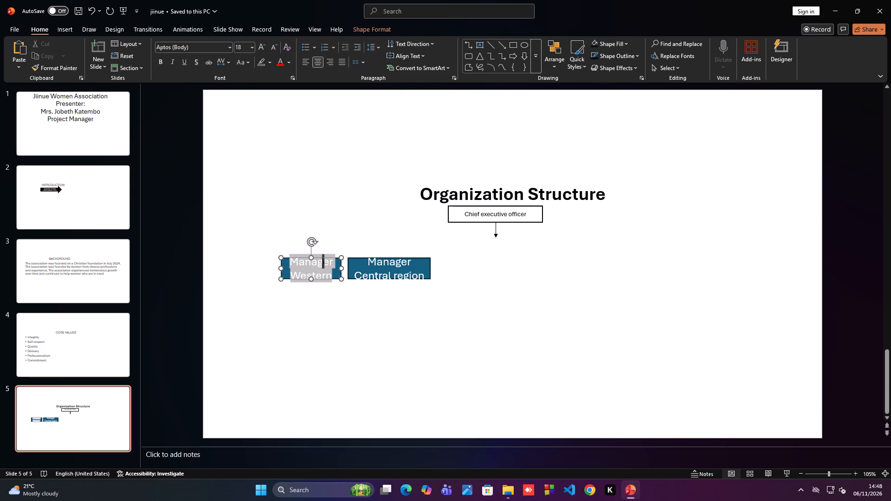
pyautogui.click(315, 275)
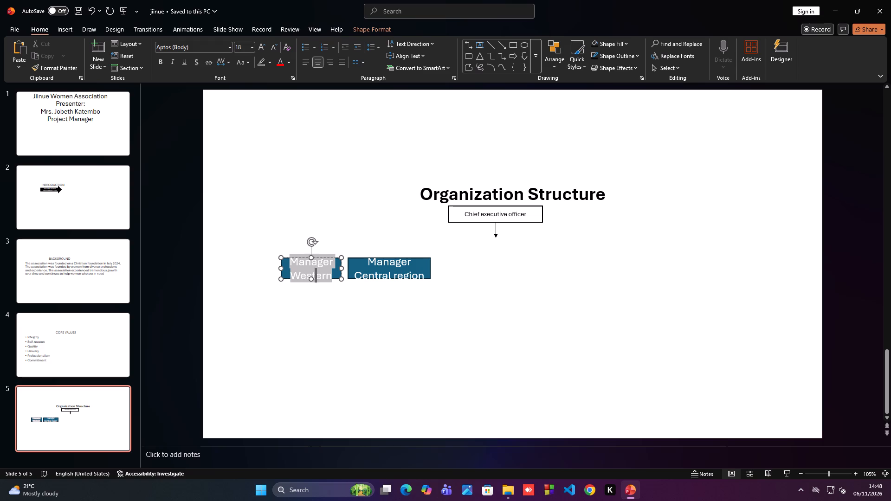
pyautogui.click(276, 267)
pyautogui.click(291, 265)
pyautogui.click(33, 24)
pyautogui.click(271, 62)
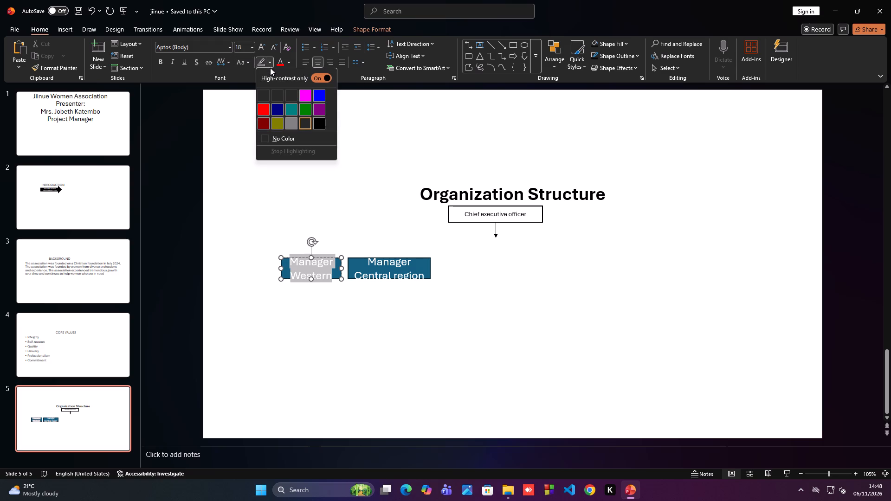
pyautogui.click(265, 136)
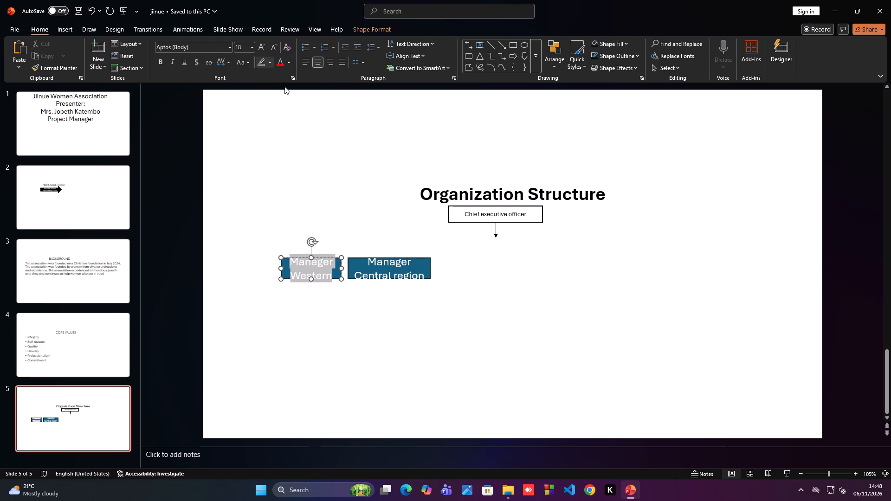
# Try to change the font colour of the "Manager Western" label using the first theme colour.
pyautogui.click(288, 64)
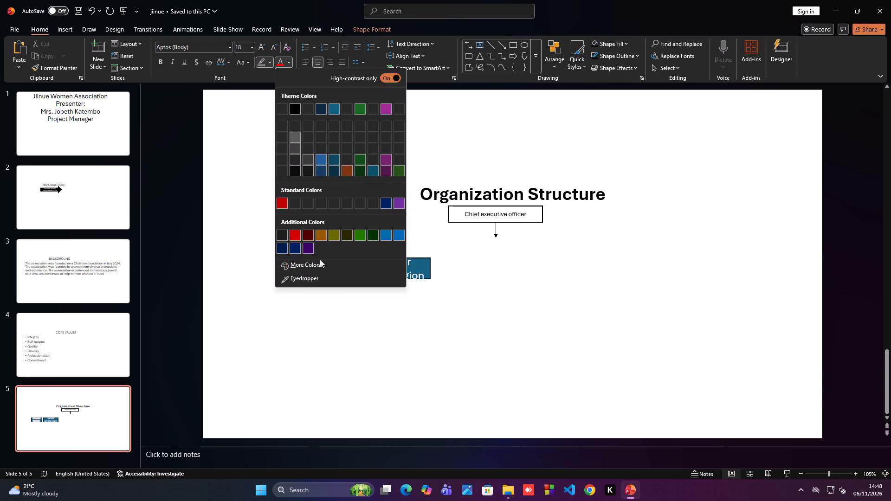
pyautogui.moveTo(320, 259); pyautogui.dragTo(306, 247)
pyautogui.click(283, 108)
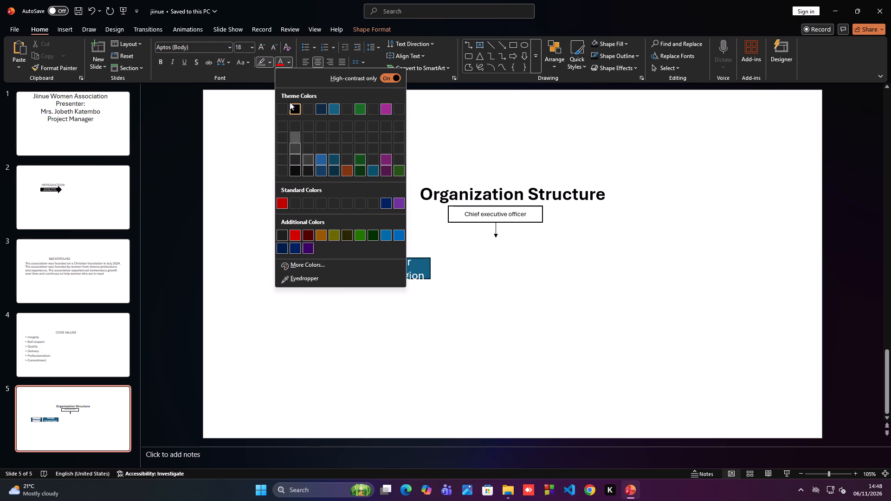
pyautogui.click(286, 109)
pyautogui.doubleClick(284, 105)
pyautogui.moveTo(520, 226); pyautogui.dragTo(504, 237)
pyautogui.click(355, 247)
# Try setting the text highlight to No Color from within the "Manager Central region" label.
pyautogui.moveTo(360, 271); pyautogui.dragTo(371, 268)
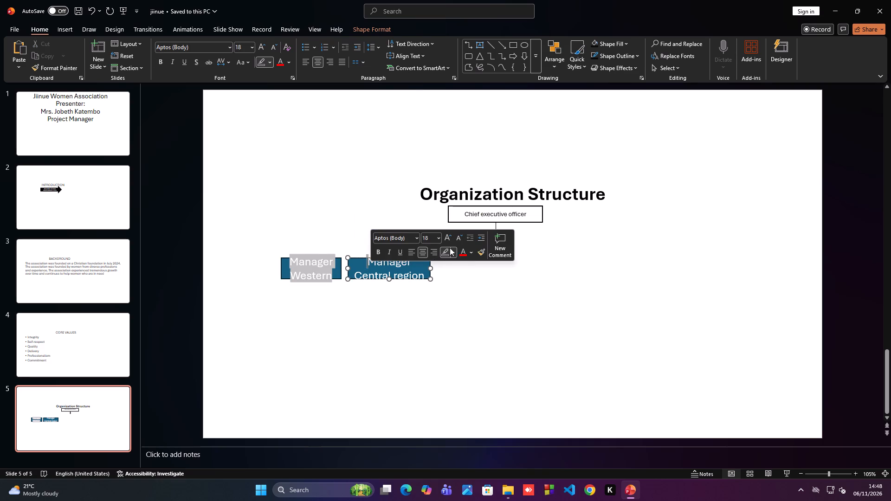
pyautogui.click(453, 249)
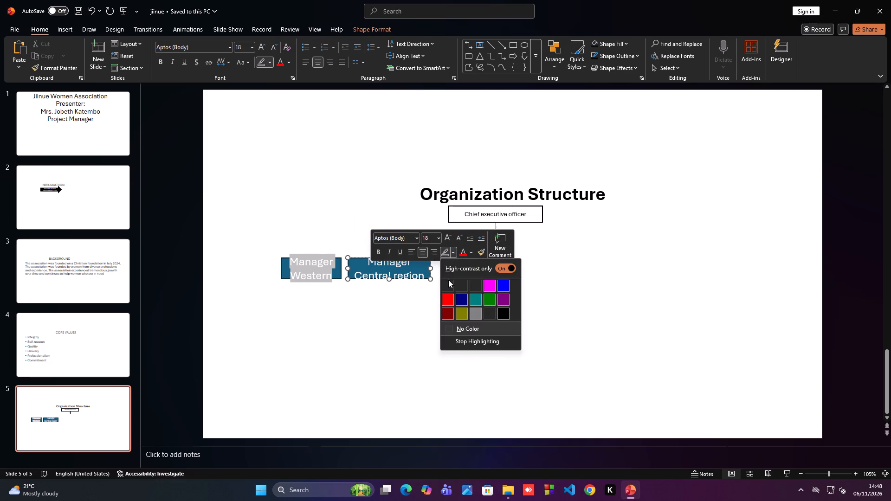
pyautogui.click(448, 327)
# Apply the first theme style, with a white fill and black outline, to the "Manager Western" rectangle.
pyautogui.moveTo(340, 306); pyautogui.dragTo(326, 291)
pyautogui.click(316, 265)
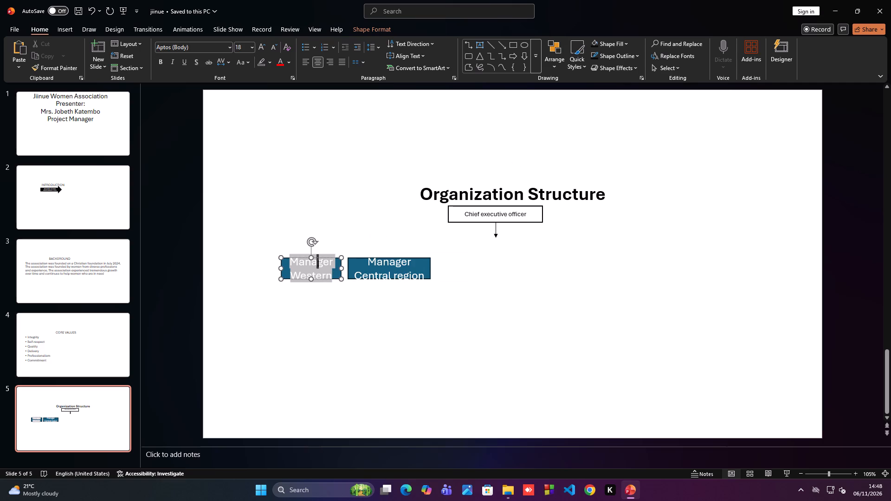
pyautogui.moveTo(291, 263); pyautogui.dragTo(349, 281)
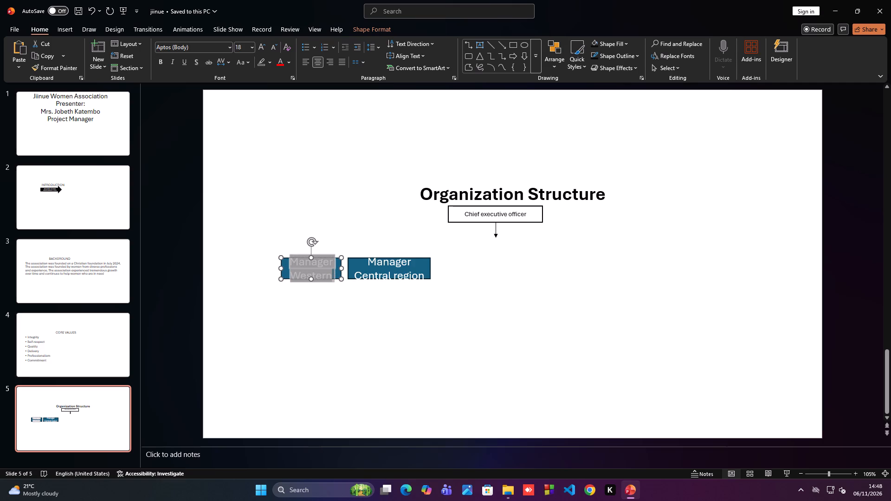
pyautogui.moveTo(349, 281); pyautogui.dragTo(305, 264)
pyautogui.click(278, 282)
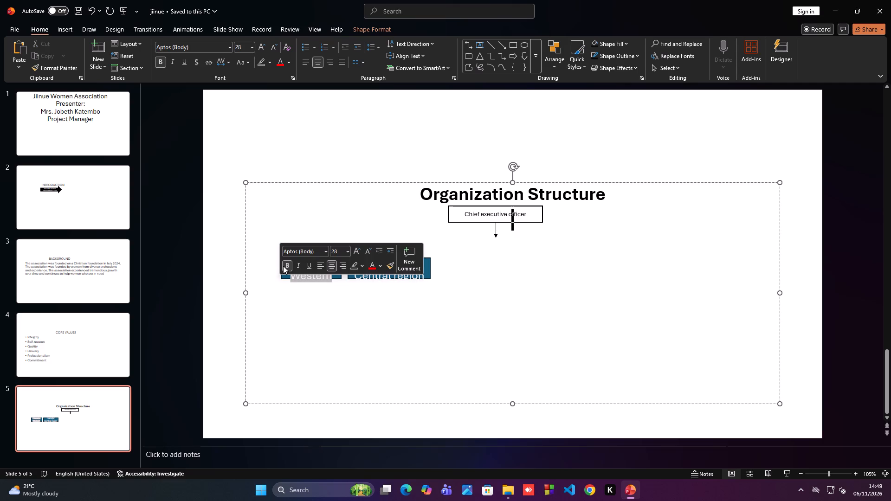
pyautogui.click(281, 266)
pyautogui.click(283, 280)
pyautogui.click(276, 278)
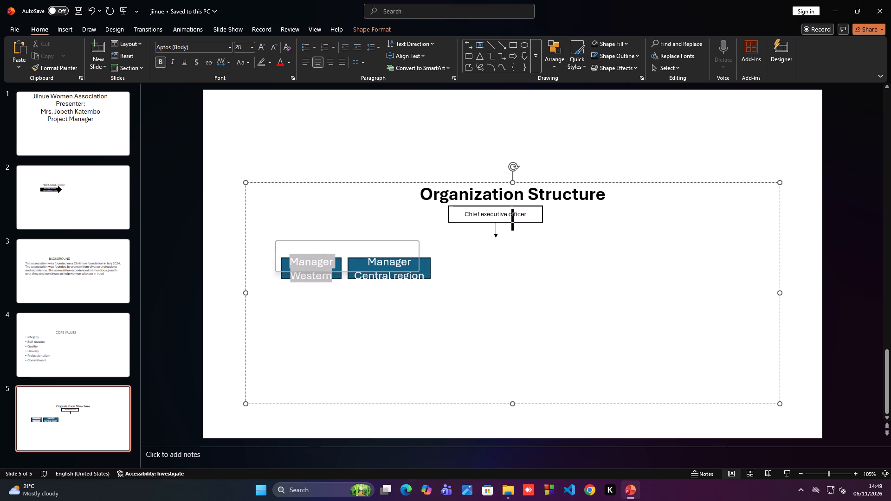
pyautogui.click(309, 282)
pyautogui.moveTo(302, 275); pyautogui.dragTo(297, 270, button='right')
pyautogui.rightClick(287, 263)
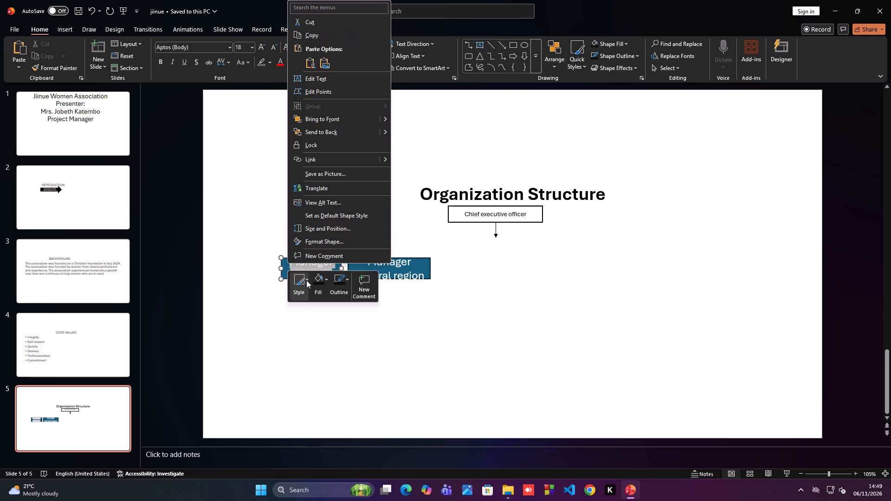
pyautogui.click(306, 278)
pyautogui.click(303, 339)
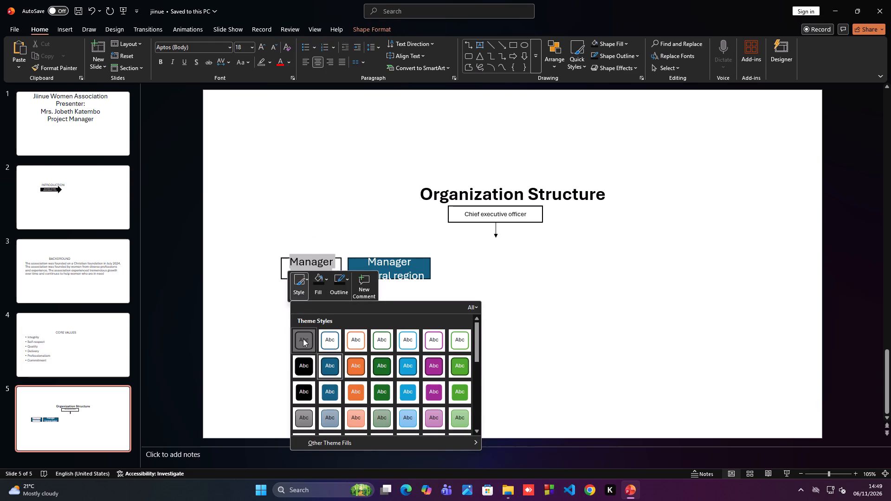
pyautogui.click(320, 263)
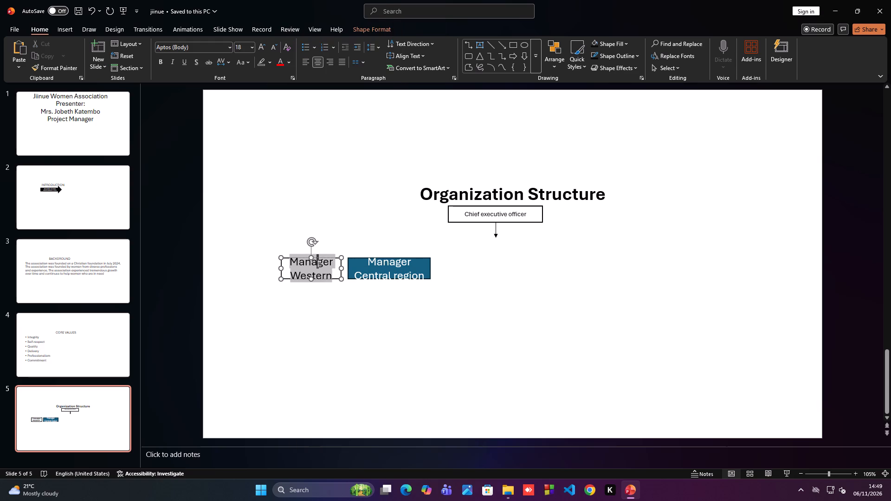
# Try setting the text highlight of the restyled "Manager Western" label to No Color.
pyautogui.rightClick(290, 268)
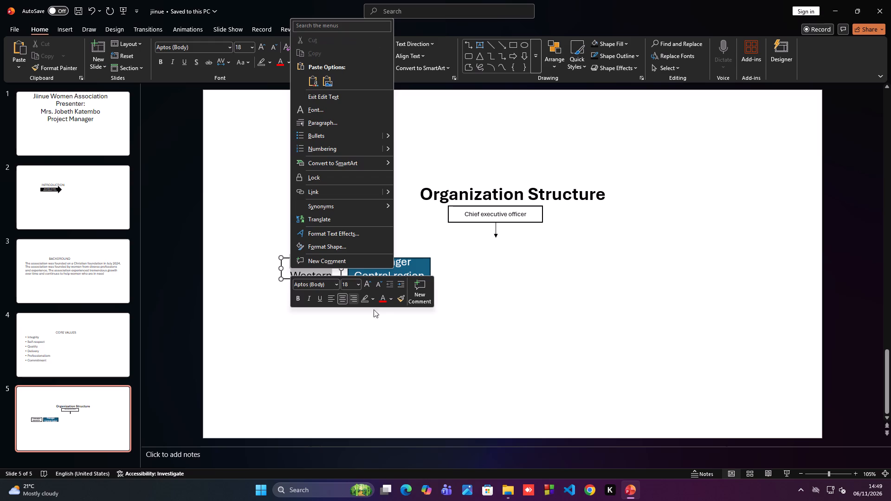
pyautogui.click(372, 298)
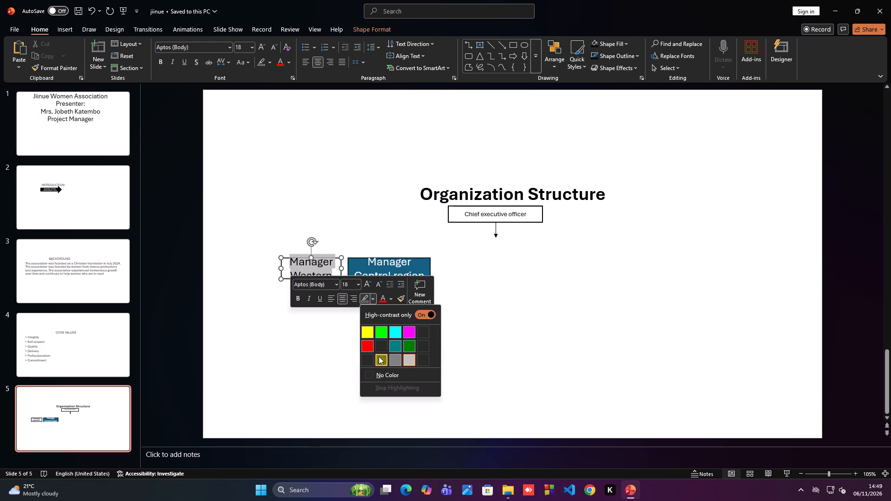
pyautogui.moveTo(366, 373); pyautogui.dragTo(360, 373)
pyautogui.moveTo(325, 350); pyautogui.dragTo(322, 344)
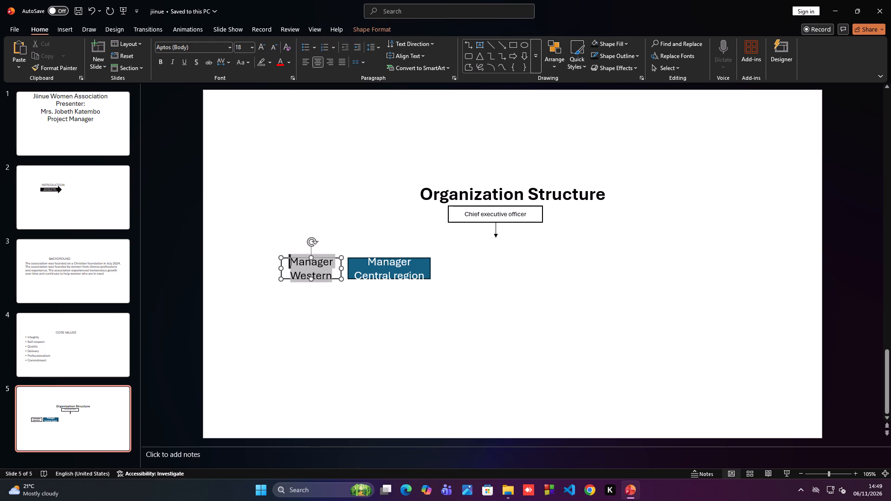
# Undo the recent manager box edits: the theme style, the grey label highlight and the narrowing of the "Manager Central region" rectangle.
pyautogui.click(94, 13)
pyautogui.click(94, 13)
pyautogui.click(94, 13)
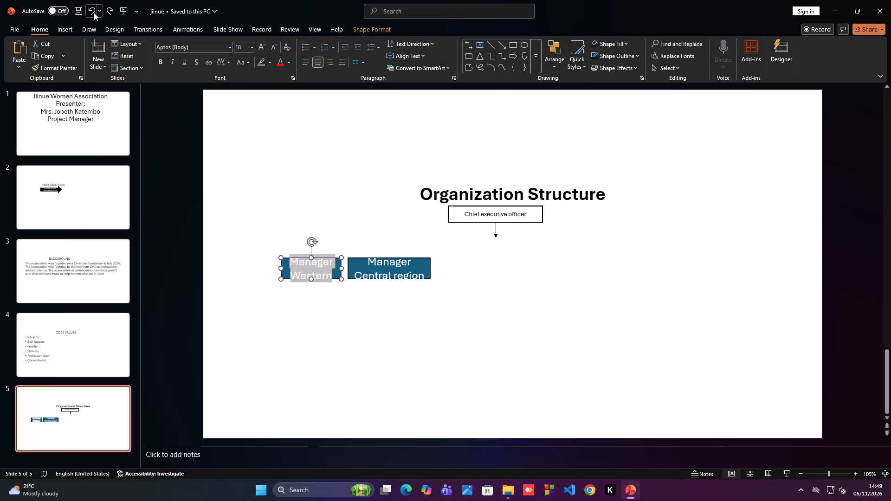
pyautogui.click(94, 13)
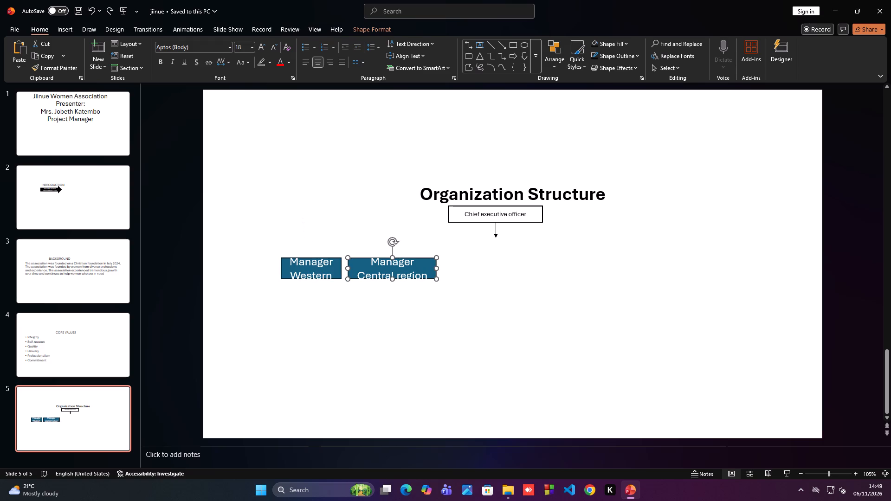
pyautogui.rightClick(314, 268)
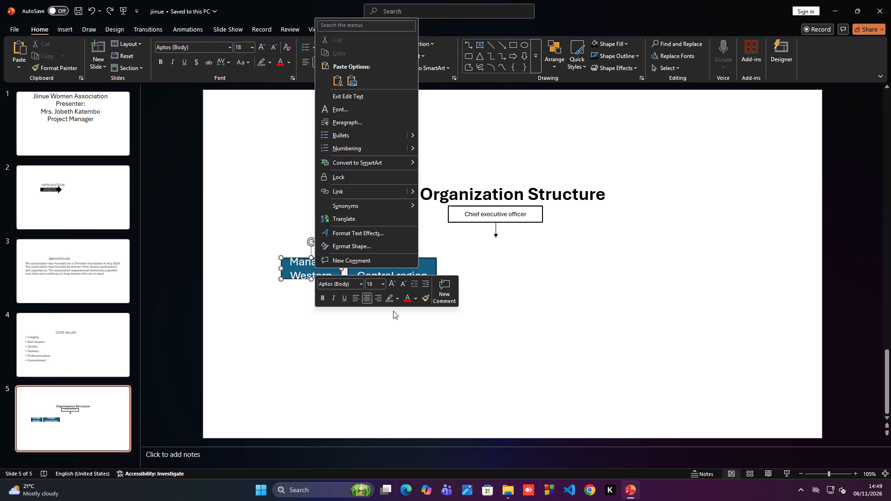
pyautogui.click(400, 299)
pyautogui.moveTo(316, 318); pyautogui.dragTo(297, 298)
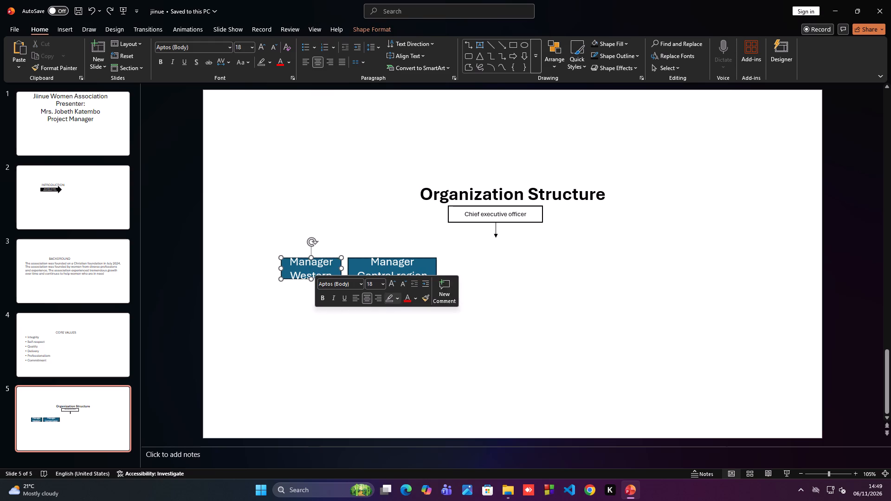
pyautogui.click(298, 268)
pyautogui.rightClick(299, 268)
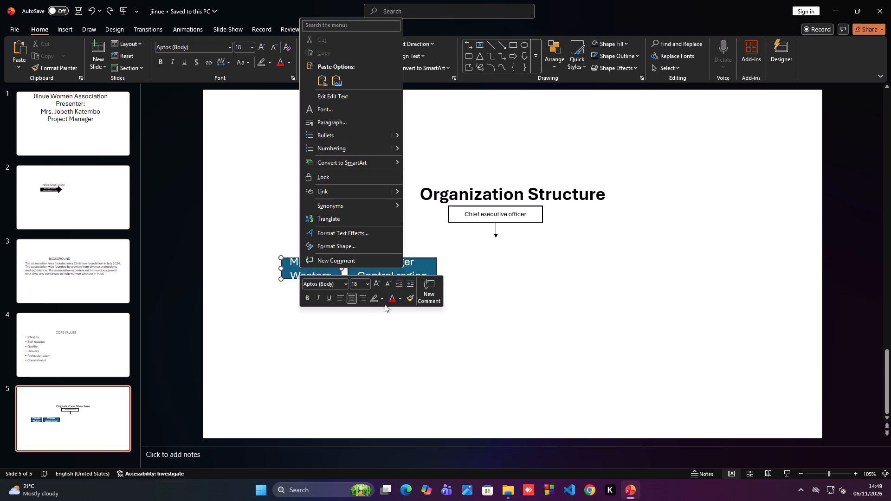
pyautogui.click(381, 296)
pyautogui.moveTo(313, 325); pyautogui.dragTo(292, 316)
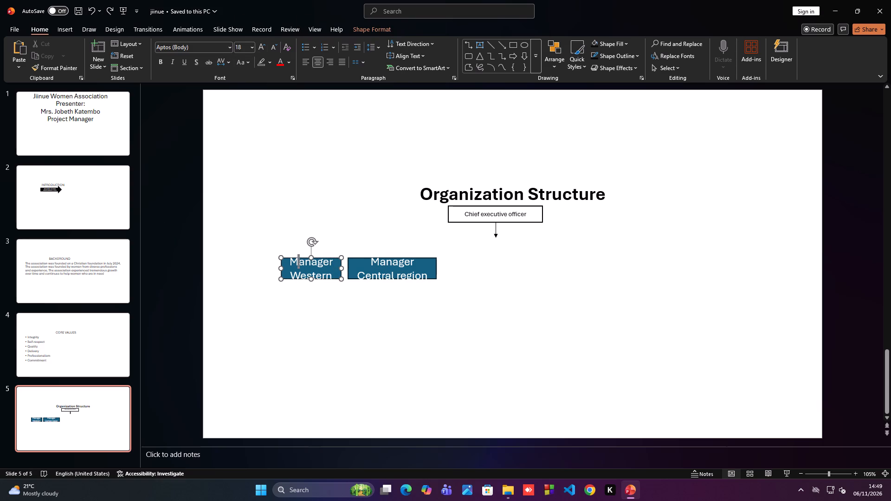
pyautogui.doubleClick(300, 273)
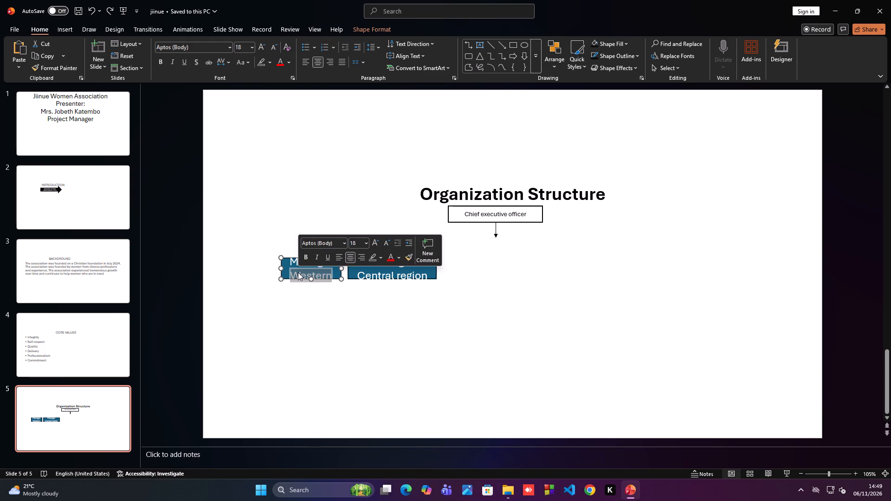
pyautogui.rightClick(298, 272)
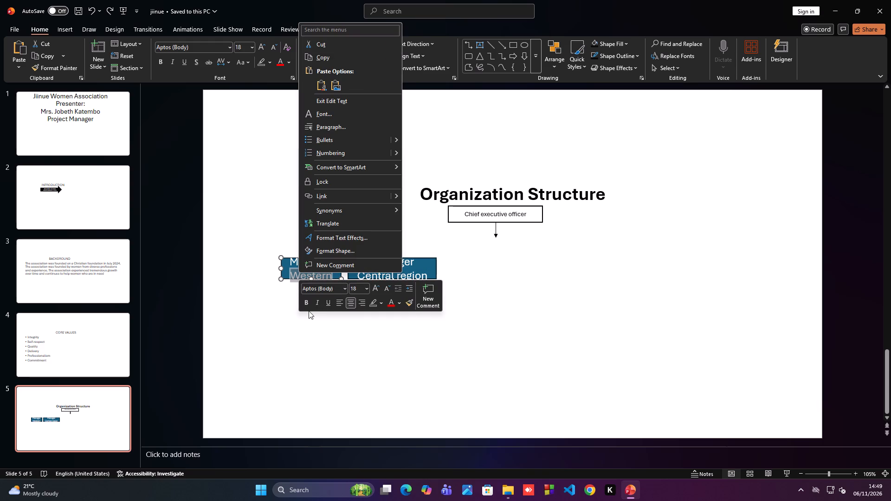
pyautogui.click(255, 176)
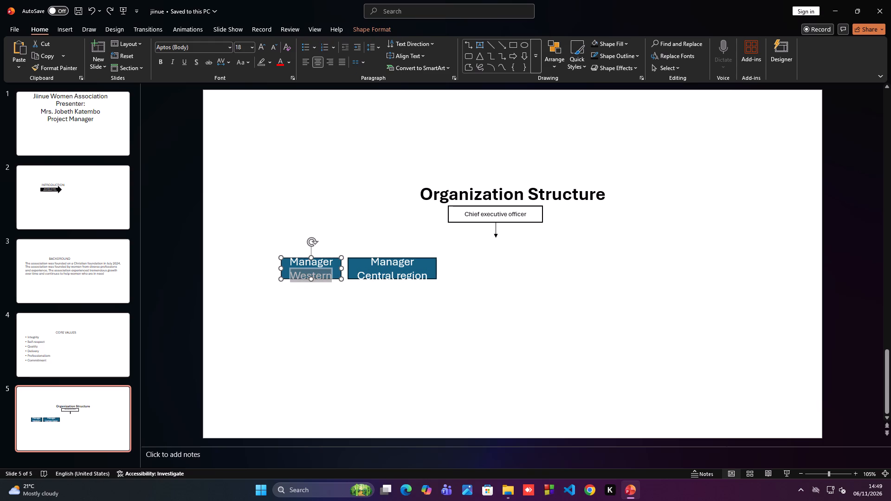
# Move the "Manager Western" rectangle slightly closer to the "Manager Central region" rectangle, keeping the two level.
pyautogui.click(292, 278)
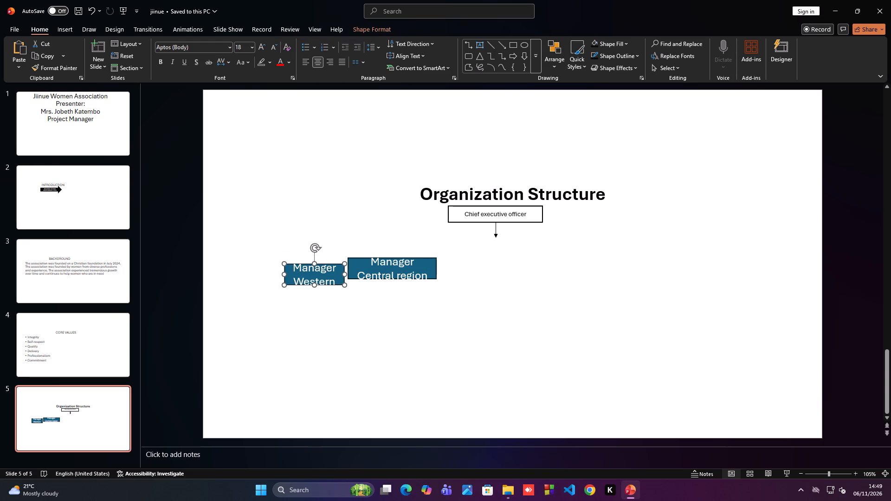
pyautogui.moveTo(293, 275); pyautogui.dragTo(293, 269)
pyautogui.click(288, 271)
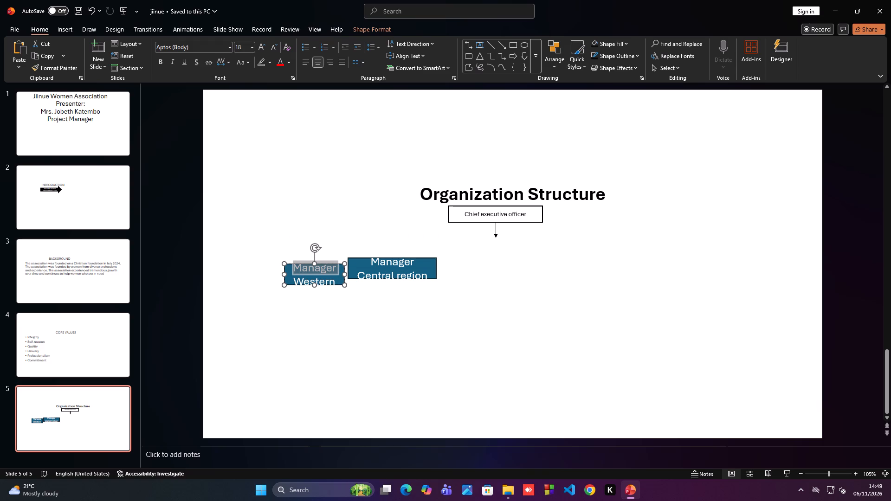
pyautogui.moveTo(291, 273); pyautogui.dragTo(291, 267)
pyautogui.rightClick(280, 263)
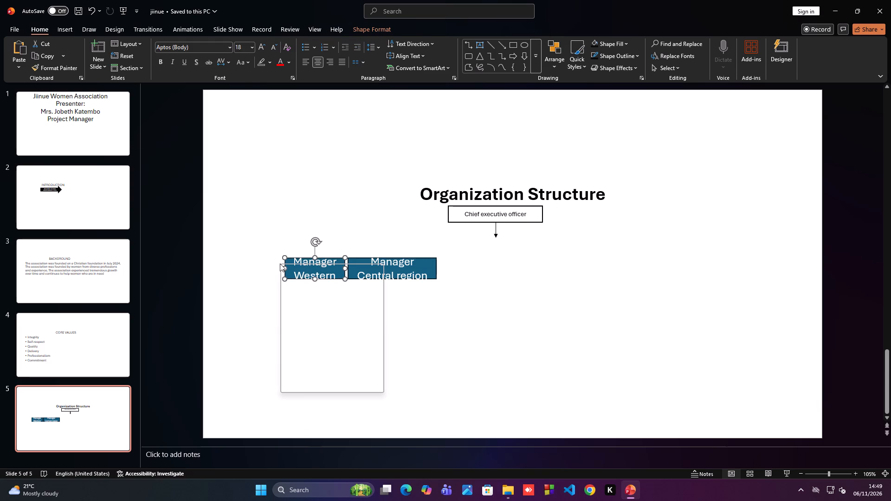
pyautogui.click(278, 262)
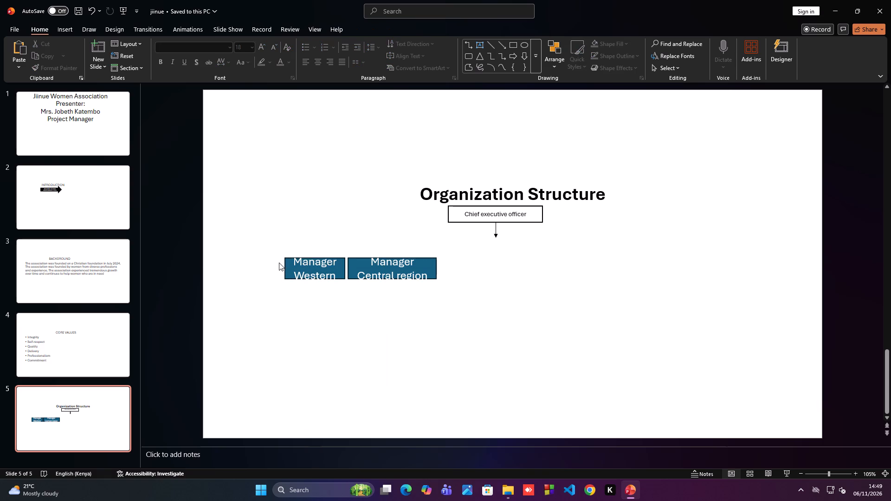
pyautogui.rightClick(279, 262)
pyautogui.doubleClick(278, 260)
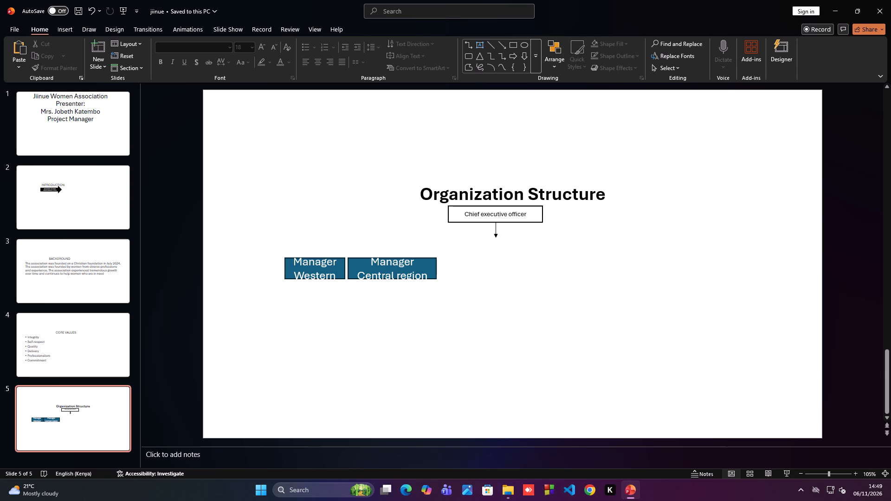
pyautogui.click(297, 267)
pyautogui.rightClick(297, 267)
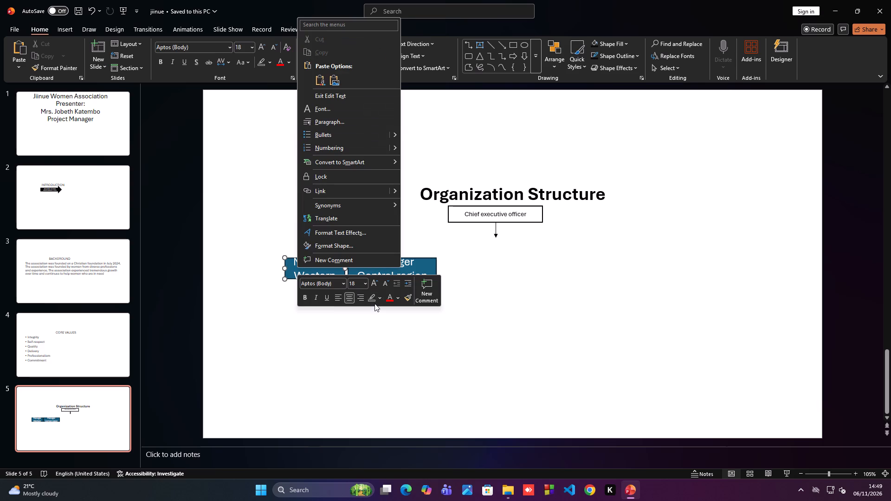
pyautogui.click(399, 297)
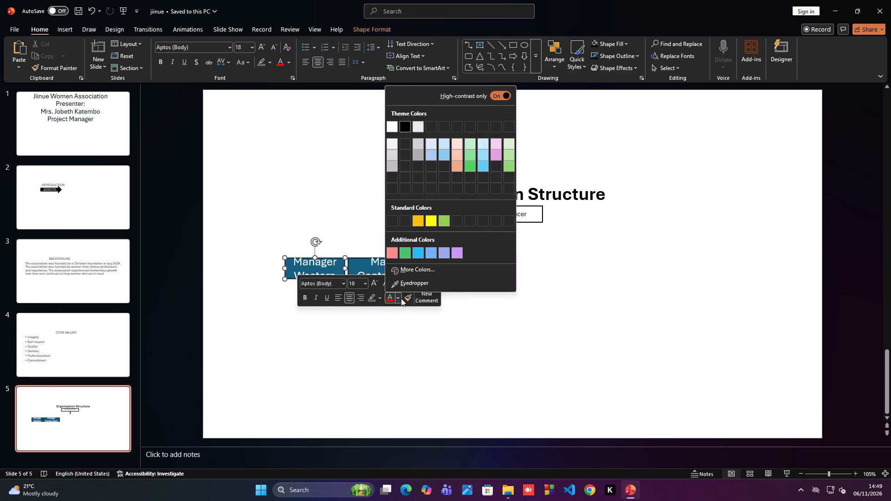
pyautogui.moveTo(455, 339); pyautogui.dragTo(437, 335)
# Set the text highlight to No Color within the "Manager Western" label.
pyautogui.rightClick(304, 264)
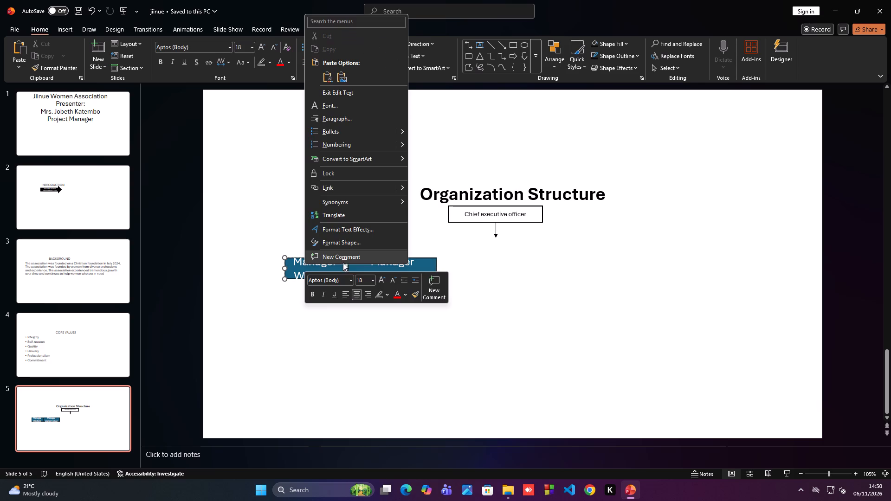
pyautogui.click(387, 293)
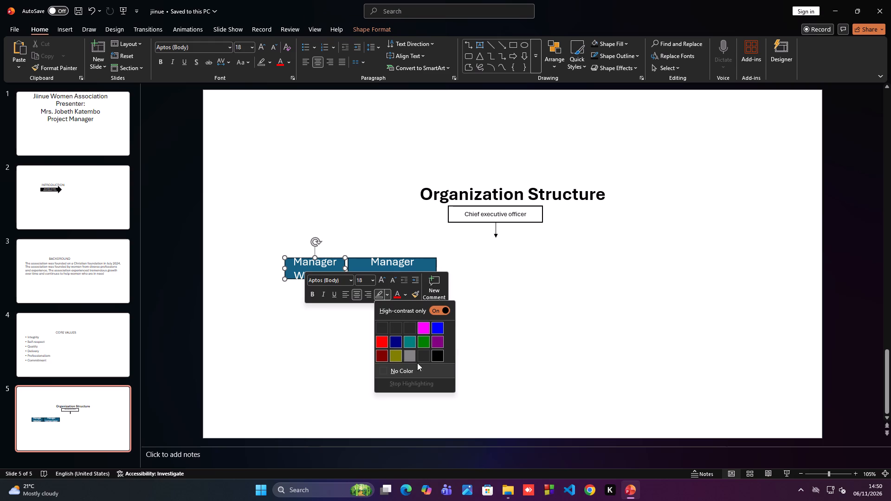
pyautogui.moveTo(386, 372); pyautogui.dragTo(378, 364)
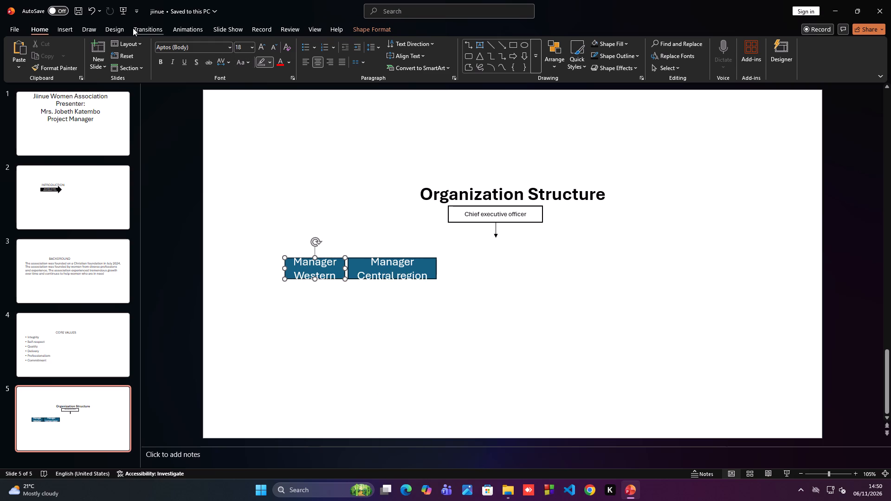
# Change the word "Manager" in the "Manager Western" label to lowercase.
pyautogui.click(40, 27)
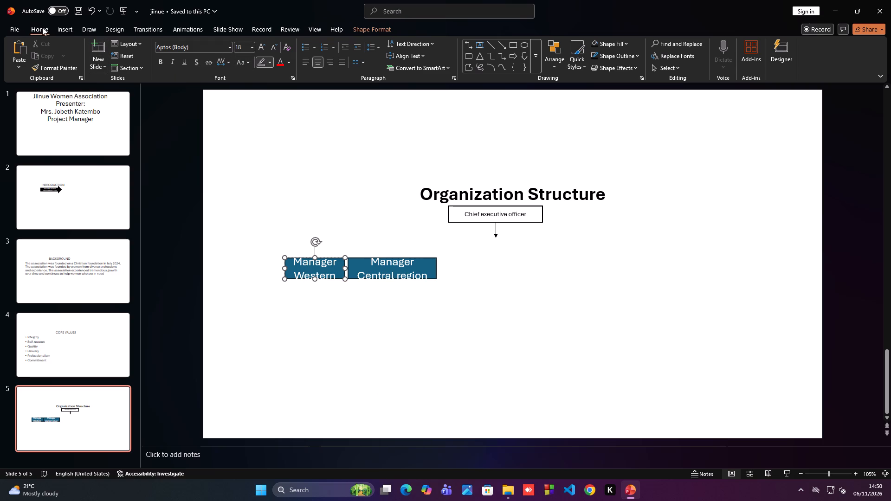
pyautogui.click(55, 30)
pyautogui.click(37, 28)
pyautogui.click(245, 60)
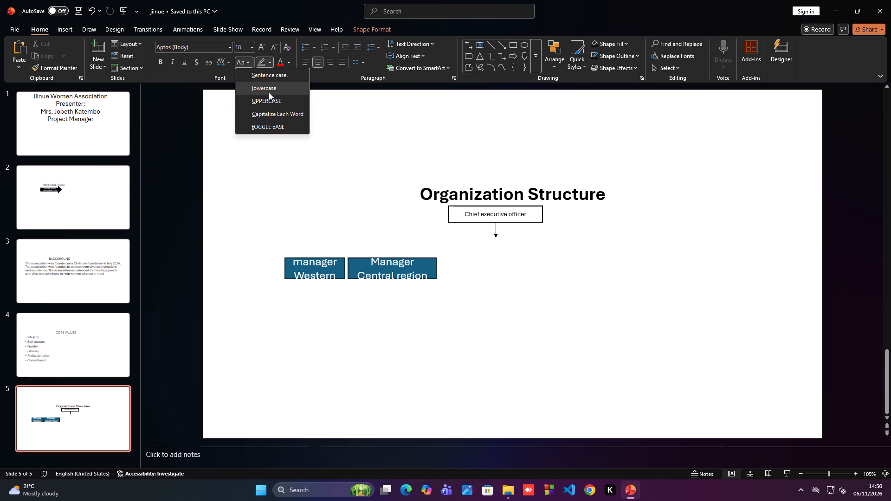
pyautogui.click(269, 92)
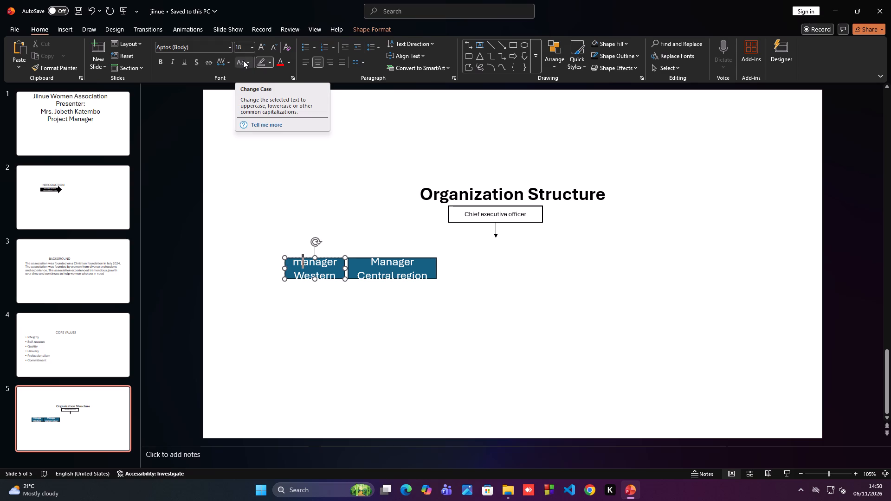
# Try to clear all formatting at the word "manager" in the Western label.
pyautogui.click(290, 48)
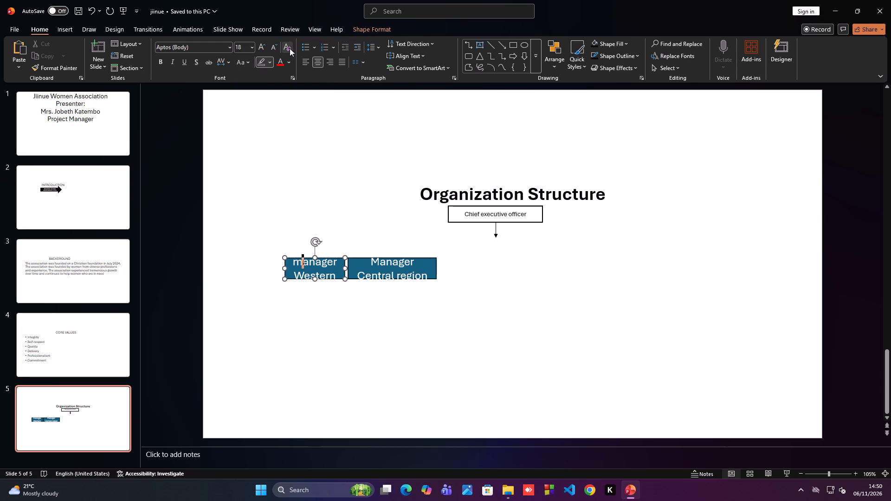
pyautogui.click(290, 48)
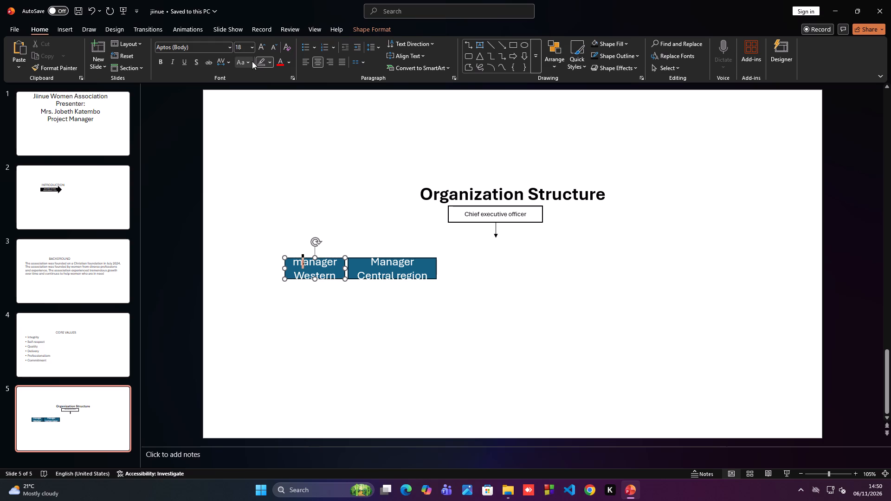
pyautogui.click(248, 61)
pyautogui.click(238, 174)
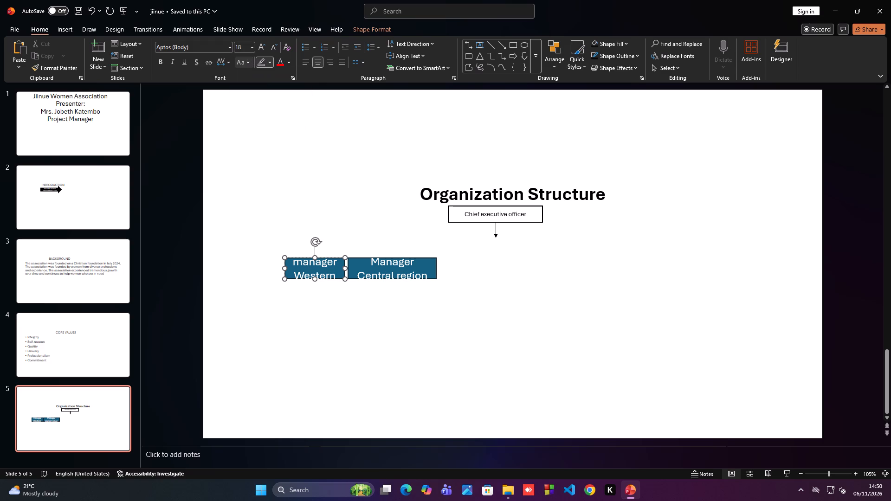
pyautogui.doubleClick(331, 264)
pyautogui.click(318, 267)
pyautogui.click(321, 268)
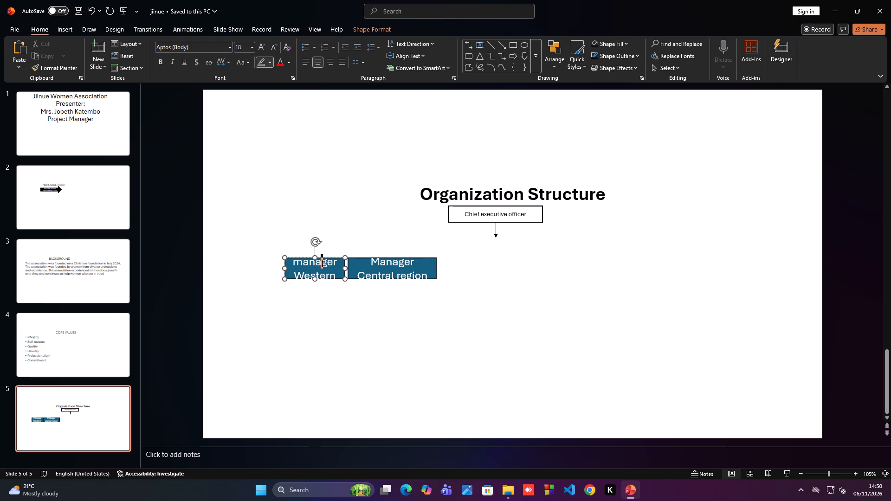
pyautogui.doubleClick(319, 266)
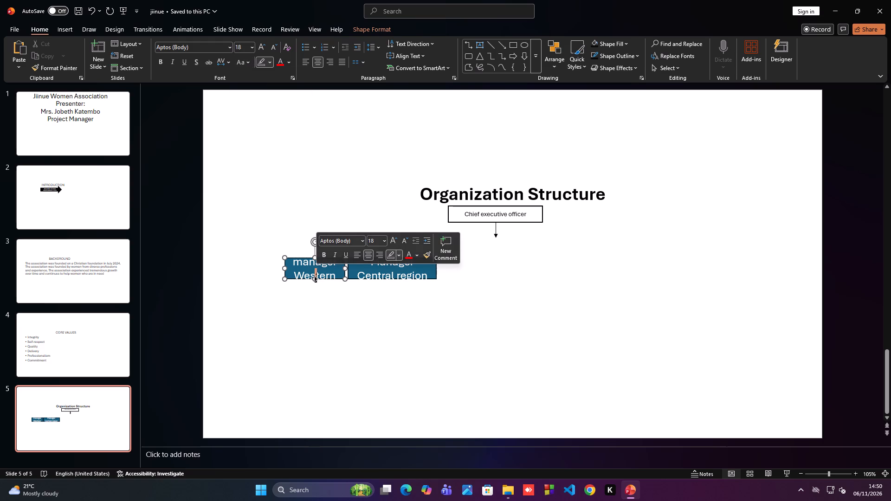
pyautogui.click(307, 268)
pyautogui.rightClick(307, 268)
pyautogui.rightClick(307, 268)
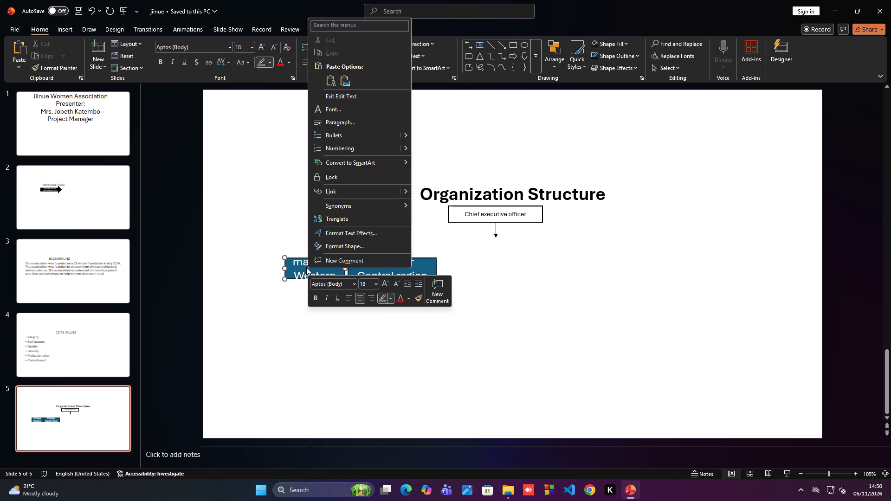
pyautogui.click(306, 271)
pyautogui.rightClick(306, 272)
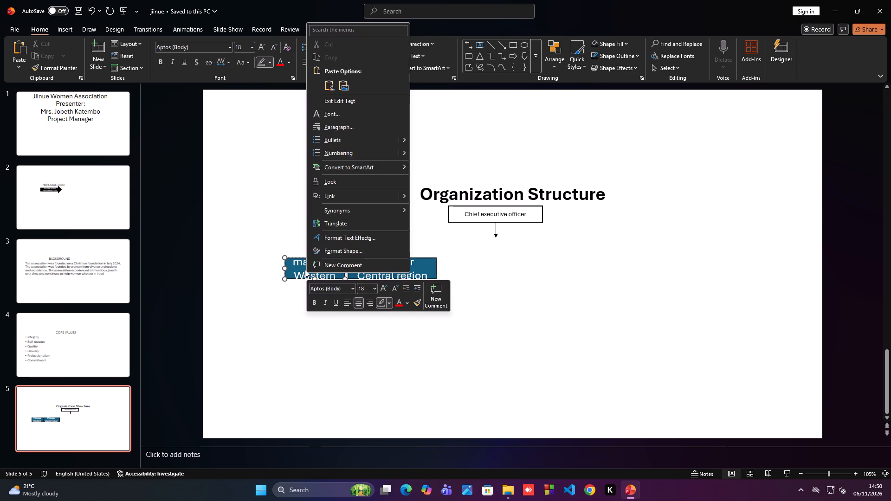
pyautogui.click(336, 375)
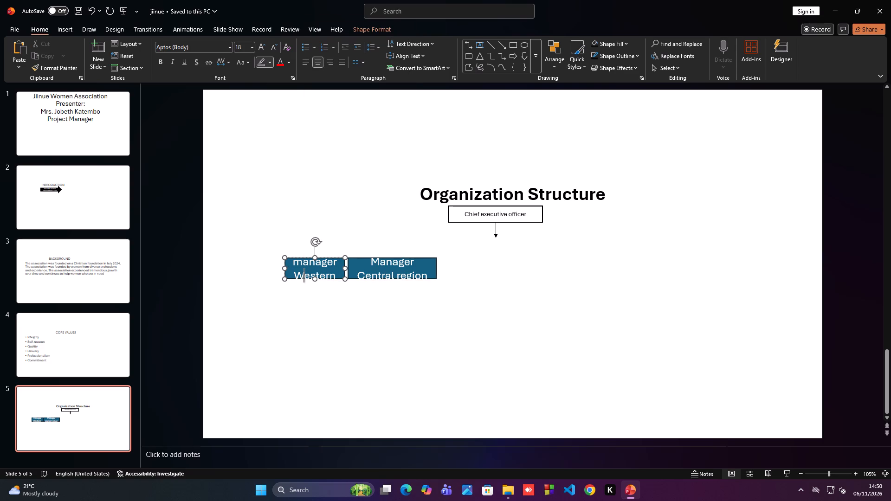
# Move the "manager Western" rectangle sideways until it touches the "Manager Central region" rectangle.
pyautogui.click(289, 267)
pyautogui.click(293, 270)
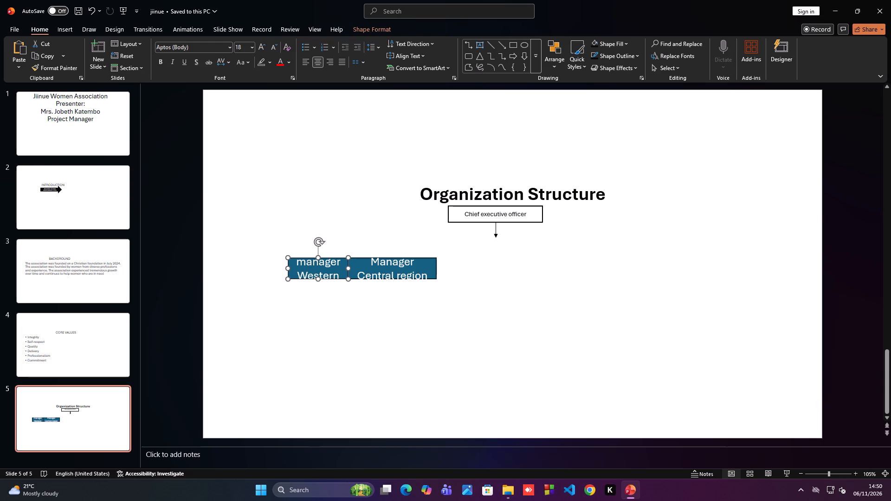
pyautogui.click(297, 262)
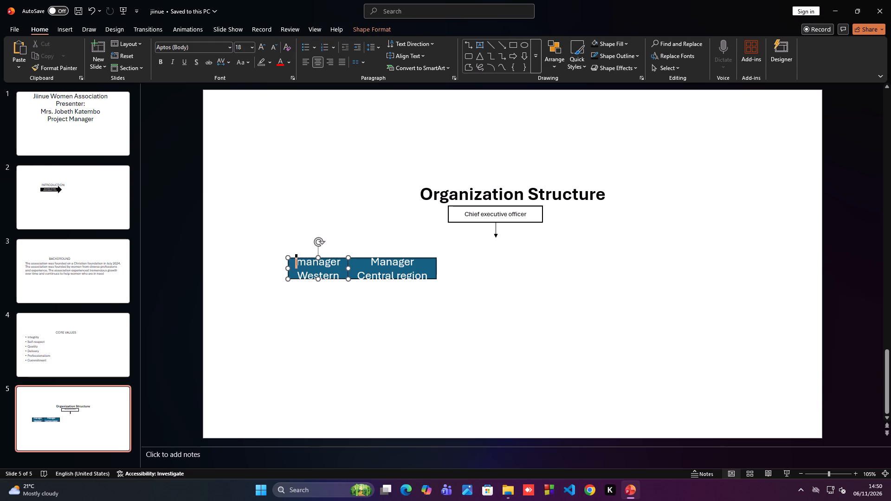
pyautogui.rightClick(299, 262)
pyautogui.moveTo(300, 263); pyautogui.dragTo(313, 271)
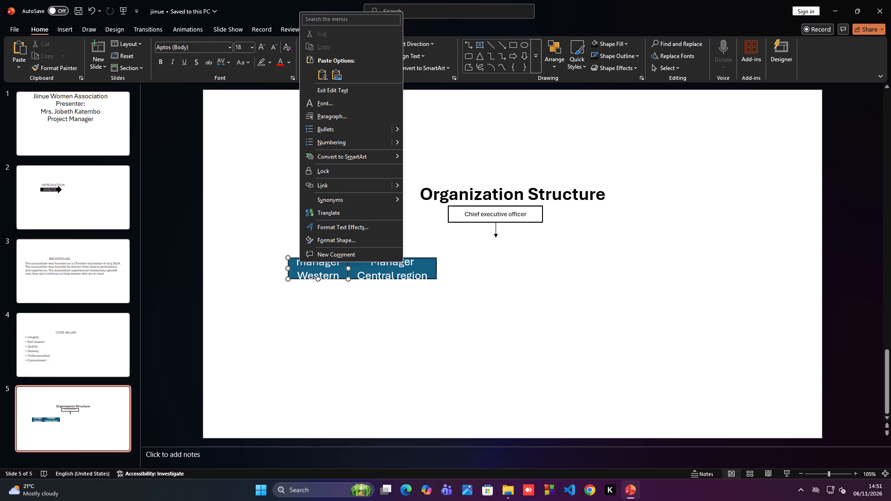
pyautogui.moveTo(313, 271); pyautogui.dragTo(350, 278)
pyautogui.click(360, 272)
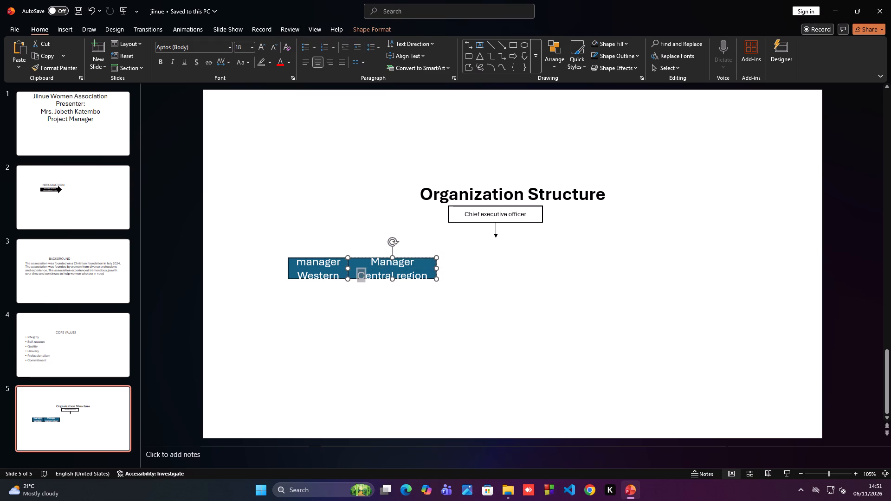
# Move the "manager Western" rectangle away from the "Manager Central region" rectangle to leave a small gap, keeping the two level.
pyautogui.moveTo(295, 268); pyautogui.dragTo(293, 267)
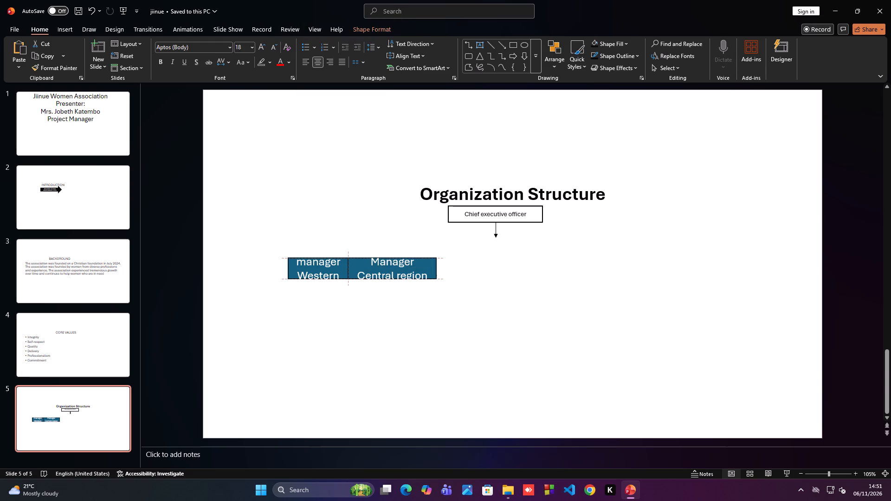
pyautogui.moveTo(293, 267); pyautogui.dragTo(290, 267)
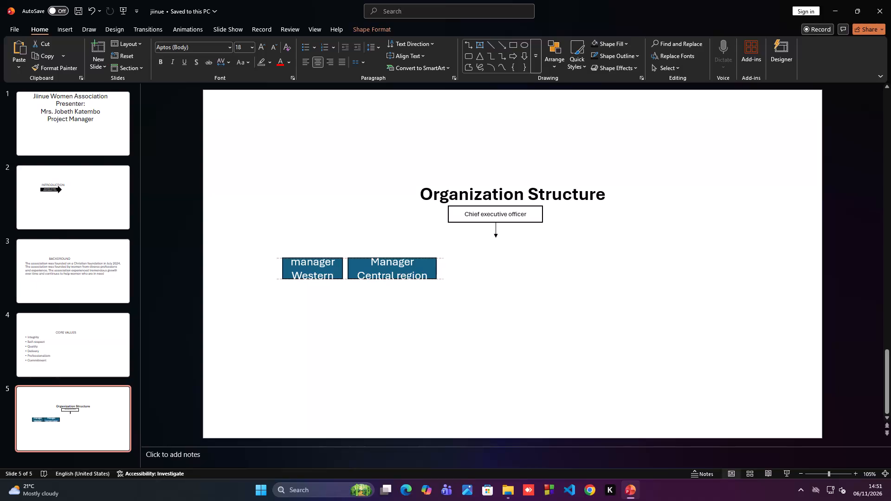
pyautogui.moveTo(290, 267); pyautogui.dragTo(286, 266)
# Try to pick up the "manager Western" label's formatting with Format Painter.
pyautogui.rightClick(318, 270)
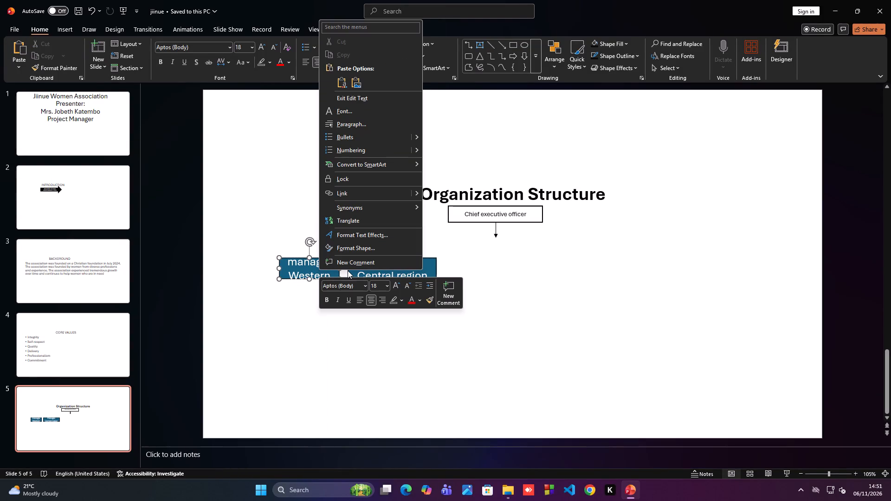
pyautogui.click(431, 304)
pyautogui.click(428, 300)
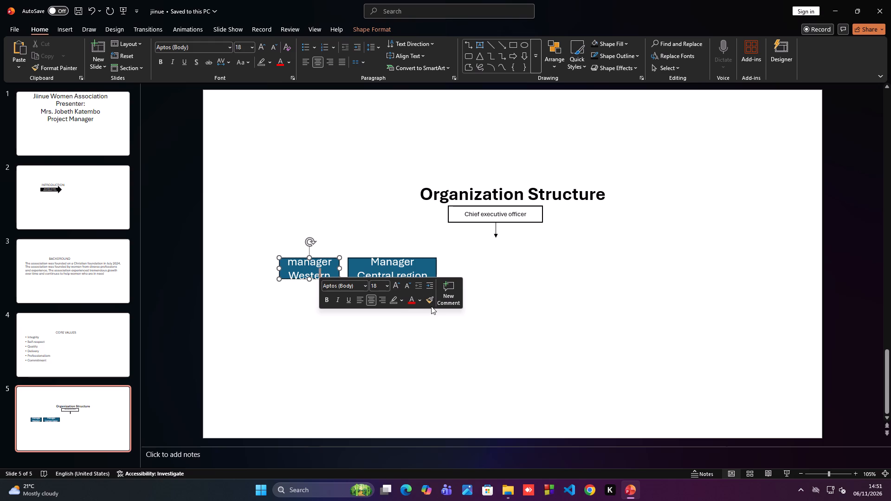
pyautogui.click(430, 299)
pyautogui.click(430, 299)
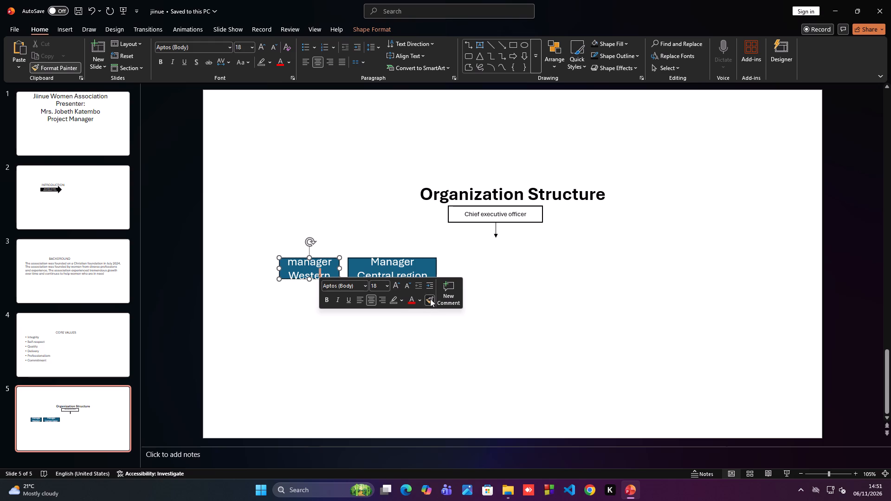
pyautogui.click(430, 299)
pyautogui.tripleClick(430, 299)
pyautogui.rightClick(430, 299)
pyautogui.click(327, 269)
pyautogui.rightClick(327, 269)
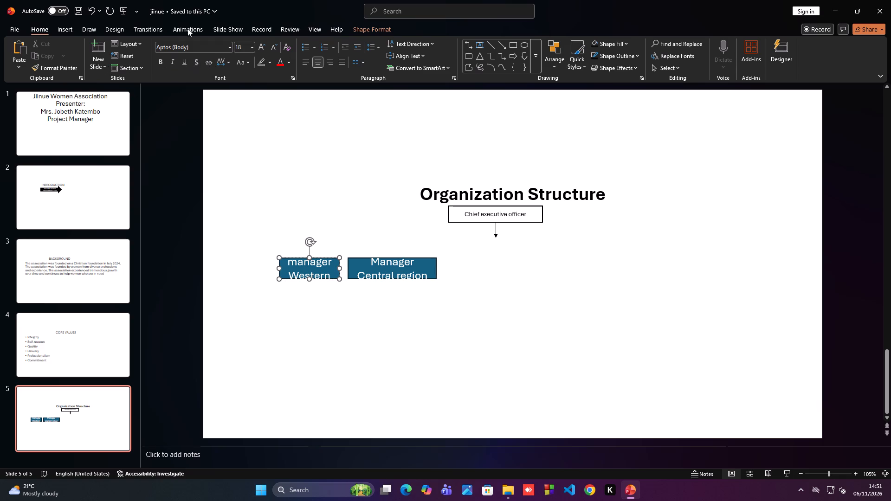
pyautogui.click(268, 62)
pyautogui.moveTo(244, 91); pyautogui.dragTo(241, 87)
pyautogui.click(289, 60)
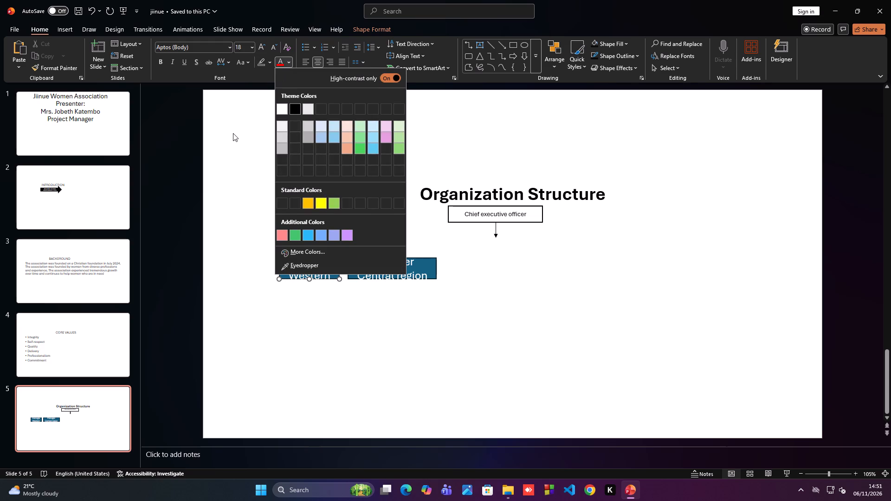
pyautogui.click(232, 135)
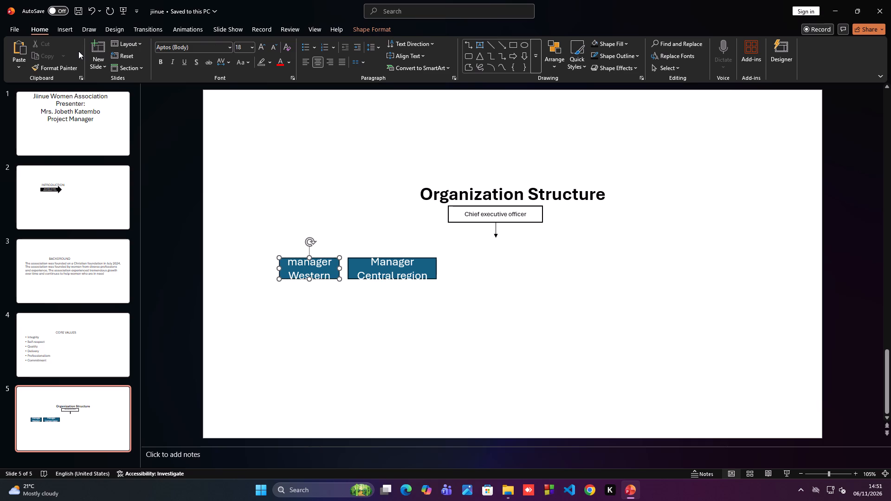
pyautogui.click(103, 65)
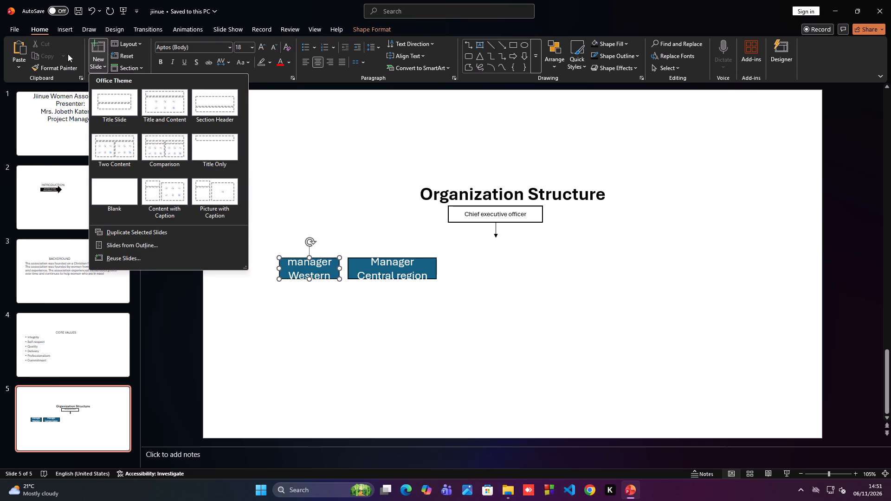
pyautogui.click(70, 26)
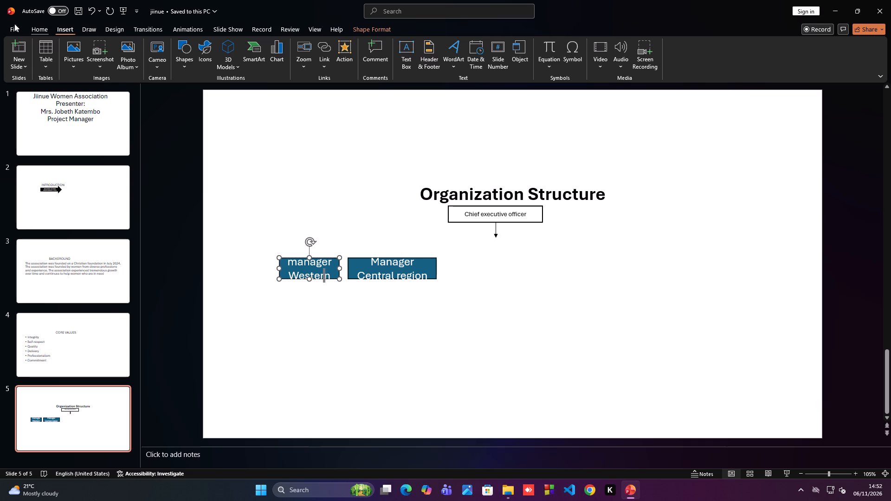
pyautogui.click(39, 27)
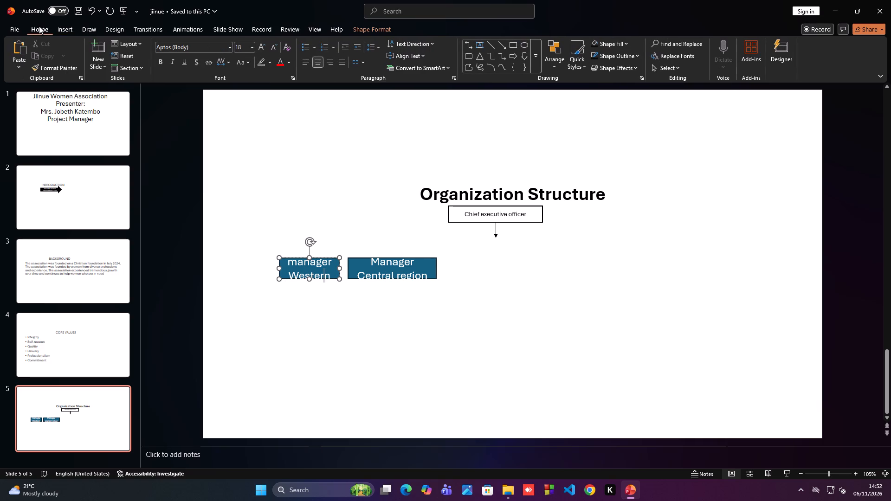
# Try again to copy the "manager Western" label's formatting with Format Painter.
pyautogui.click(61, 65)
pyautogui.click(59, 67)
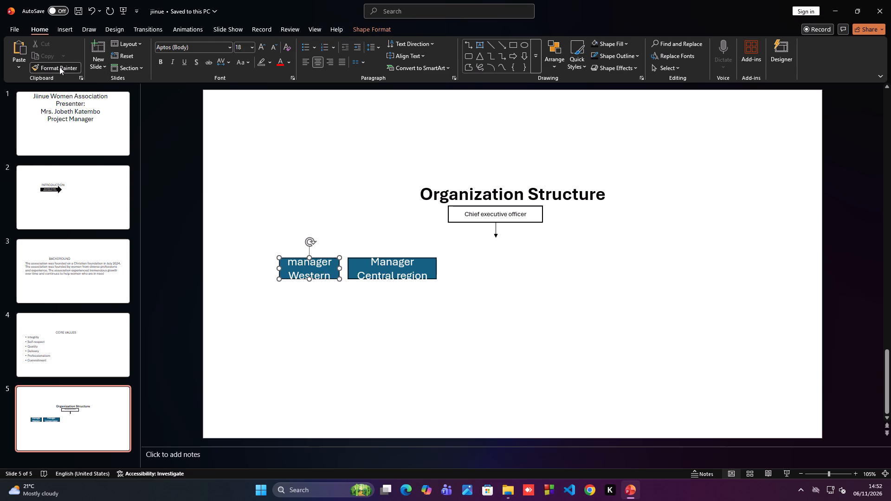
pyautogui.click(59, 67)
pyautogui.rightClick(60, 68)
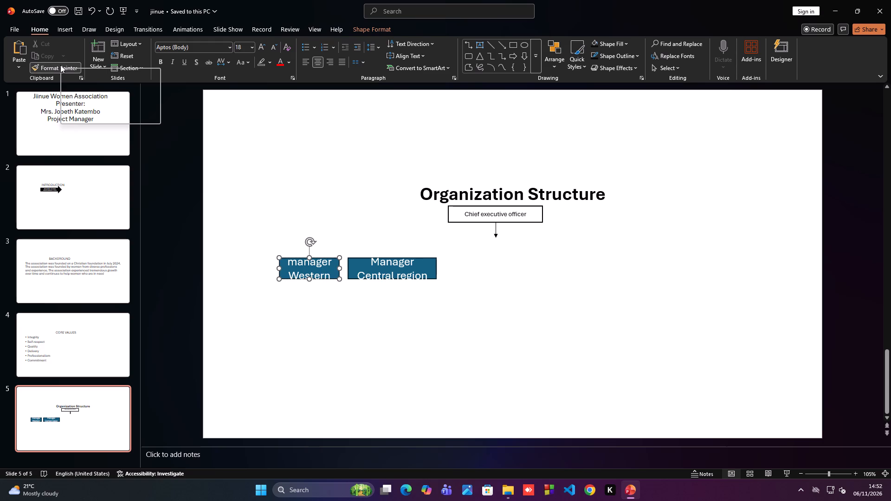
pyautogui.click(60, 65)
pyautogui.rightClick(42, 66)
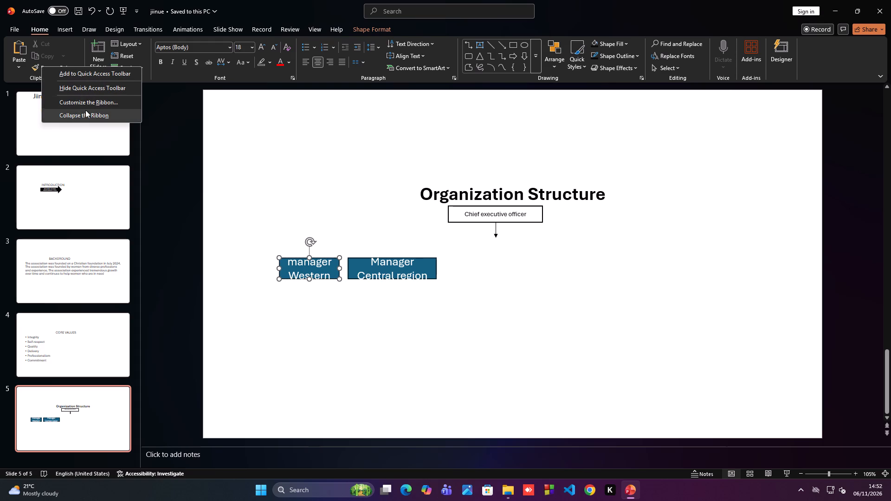
# Paste the copied double-arrow elbow connector onto the Organization Structure slide.
pyautogui.click(33, 58)
pyautogui.click(17, 55)
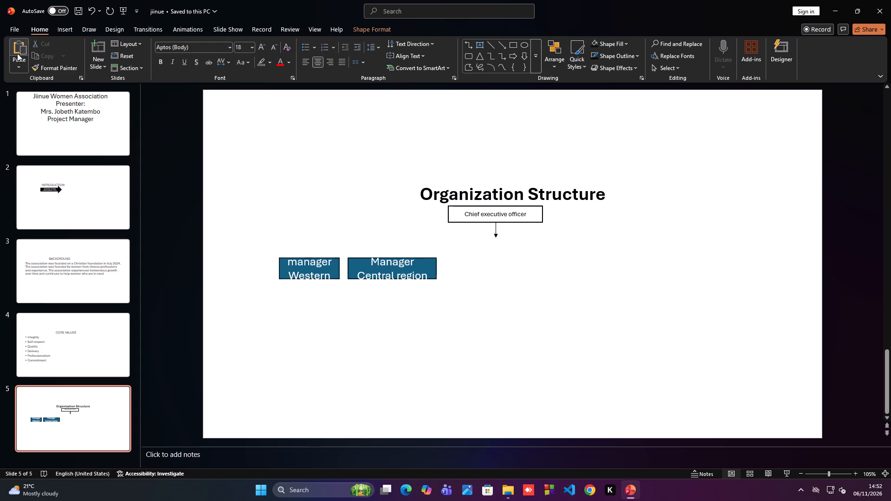
pyautogui.rightClick(16, 53)
pyautogui.click(121, 107)
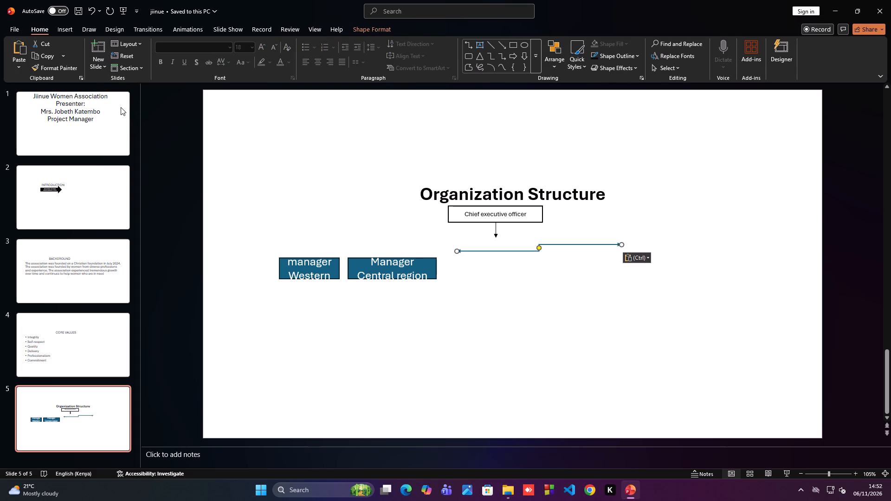
# Apply the pasted connector's formatting to the large "Organization Structure" text placeholder with Format Painter.
pyautogui.rightClick(45, 70)
pyautogui.click(52, 70)
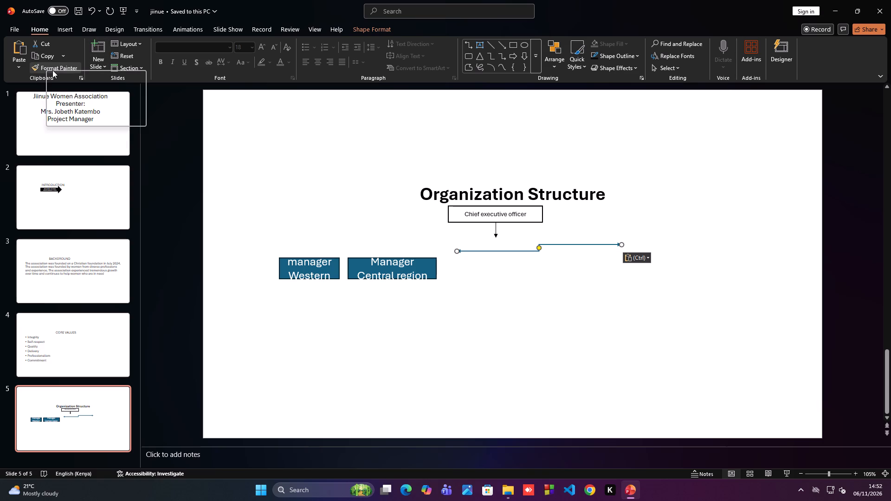
pyautogui.click(50, 66)
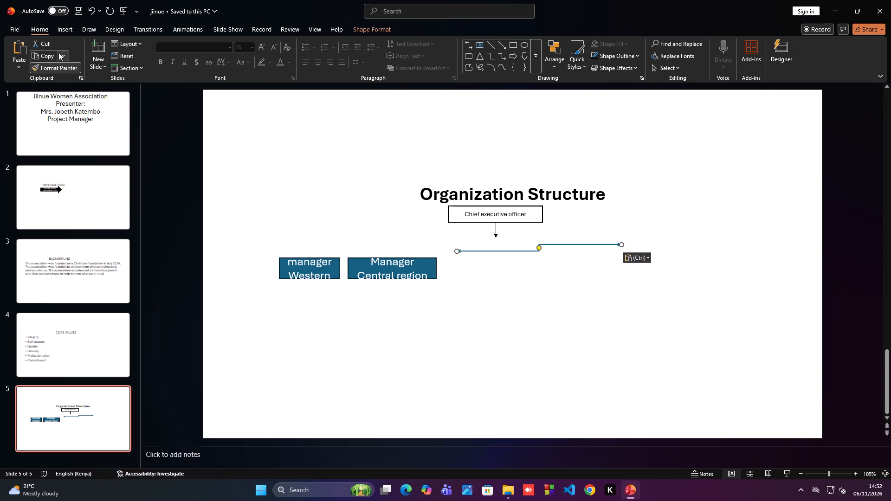
pyautogui.click(64, 58)
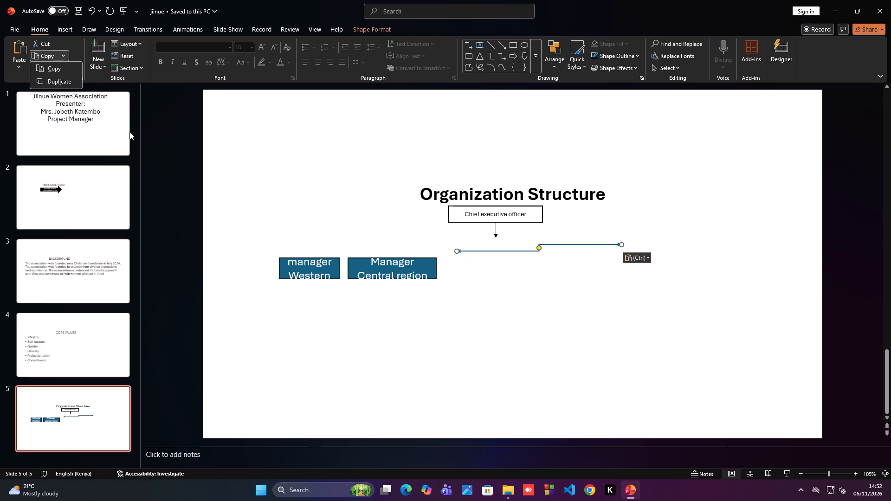
pyautogui.moveTo(145, 128); pyautogui.dragTo(143, 122)
pyautogui.rightClick(266, 247)
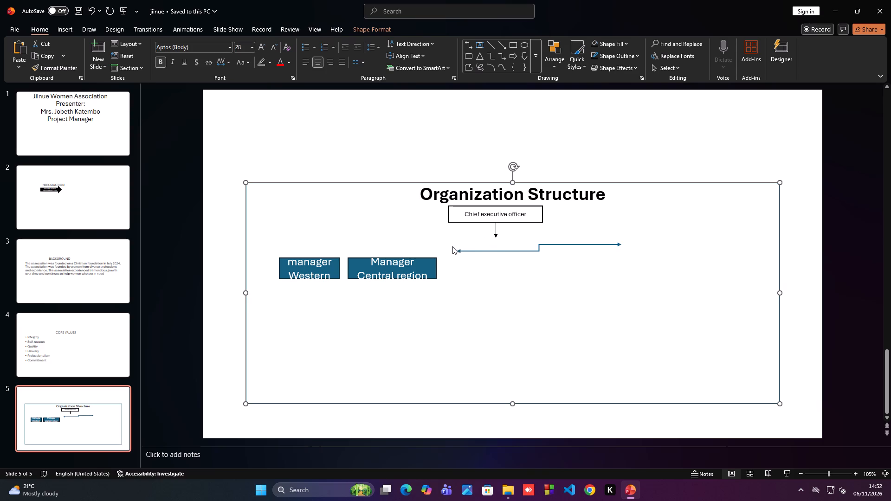
# Cut the double-arrow elbow connector from the Organization Structure slide.
pyautogui.moveTo(455, 249); pyautogui.dragTo(519, 247)
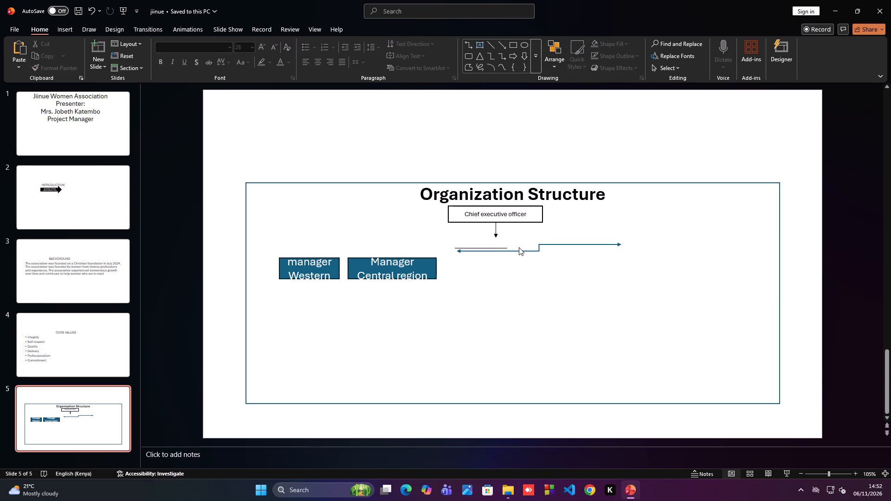
pyautogui.moveTo(519, 247); pyautogui.dragTo(569, 246)
pyautogui.rightClick(569, 246)
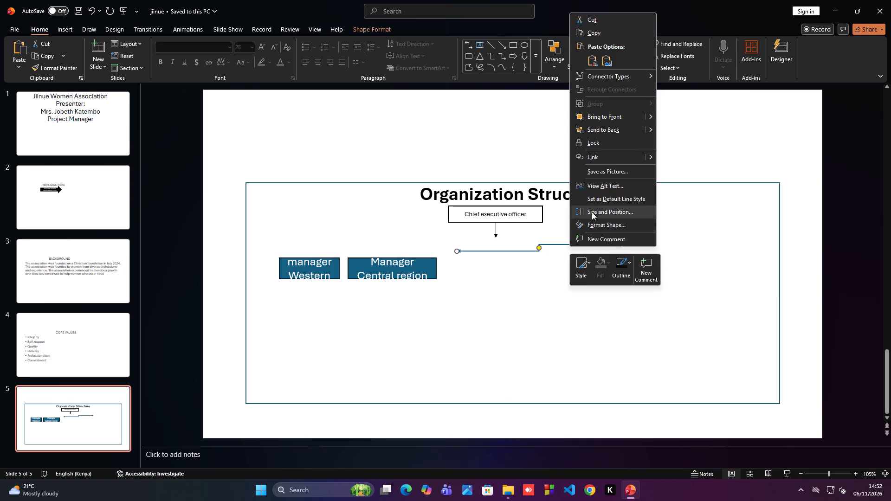
pyautogui.click(592, 19)
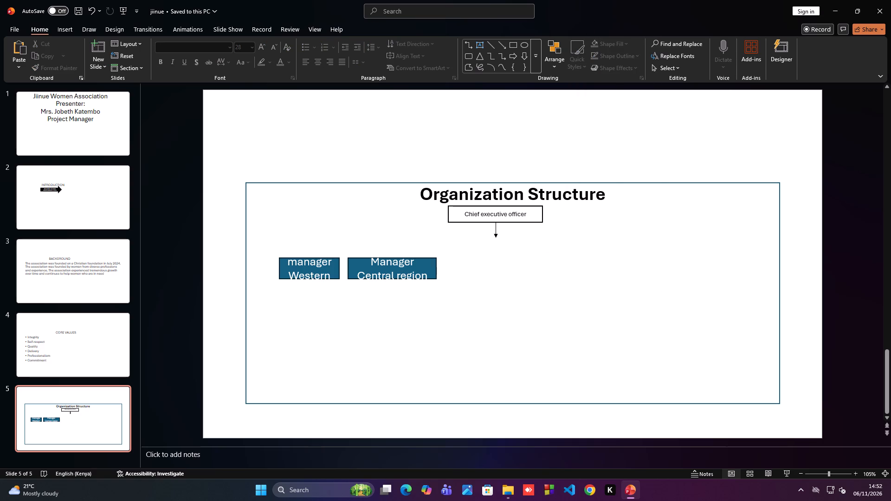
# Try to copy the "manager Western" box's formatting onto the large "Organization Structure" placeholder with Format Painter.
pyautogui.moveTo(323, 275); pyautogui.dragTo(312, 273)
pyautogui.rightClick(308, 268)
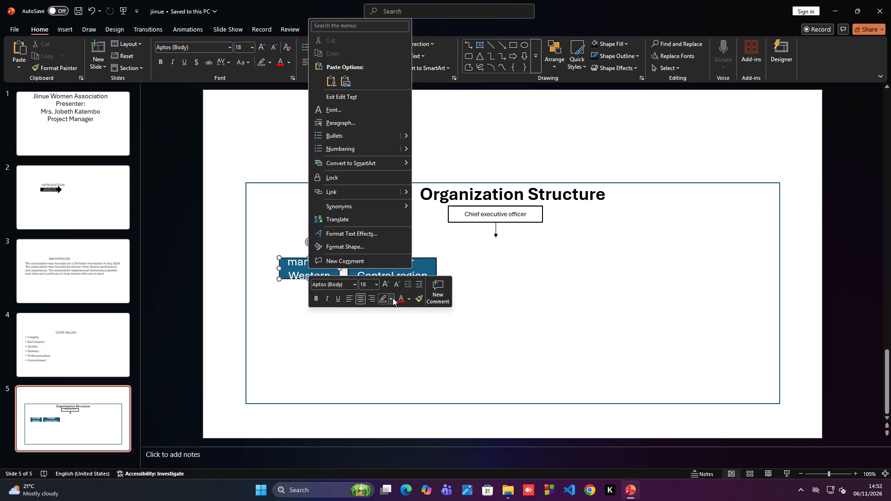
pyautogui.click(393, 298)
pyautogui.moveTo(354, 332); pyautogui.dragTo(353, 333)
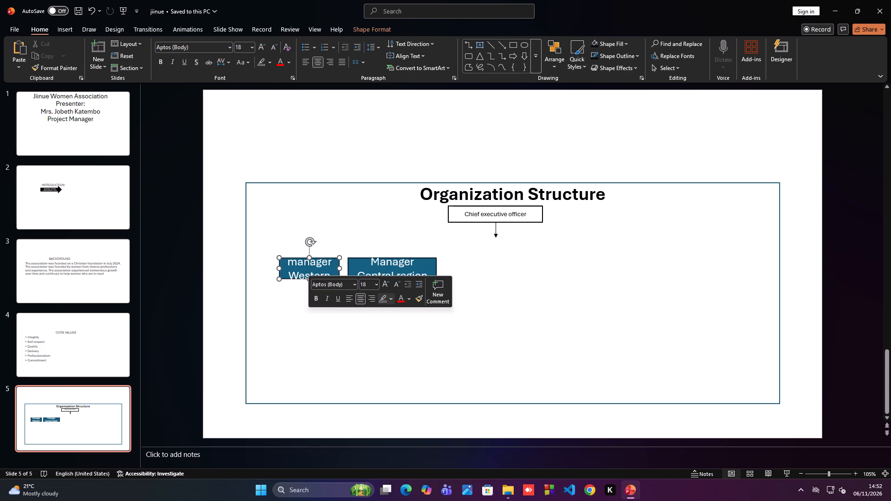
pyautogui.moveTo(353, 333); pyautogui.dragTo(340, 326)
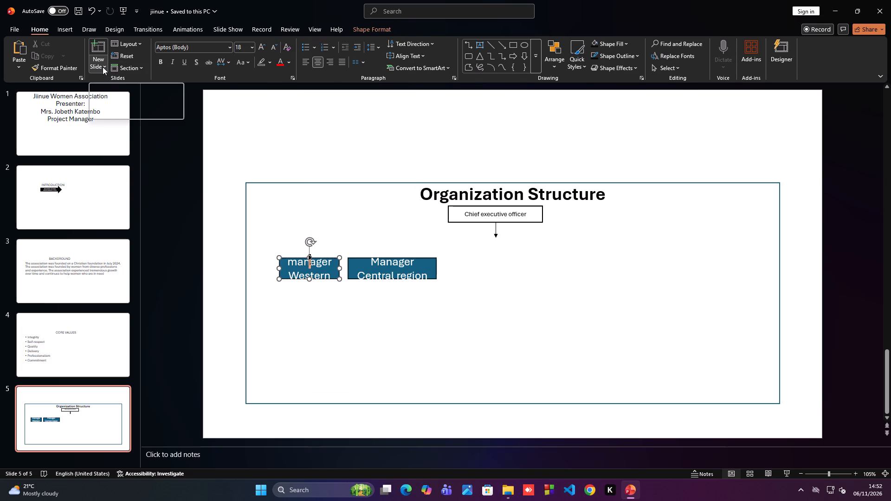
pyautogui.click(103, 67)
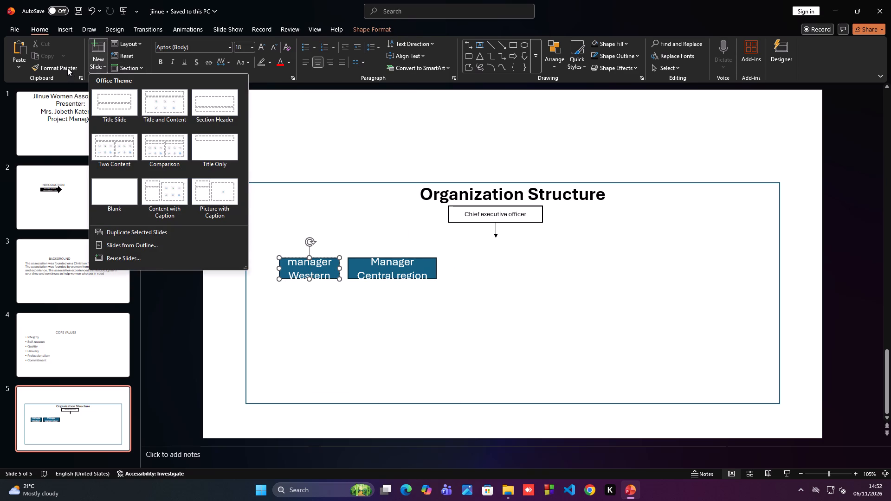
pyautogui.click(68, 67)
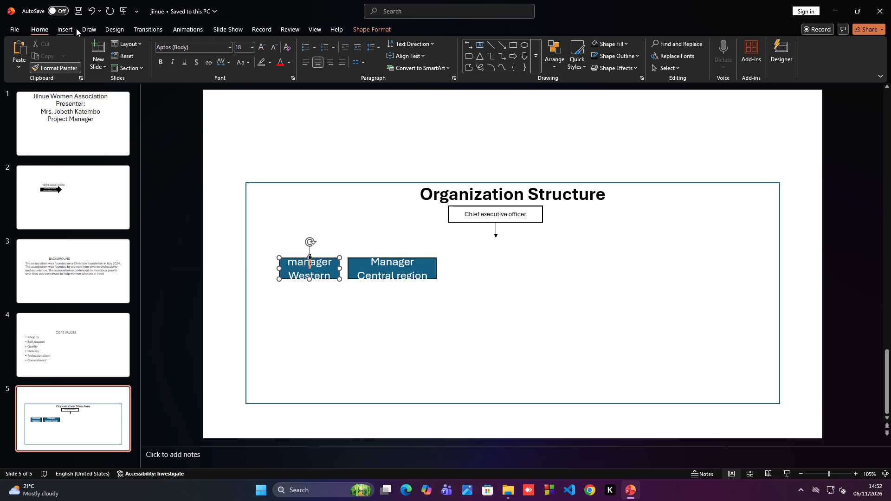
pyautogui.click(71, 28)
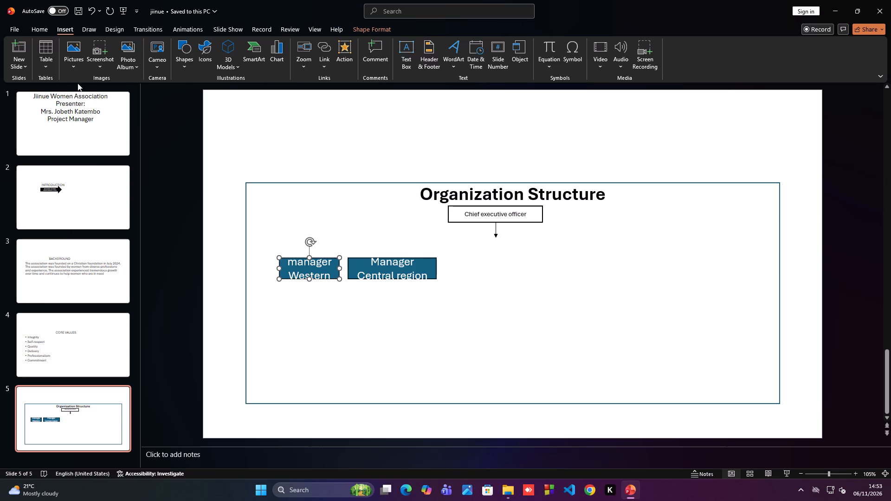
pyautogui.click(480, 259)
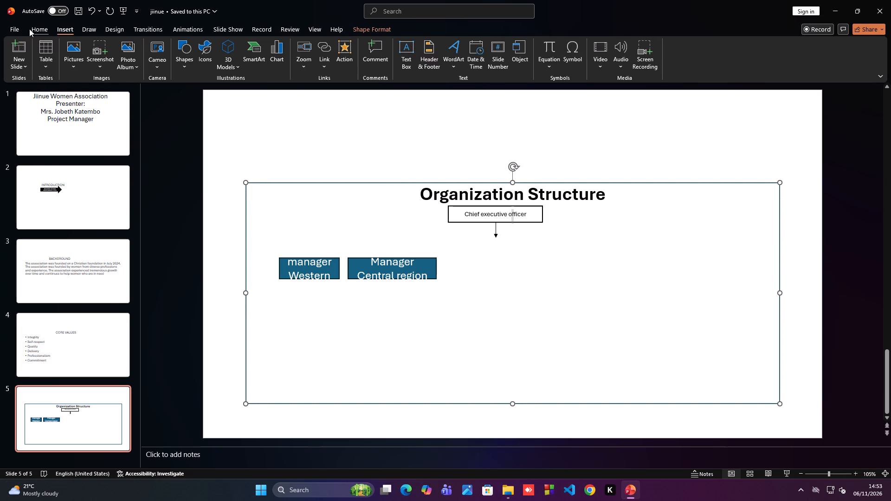
# Insert a rectangle beside the "Manager Central region" box and size it to about 1.14 cm high by 2.58 cm wide.
pyautogui.click(56, 27)
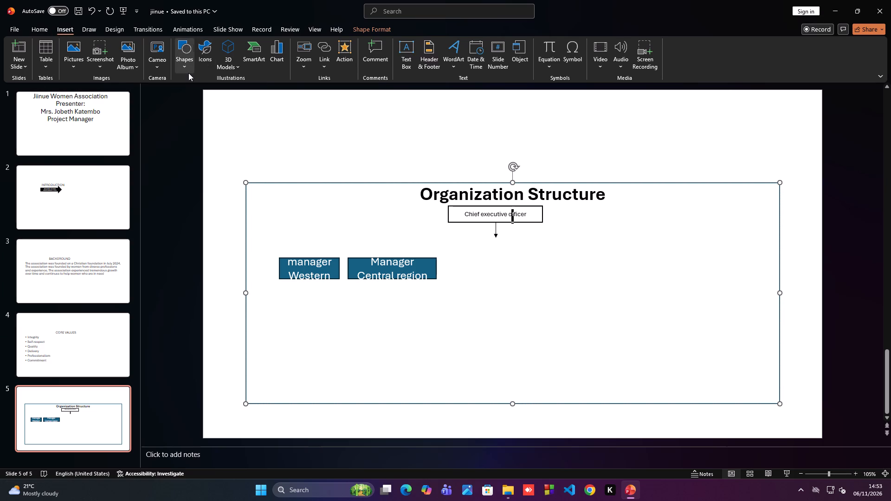
pyautogui.click(184, 66)
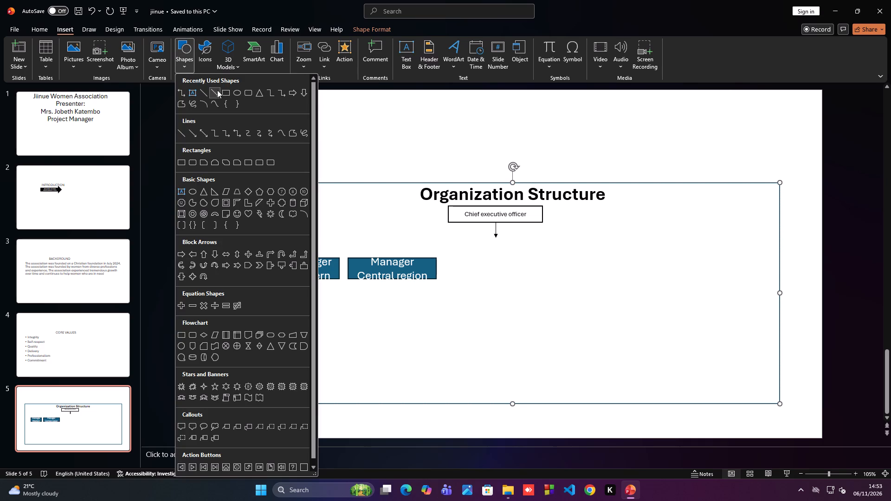
pyautogui.click(225, 89)
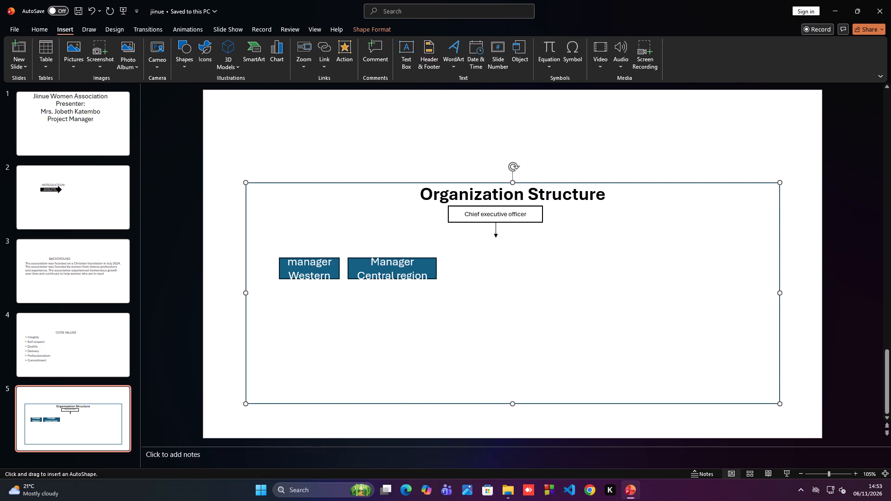
pyautogui.click(450, 266)
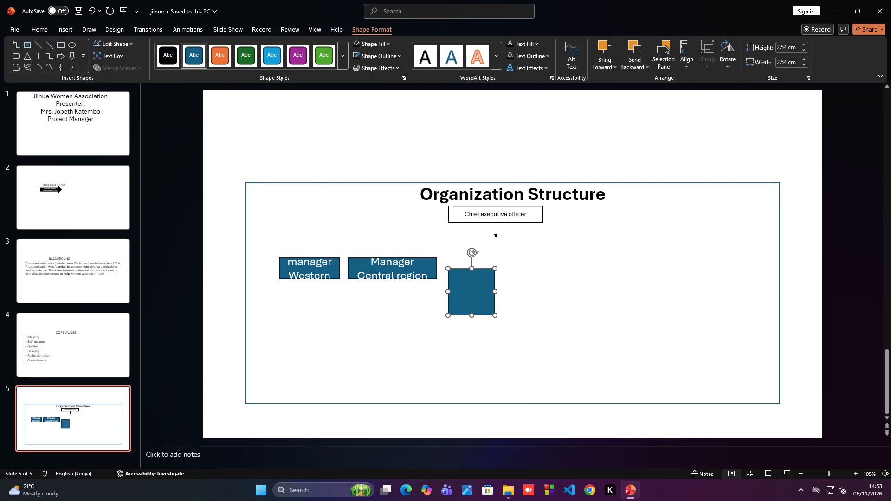
pyautogui.moveTo(493, 313); pyautogui.dragTo(494, 306)
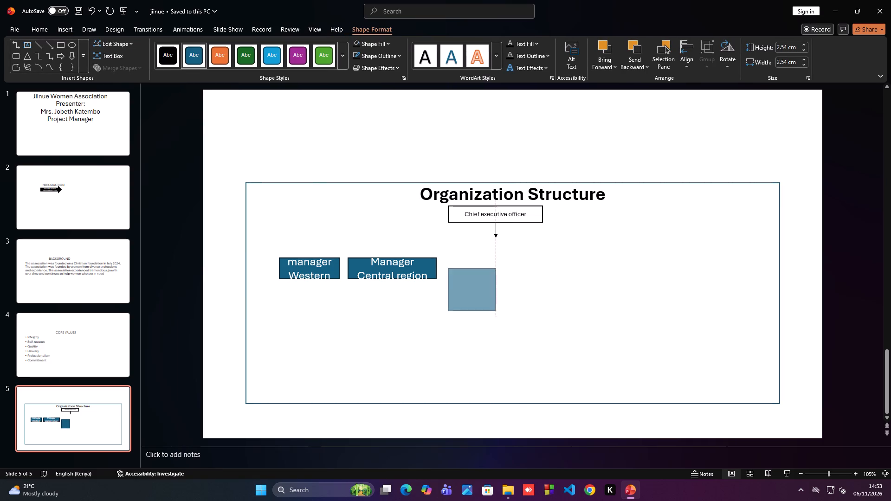
pyautogui.moveTo(494, 306); pyautogui.dragTo(495, 272)
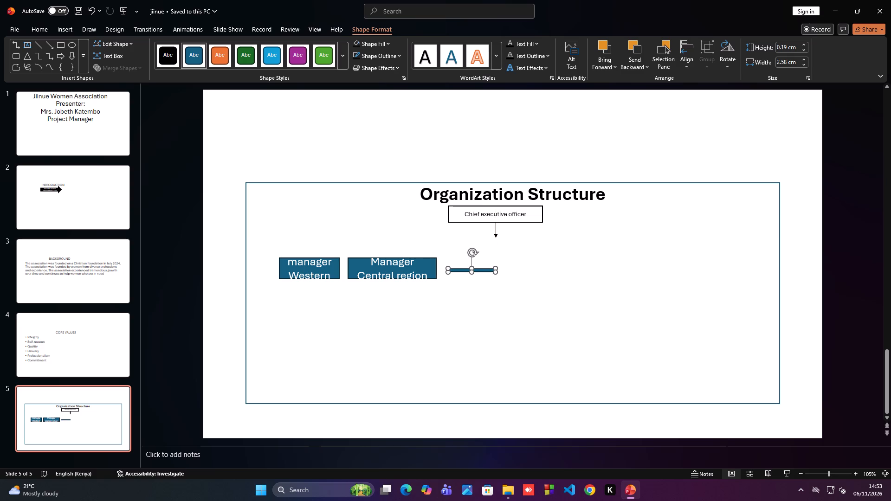
pyautogui.moveTo(473, 266); pyautogui.dragTo(472, 257)
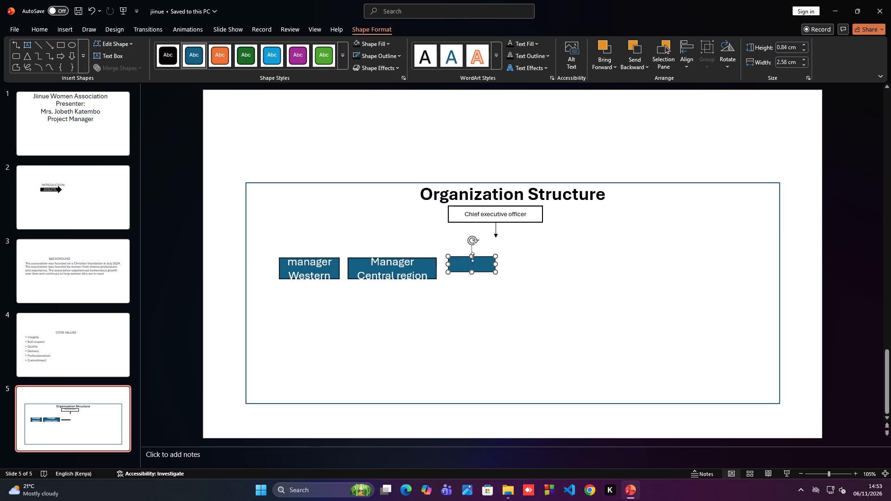
pyautogui.moveTo(472, 272); pyautogui.dragTo(474, 276)
# Label the new rectangle "Manager estern region".
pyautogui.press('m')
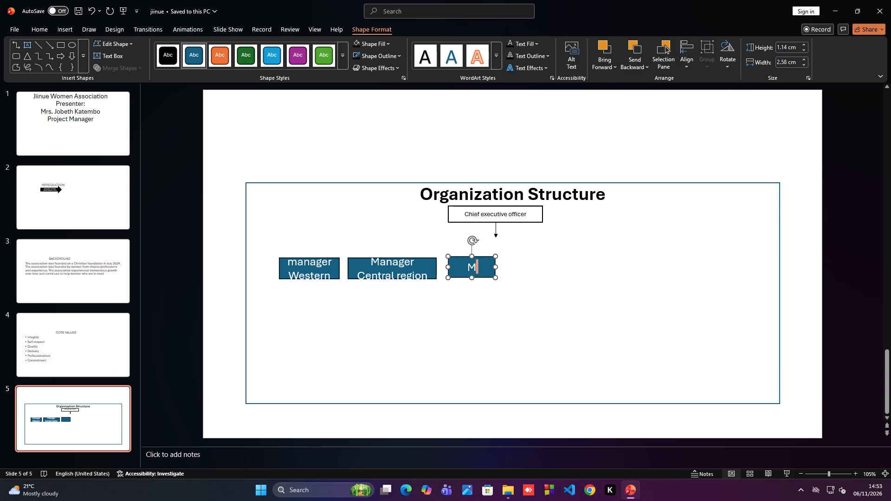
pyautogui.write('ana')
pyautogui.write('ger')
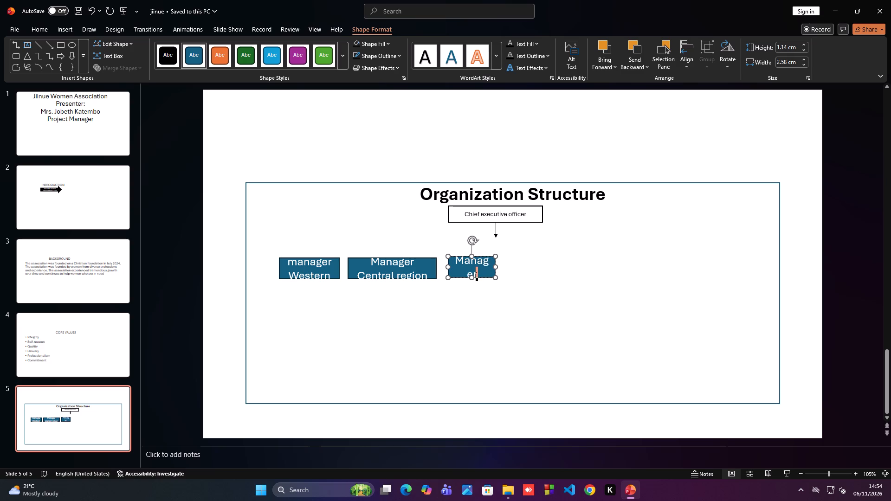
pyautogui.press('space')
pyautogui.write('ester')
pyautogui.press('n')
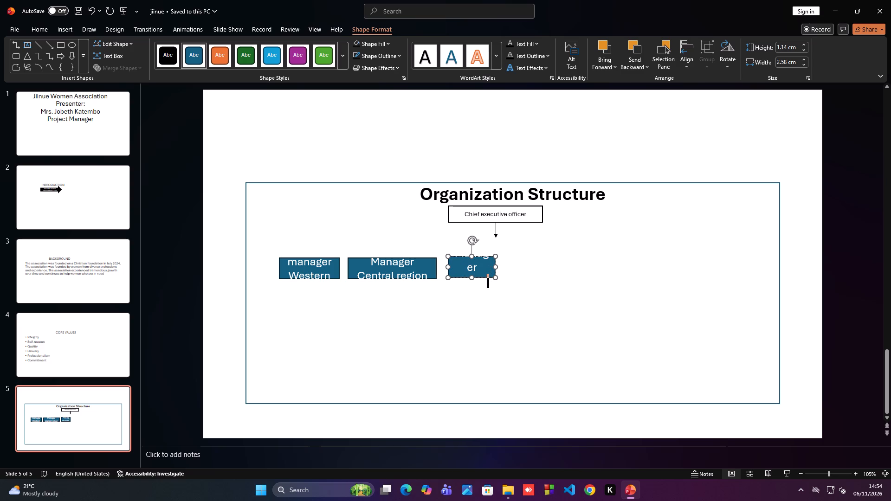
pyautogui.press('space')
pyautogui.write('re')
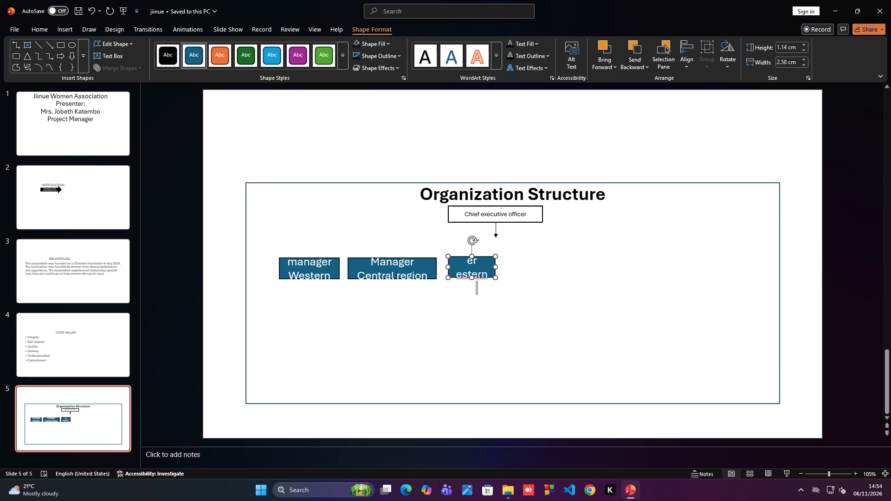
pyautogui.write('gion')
# Enlarge the "Manager estern region" box to about 1.3 cm high by 6.6 cm wide.
pyautogui.moveTo(496, 269); pyautogui.dragTo(517, 269)
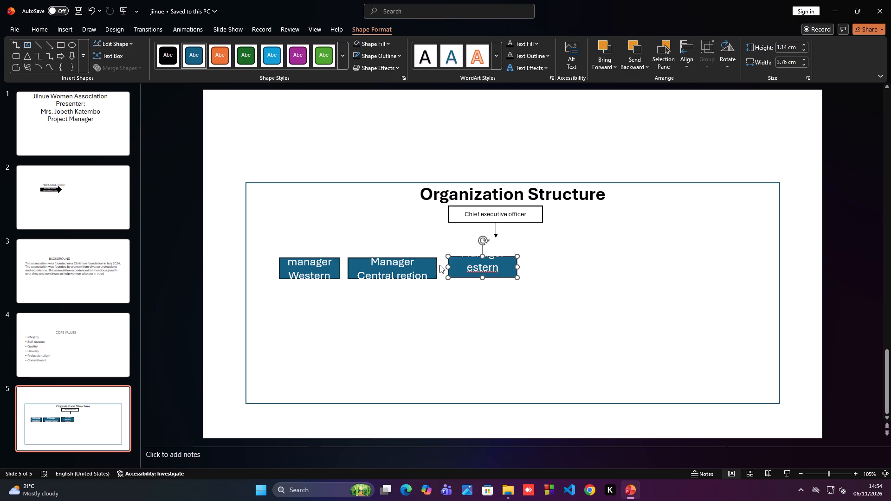
pyautogui.click(446, 266)
pyautogui.click(481, 254)
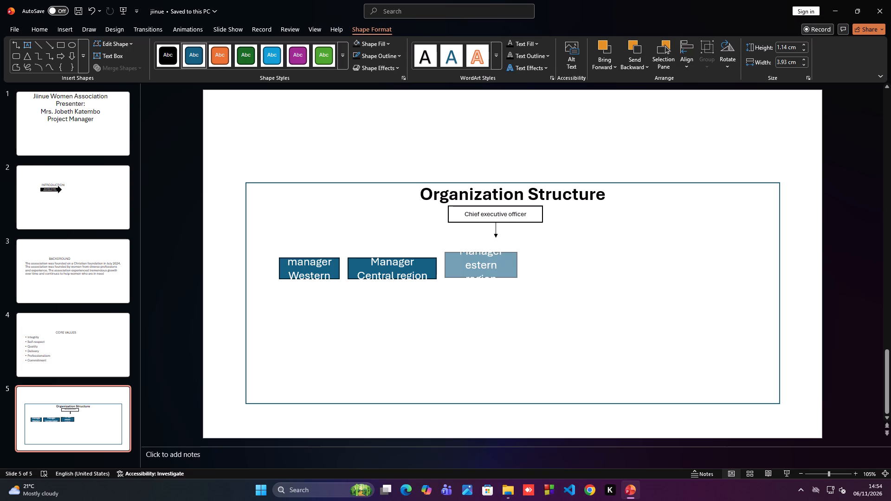
pyautogui.moveTo(518, 266); pyautogui.dragTo(531, 266)
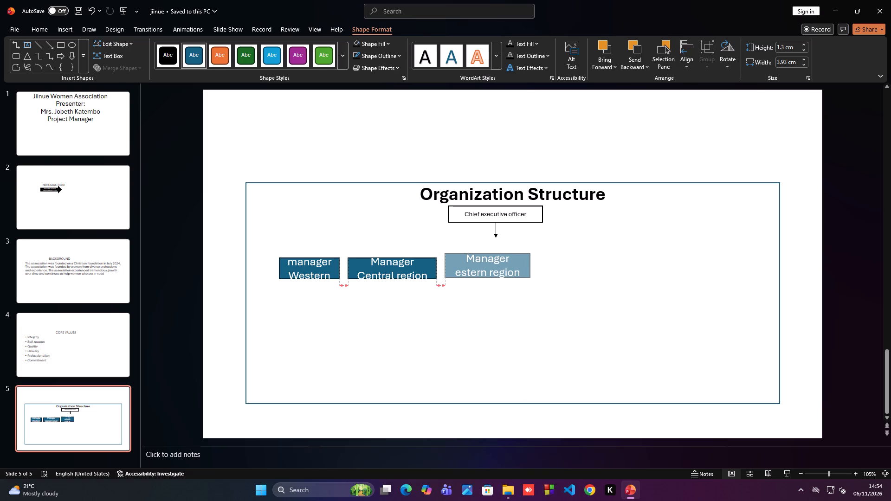
pyautogui.moveTo(531, 266); pyautogui.dragTo(539, 266)
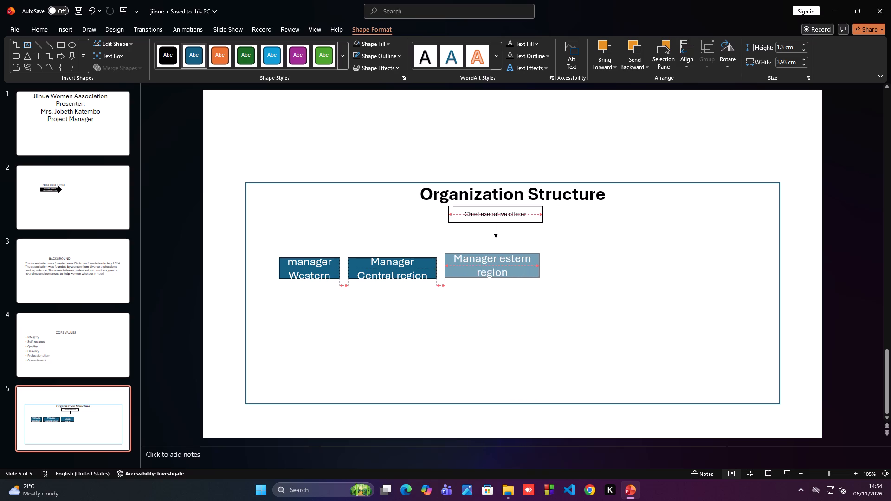
pyautogui.moveTo(539, 266); pyautogui.dragTo(539, 266)
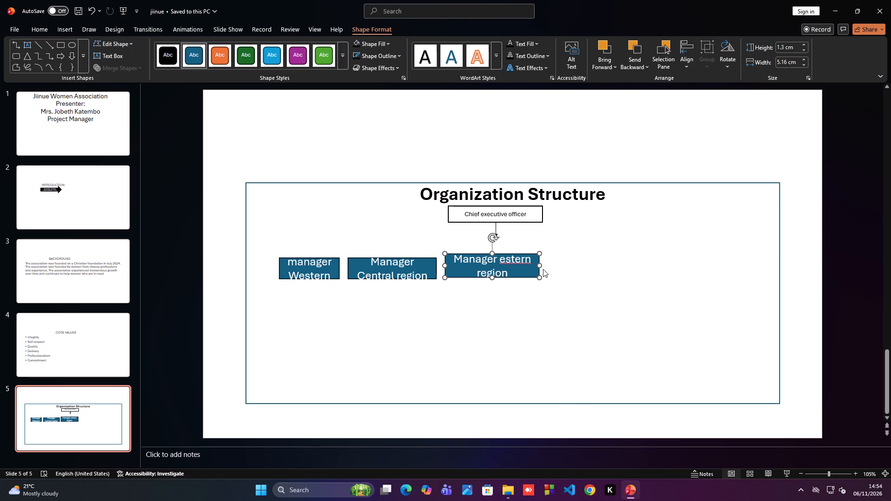
pyautogui.moveTo(540, 264); pyautogui.dragTo(567, 267)
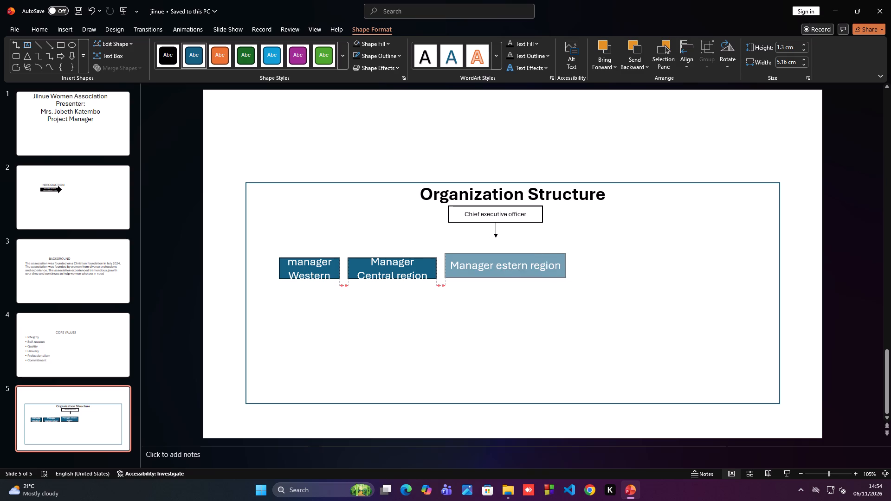
pyautogui.moveTo(567, 267); pyautogui.dragTo(567, 267)
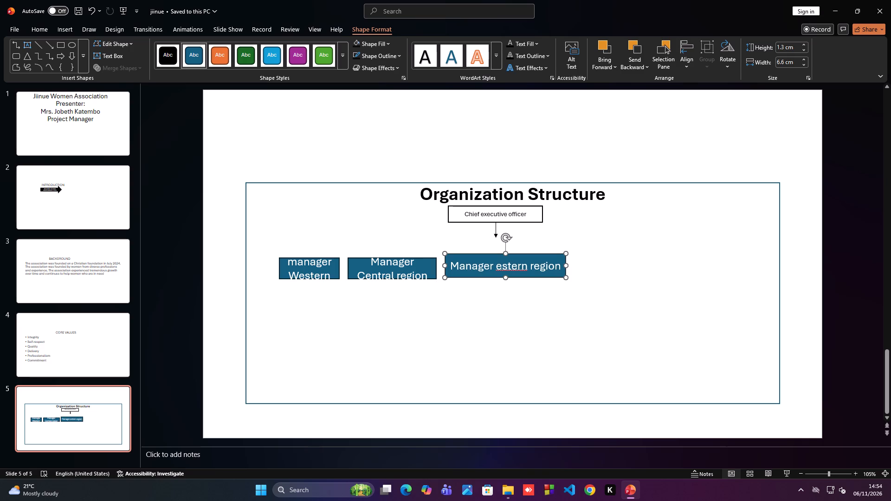
# Correct the misspelled "estern" to "eastern" in the third manager box using the spelling suggestion.
pyautogui.click(524, 267)
pyautogui.rightClick(524, 267)
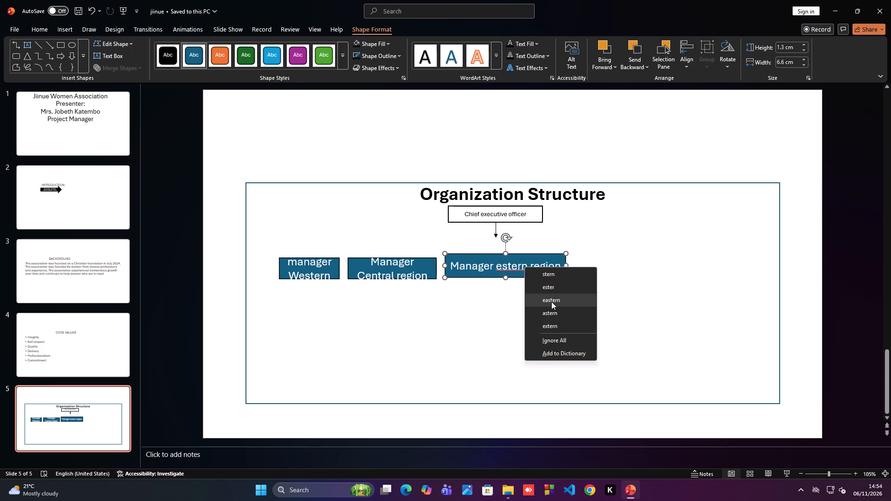
pyautogui.click(551, 302)
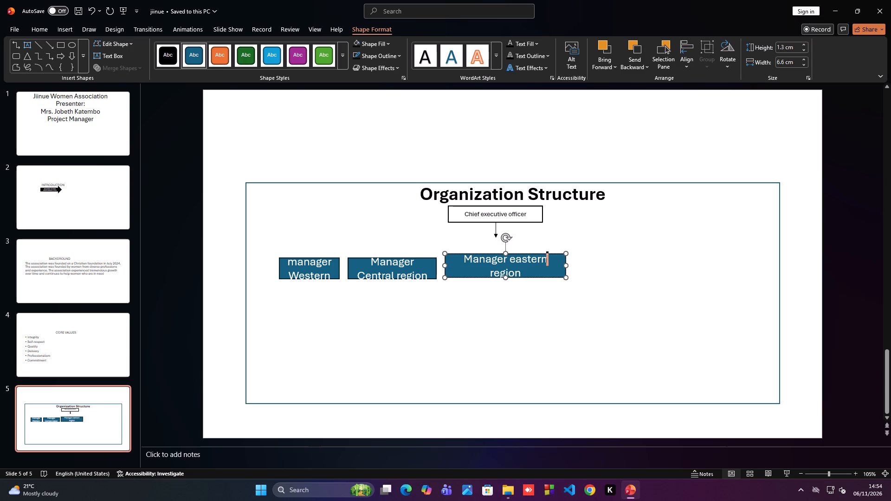
# Shrink the "Manager eastern region" box to about 1.14 cm high by 4.83 cm wide, matching the height of the other manager boxes.
pyautogui.moveTo(567, 267); pyautogui.dragTo(564, 267)
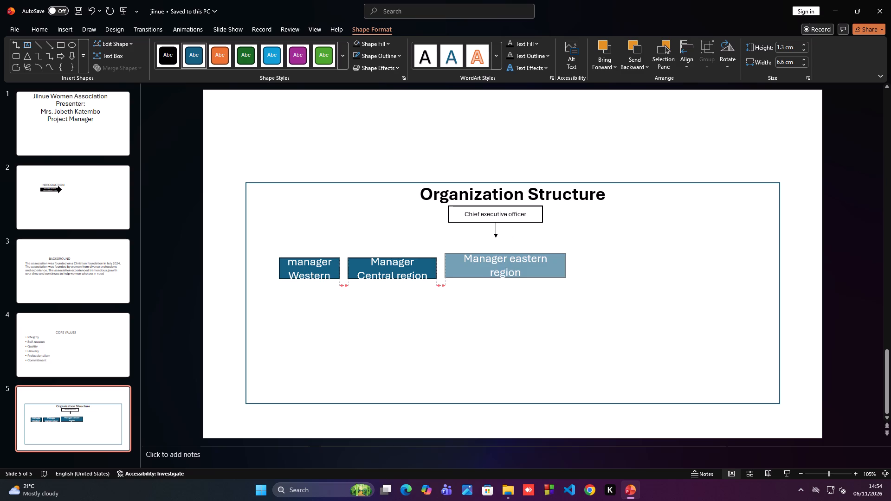
pyautogui.moveTo(564, 267); pyautogui.dragTo(551, 268)
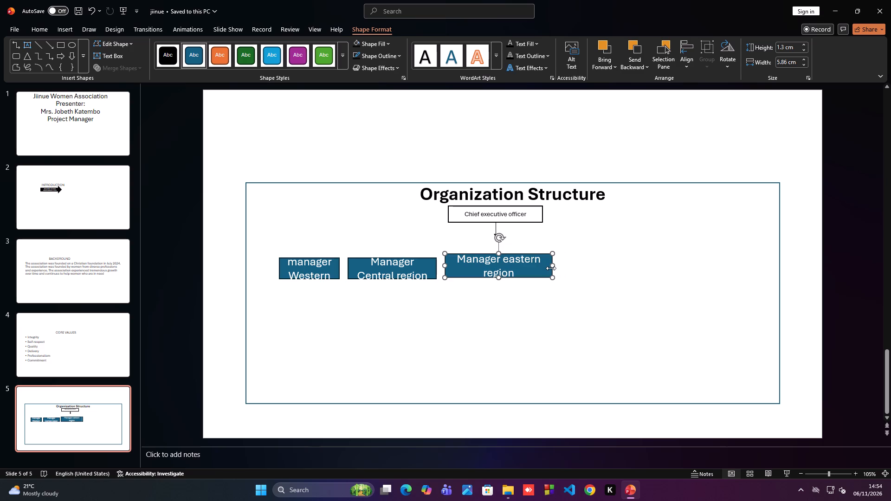
pyautogui.moveTo(555, 266); pyautogui.dragTo(540, 266)
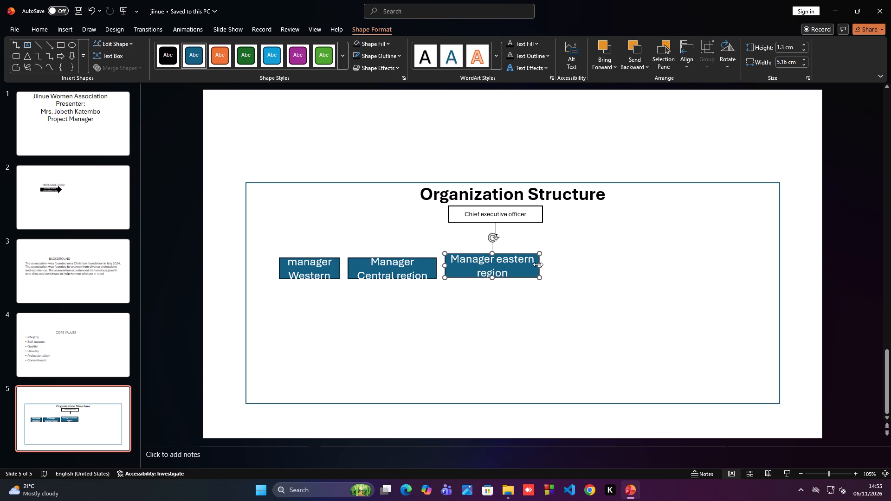
pyautogui.moveTo(538, 264); pyautogui.dragTo(532, 264)
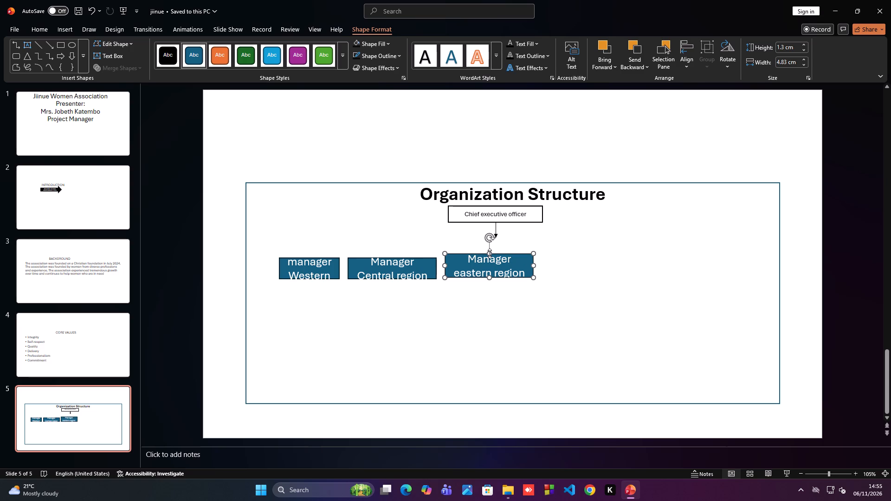
pyautogui.moveTo(490, 253); pyautogui.dragTo(492, 257)
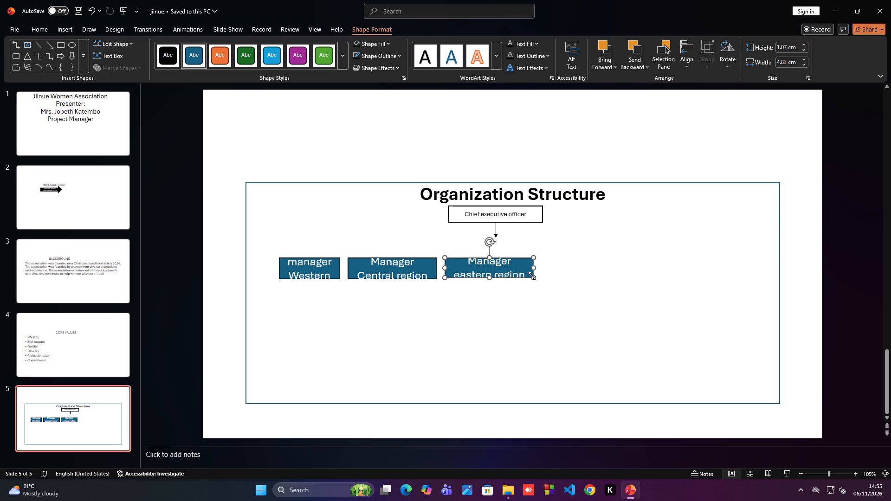
pyautogui.click(532, 276)
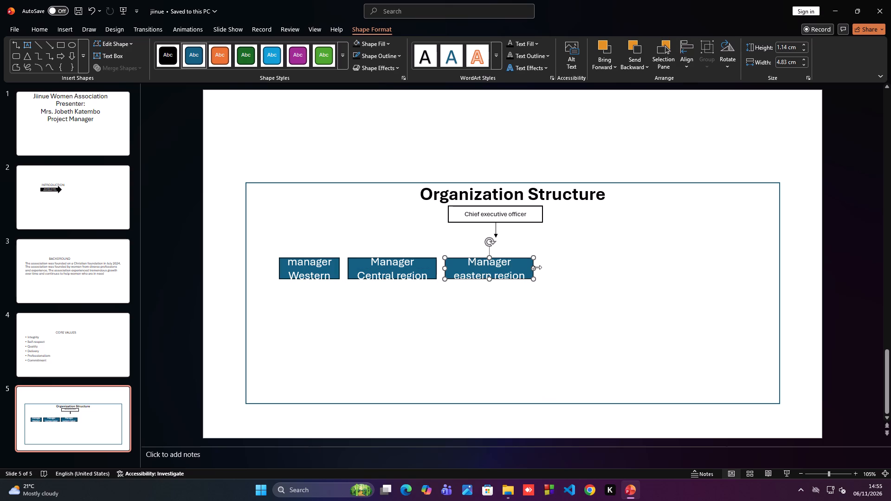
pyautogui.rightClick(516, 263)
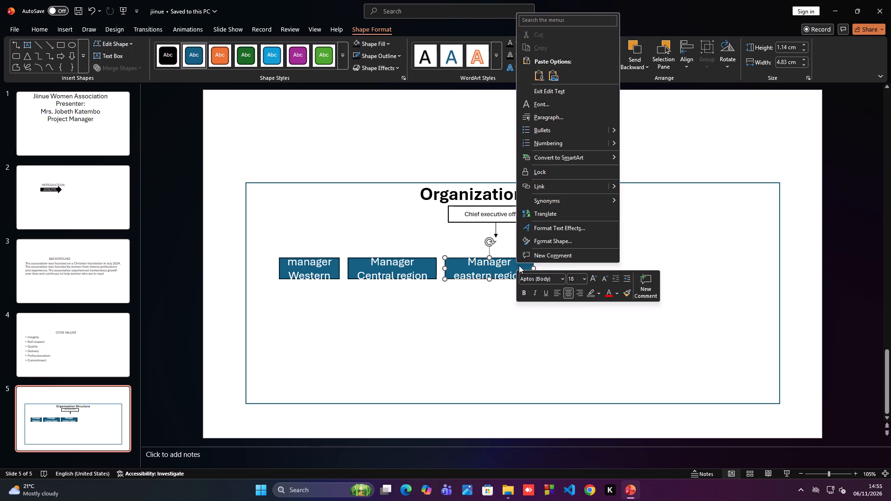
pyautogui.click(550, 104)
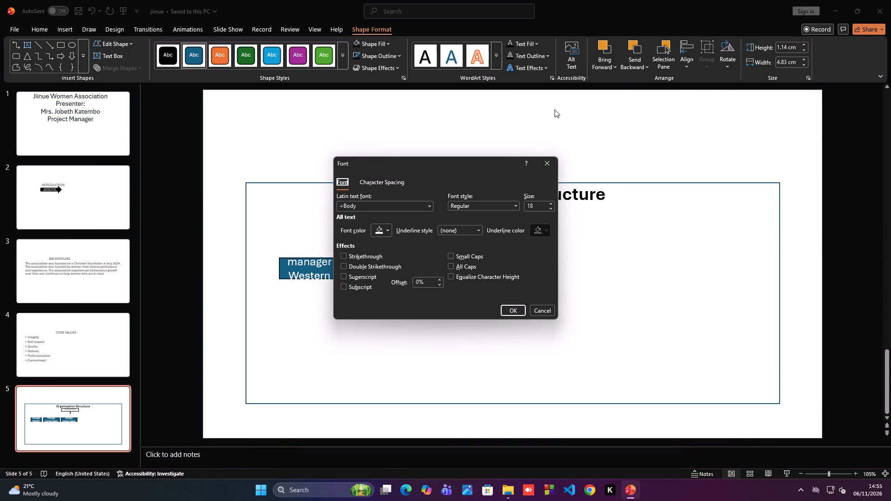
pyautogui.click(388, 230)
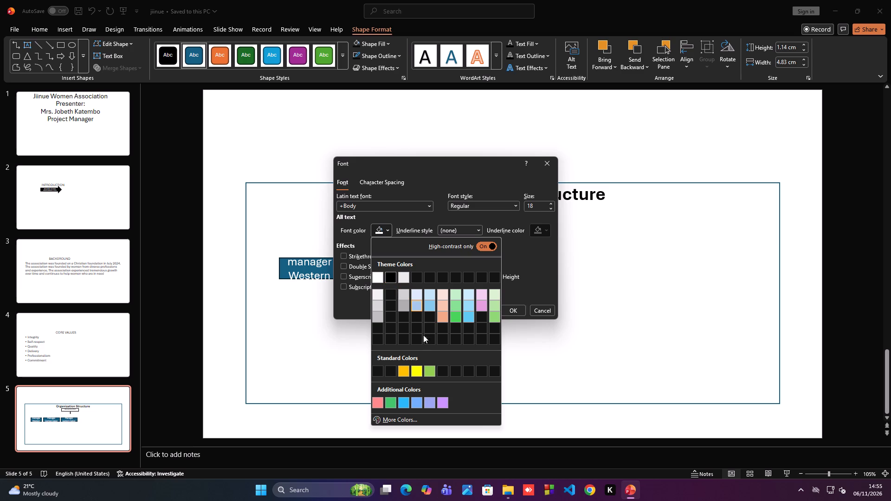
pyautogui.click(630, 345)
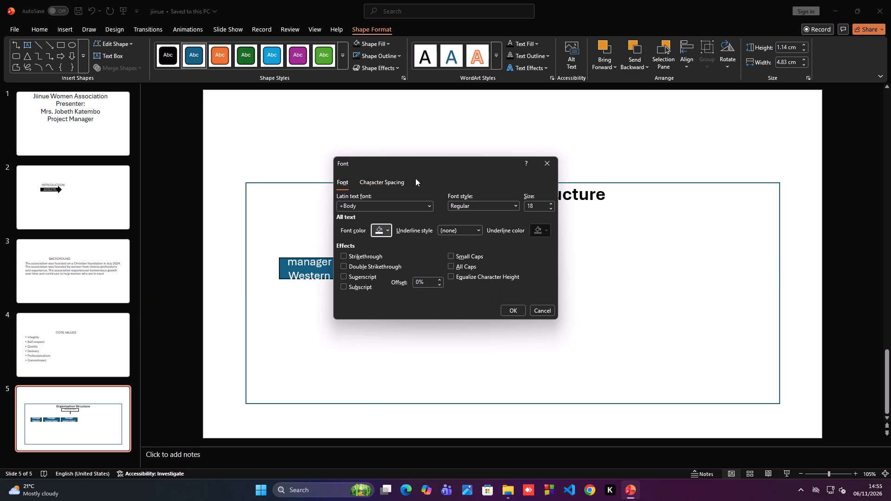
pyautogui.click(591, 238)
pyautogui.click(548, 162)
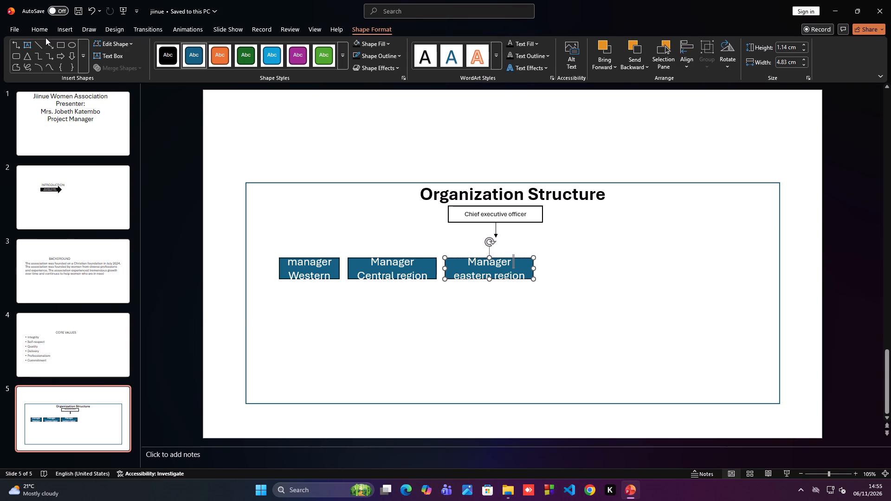
# Apply the light grey theme font colour at the text cursor in the "Manager eastern region" box.
pyautogui.click(62, 32)
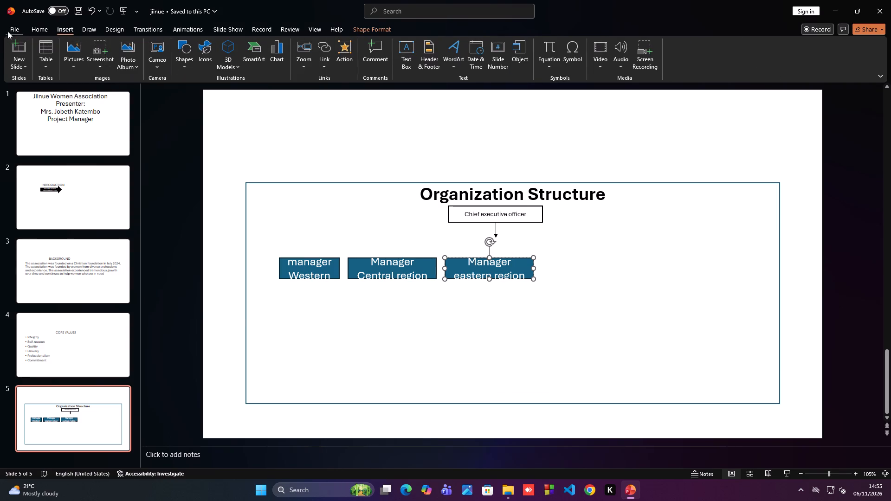
pyautogui.click(40, 25)
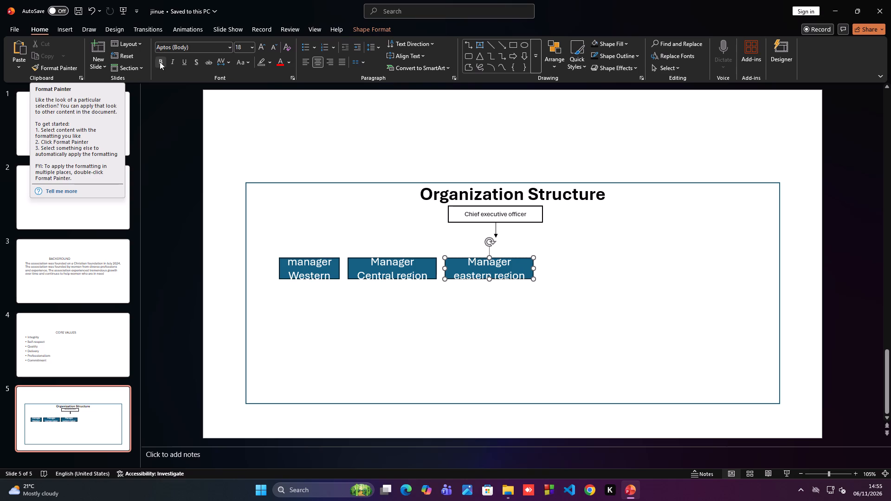
pyautogui.click(287, 61)
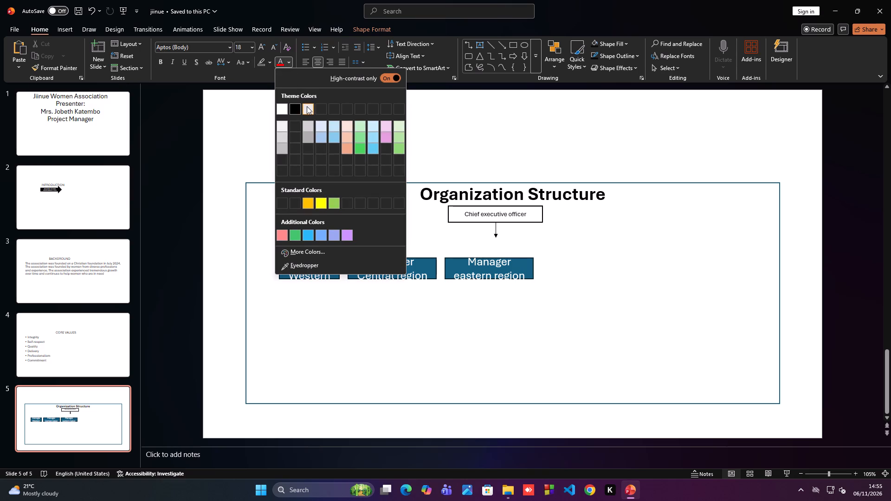
pyautogui.click(308, 107)
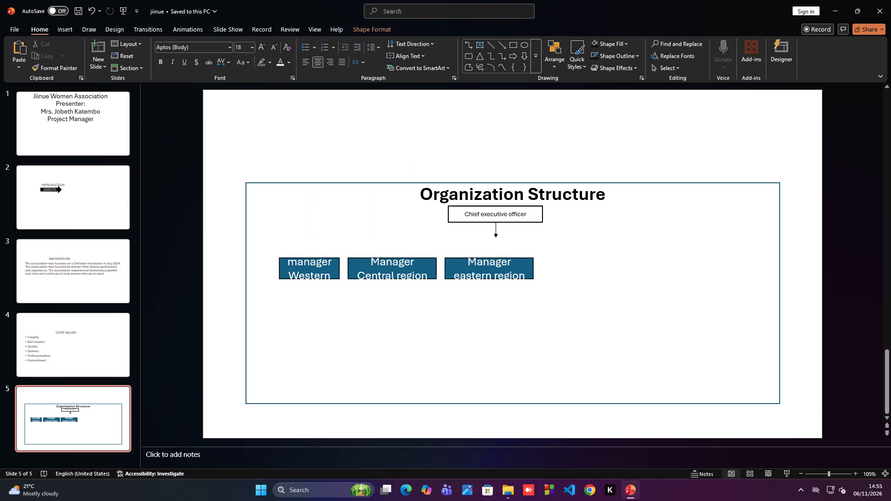
pyautogui.click(534, 297)
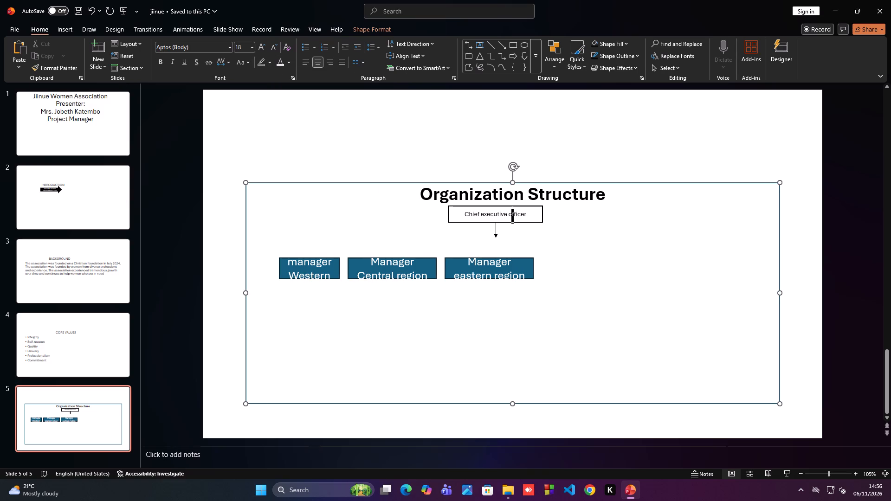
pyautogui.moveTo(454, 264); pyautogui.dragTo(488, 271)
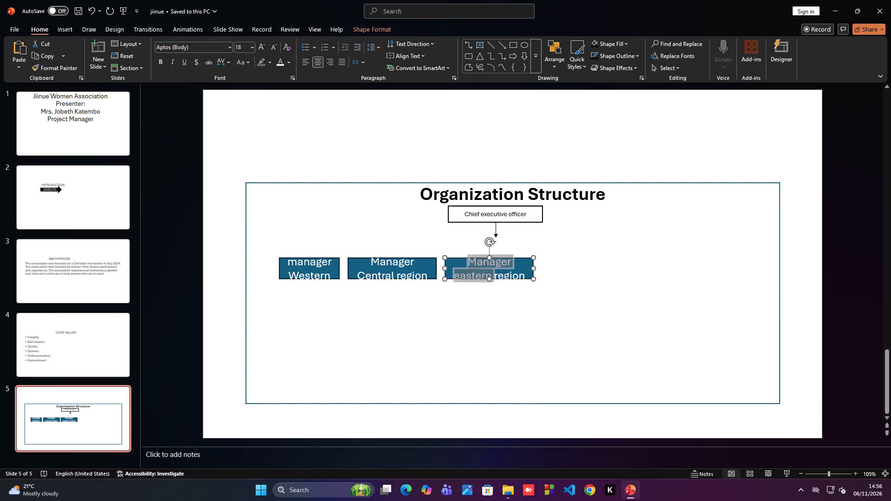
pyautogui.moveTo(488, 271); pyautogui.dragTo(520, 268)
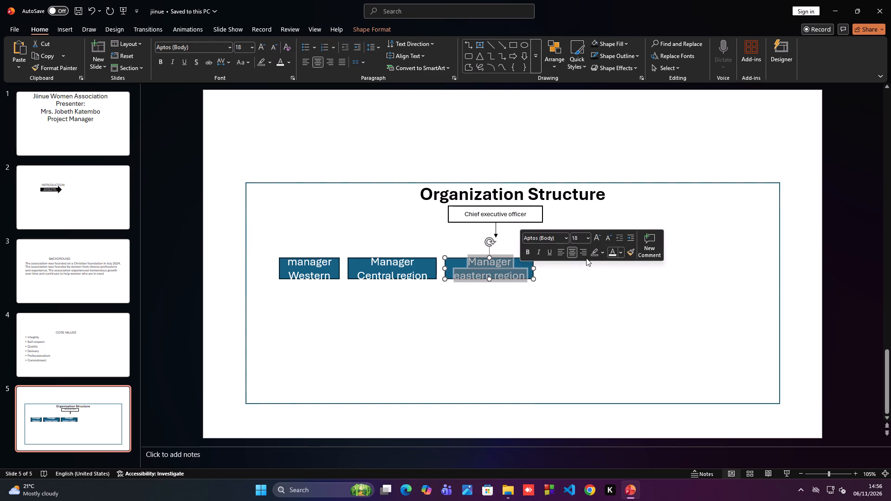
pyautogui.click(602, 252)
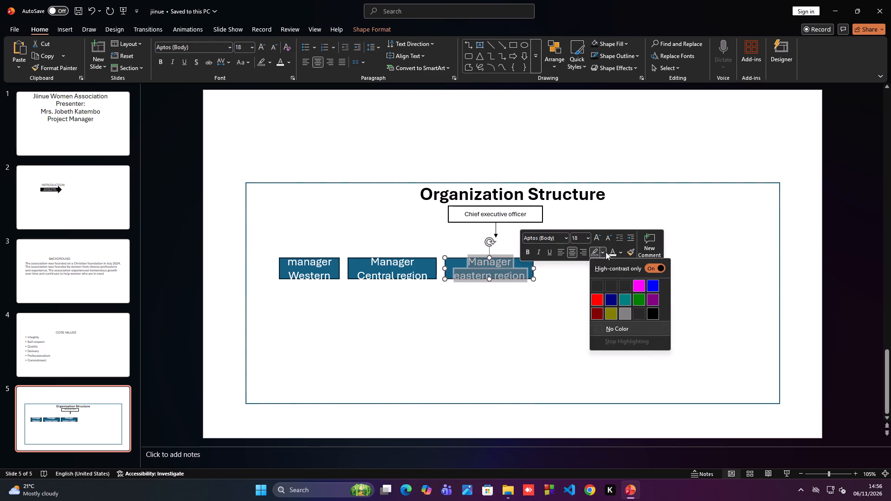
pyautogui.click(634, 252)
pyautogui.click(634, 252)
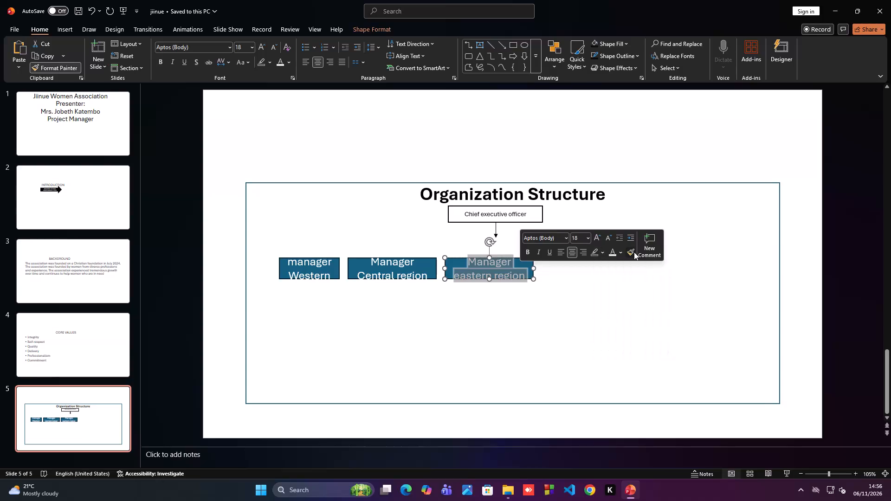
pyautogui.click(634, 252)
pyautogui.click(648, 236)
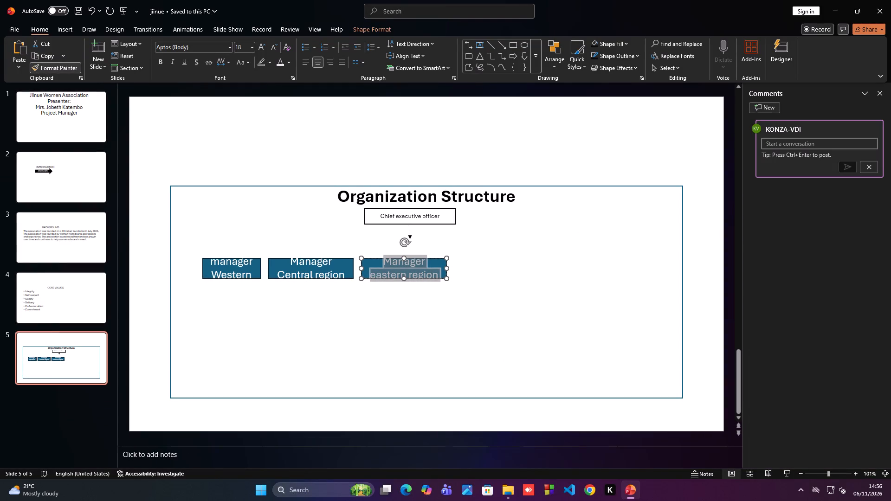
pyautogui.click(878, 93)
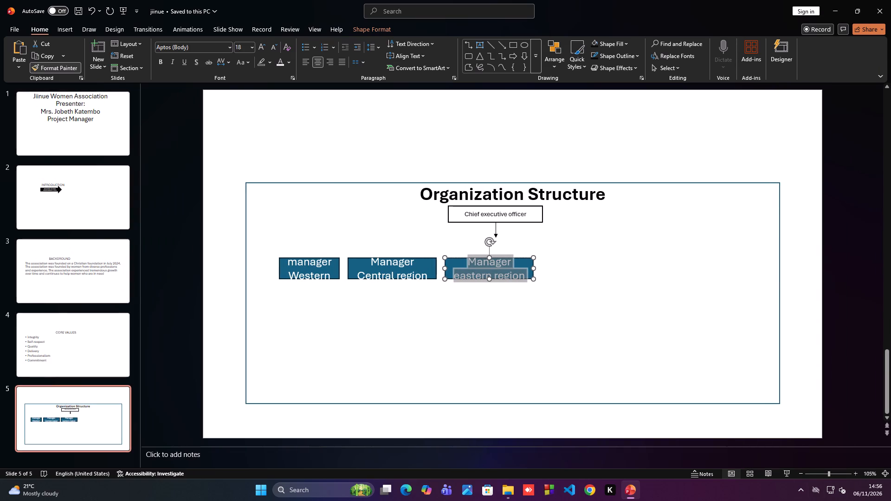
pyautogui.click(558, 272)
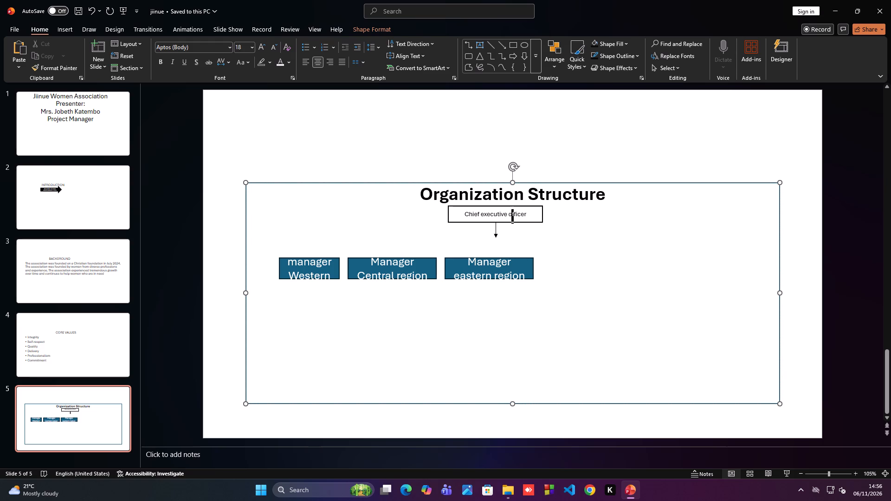
# Move the "Chief executive officer" box slightly down, away from the Organization Structure title.
pyautogui.click(500, 213)
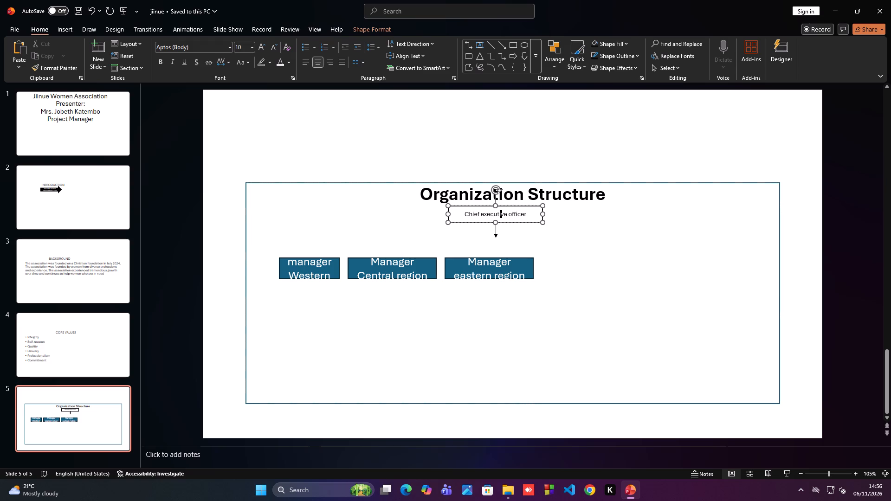
pyautogui.moveTo(533, 212); pyautogui.dragTo(536, 218)
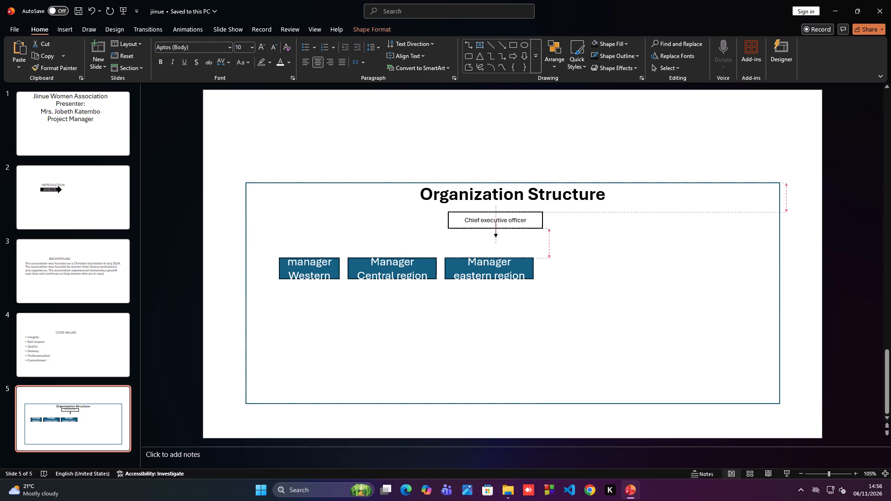
pyautogui.moveTo(536, 218); pyautogui.dragTo(537, 223)
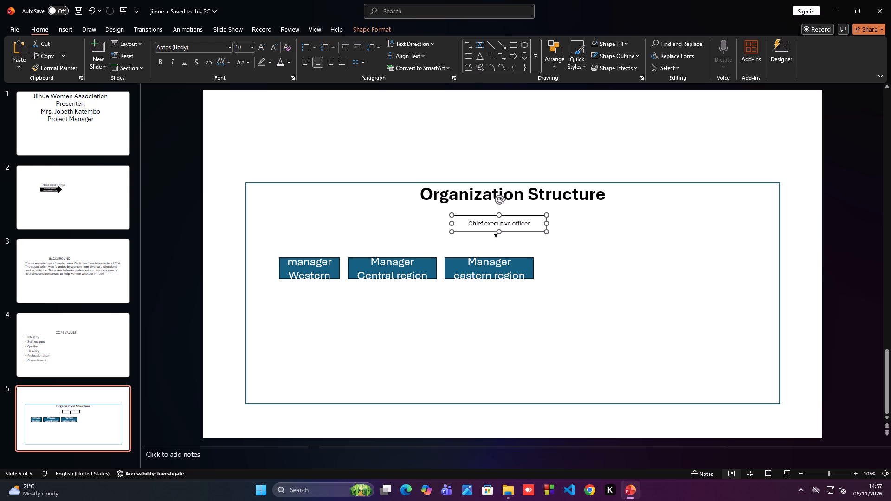
pyautogui.click(560, 265)
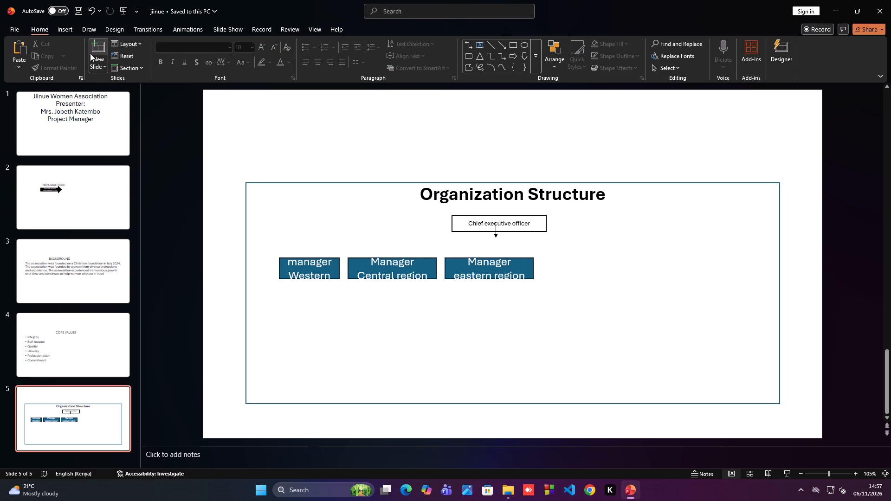
# Insert a fourth rectangle beside the "Manager eastern region" box, aligned with the row and about 1.14 cm high by 2.54 cm wide.
pyautogui.click(68, 26)
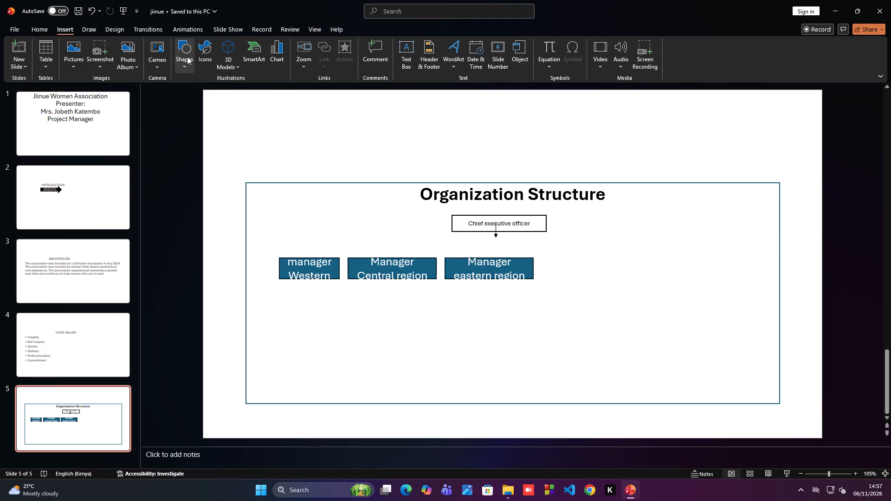
pyautogui.click(186, 64)
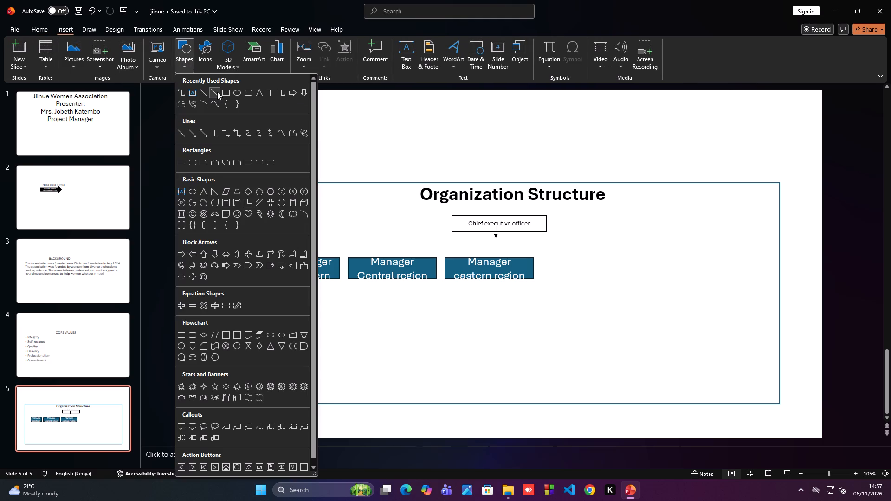
pyautogui.click(221, 89)
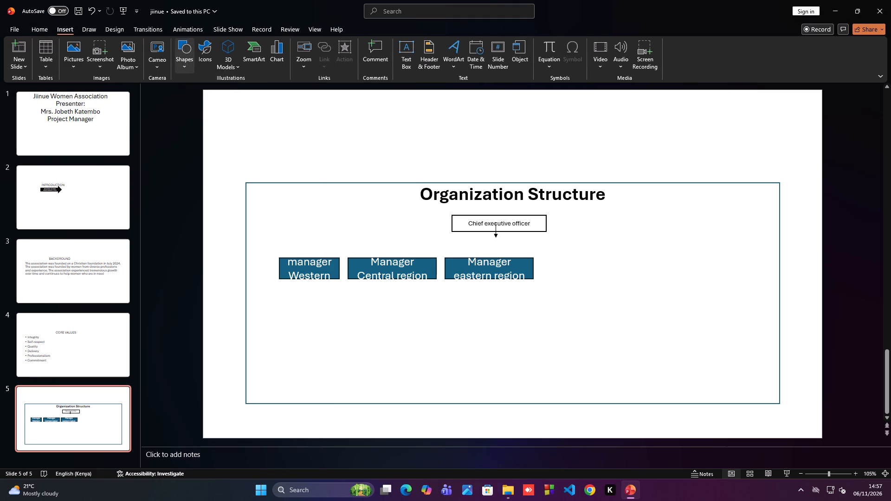
pyautogui.click(560, 265)
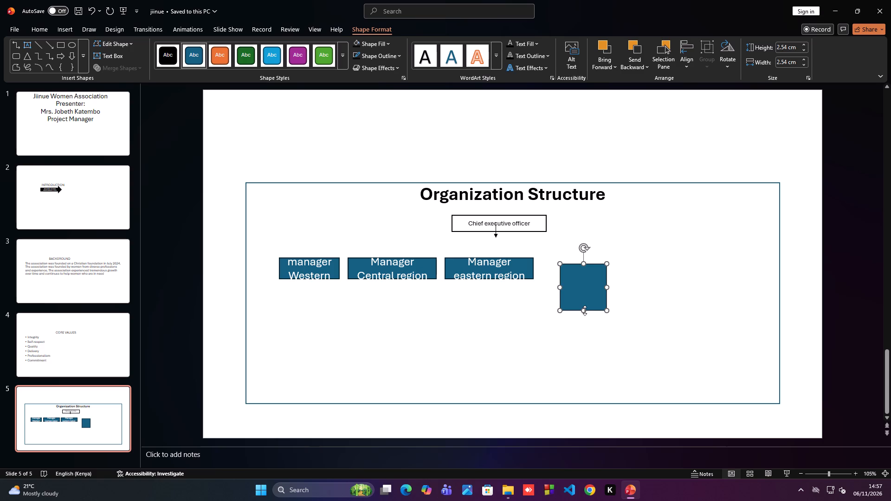
pyautogui.moveTo(585, 310); pyautogui.dragTo(587, 281)
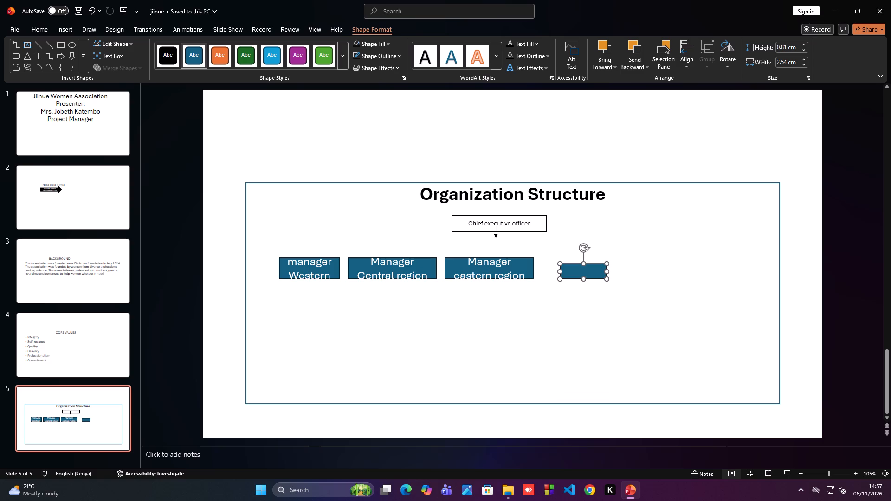
pyautogui.click(583, 262)
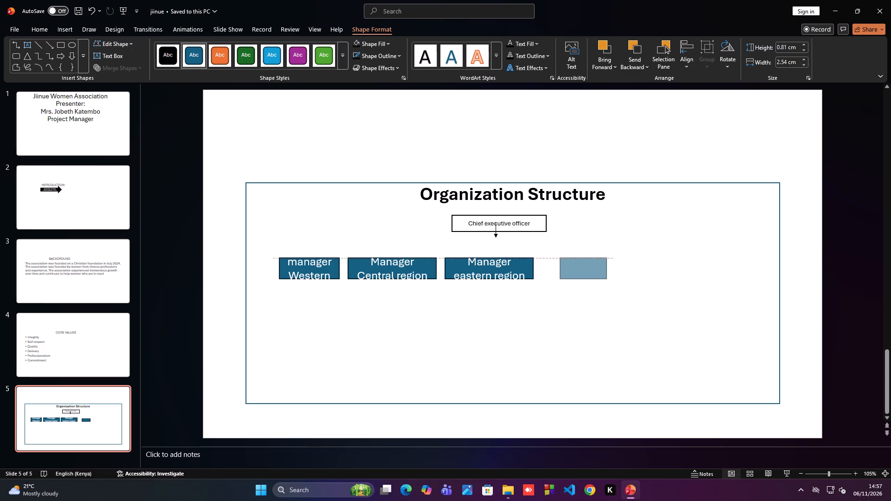
pyautogui.moveTo(579, 264); pyautogui.dragTo(578, 264)
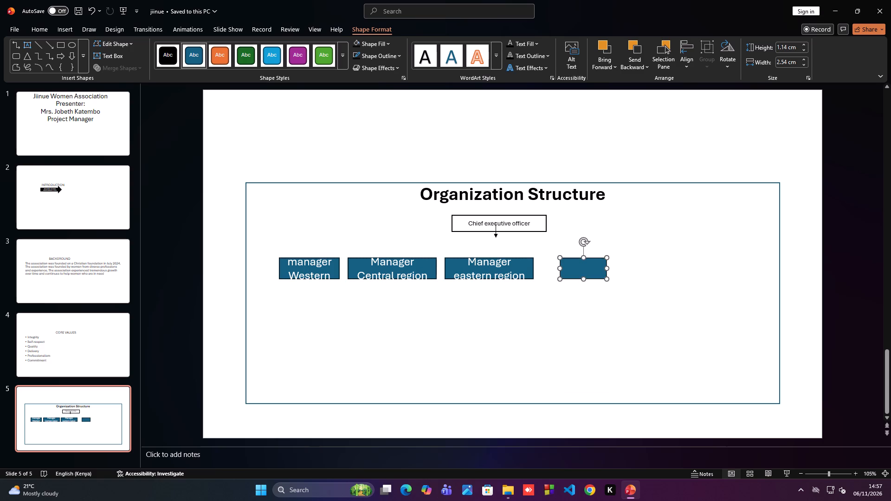
# Move the blank fourth rectangle along the manager row, farther away from the "Manager eastern region" box.
pyautogui.moveTo(578, 264); pyautogui.dragTo(565, 266)
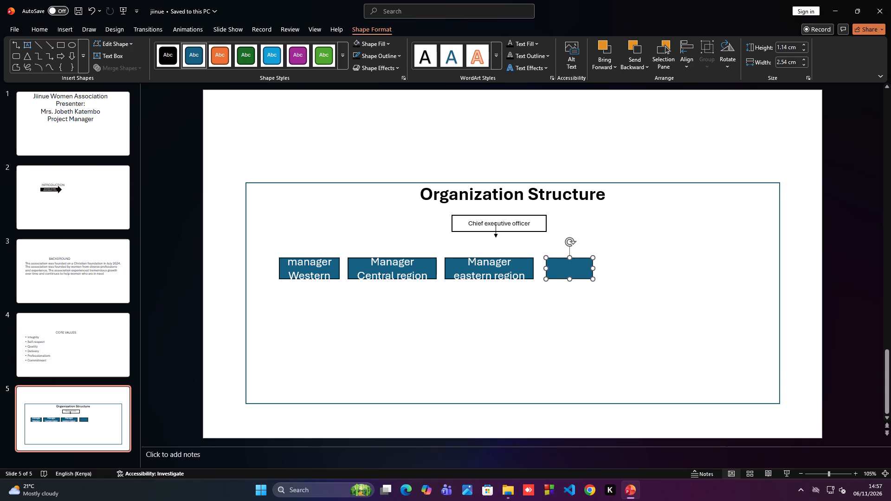
pyautogui.moveTo(567, 266); pyautogui.dragTo(589, 266)
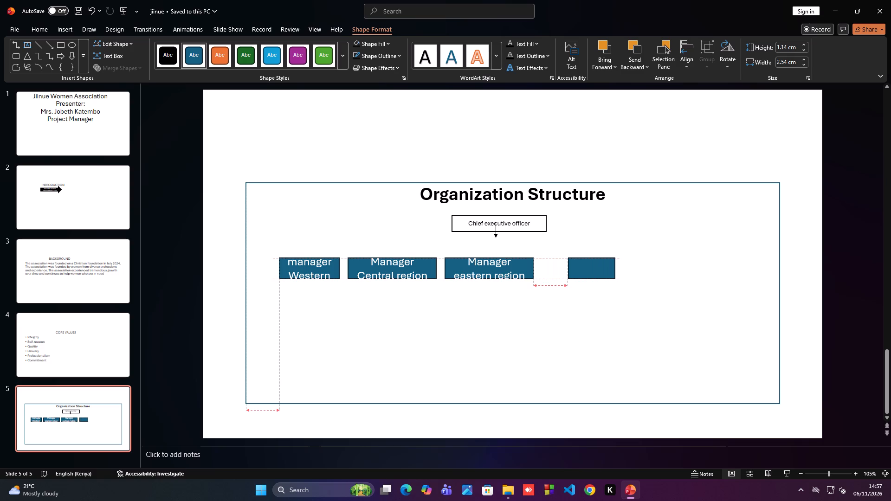
pyautogui.moveTo(589, 266); pyautogui.dragTo(599, 266)
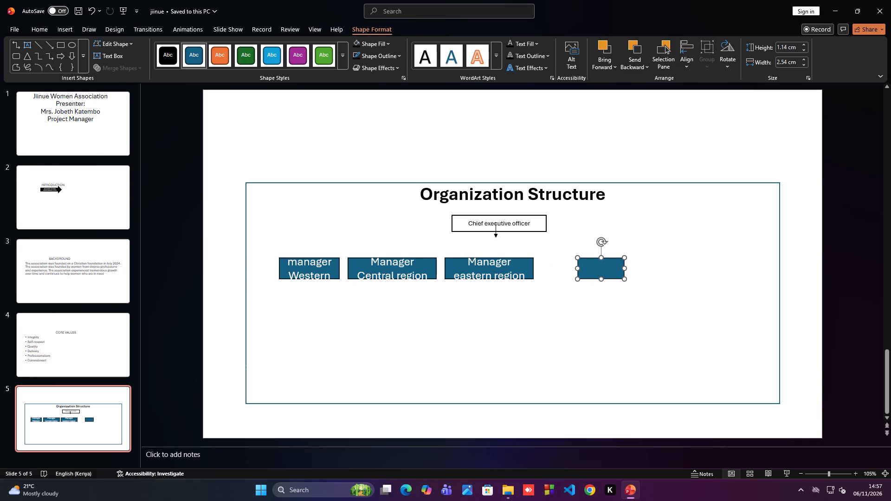
# Move the "Manager eastern region" box along the row towards the blank rectangle, leaving a small gap between them.
pyautogui.click(521, 267)
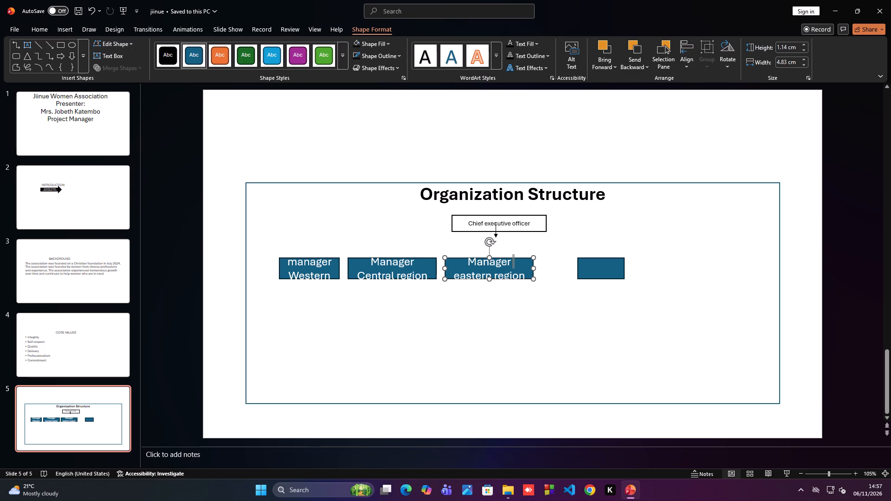
pyautogui.moveTo(452, 267); pyautogui.dragTo(466, 267)
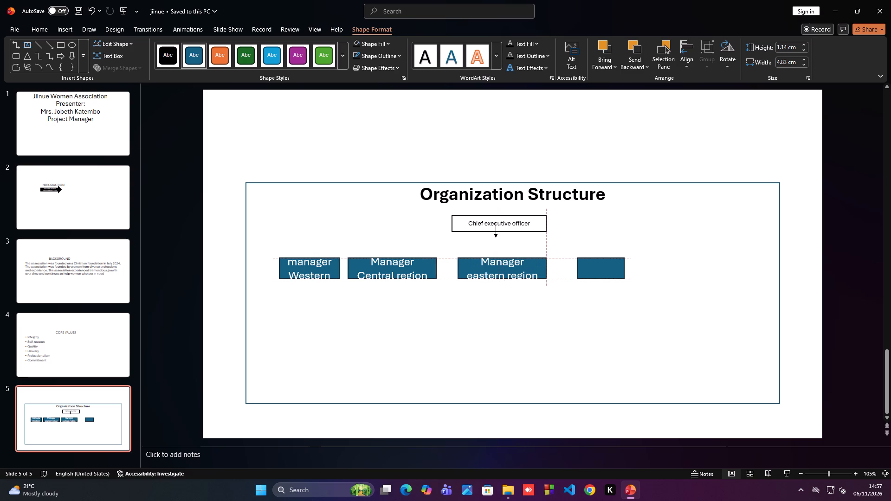
pyautogui.moveTo(466, 267); pyautogui.dragTo(477, 267)
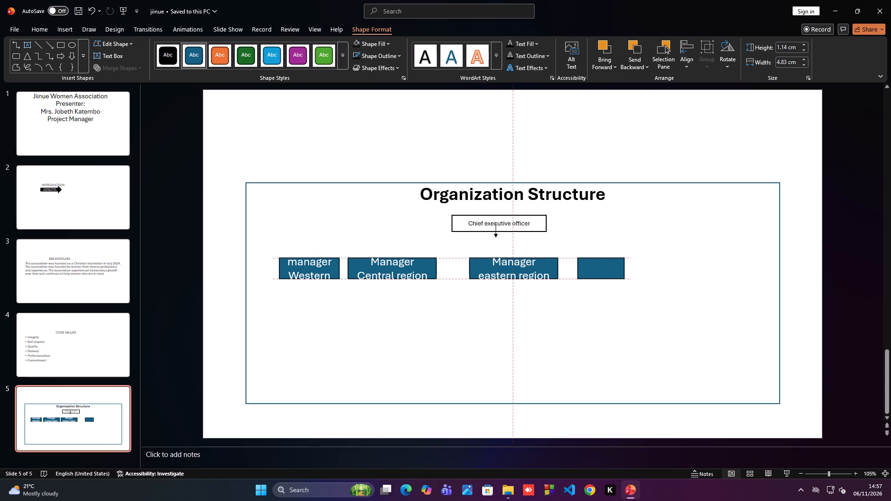
pyautogui.moveTo(477, 267); pyautogui.dragTo(483, 267)
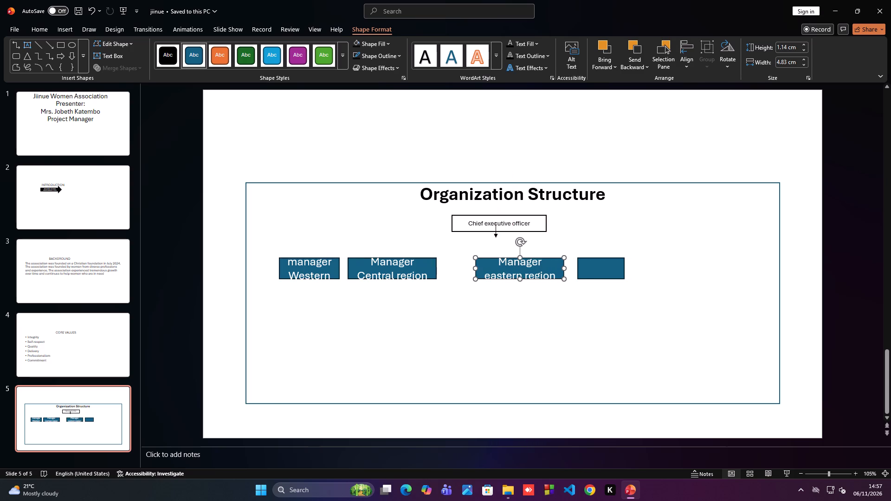
# Move the "Manager Central region" box along the row towards the "Manager eastern region" box, leaving a matching small gap.
pyautogui.click(422, 264)
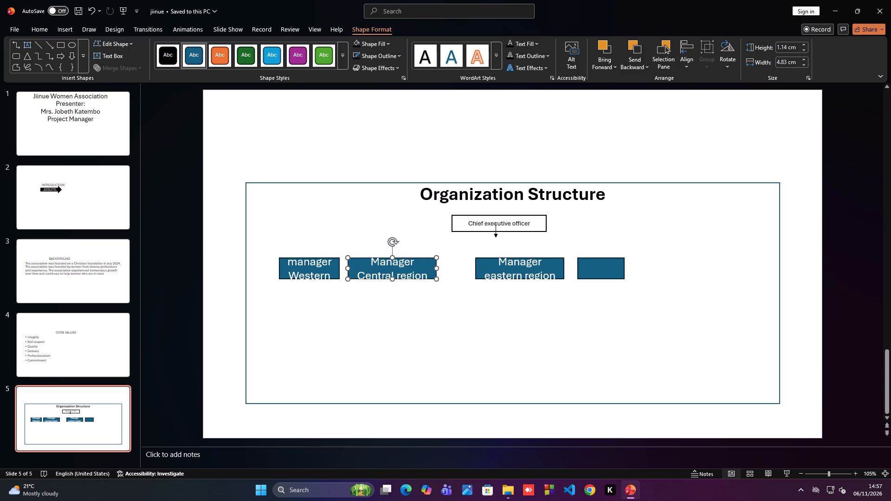
pyautogui.click(360, 265)
pyautogui.moveTo(428, 270); pyautogui.dragTo(447, 270)
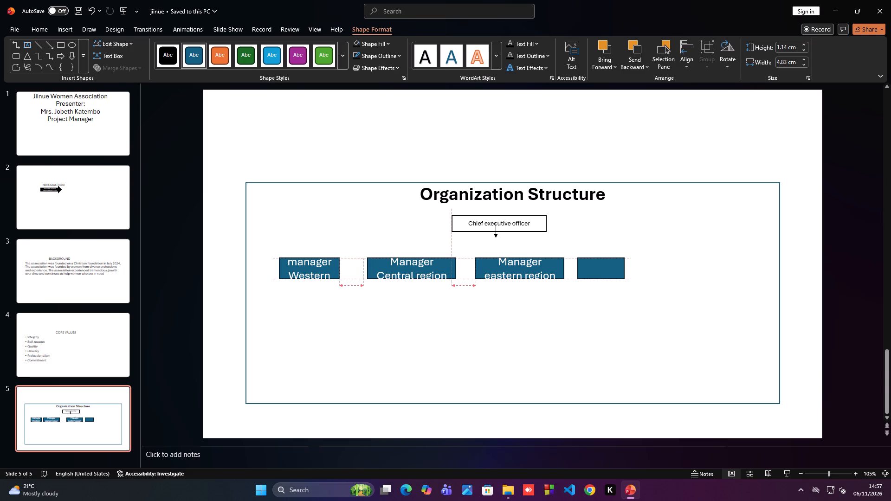
pyautogui.moveTo(447, 270); pyautogui.dragTo(458, 270)
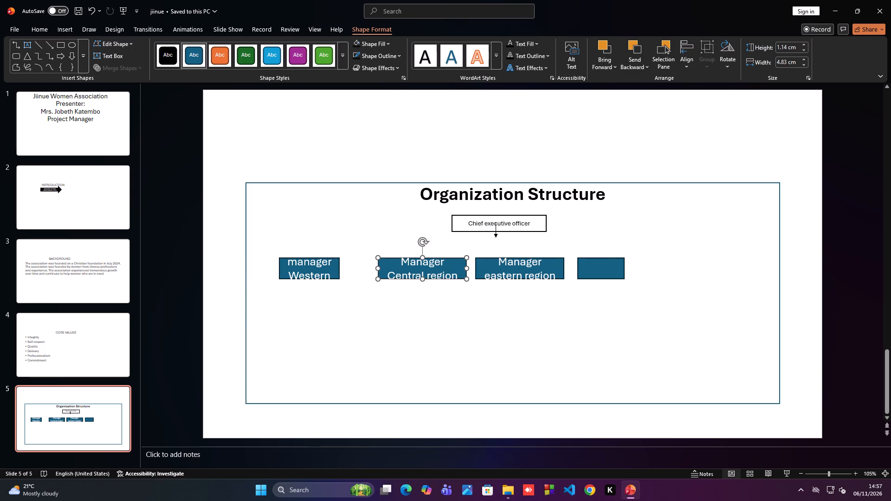
pyautogui.moveTo(460, 268); pyautogui.dragTo(456, 268)
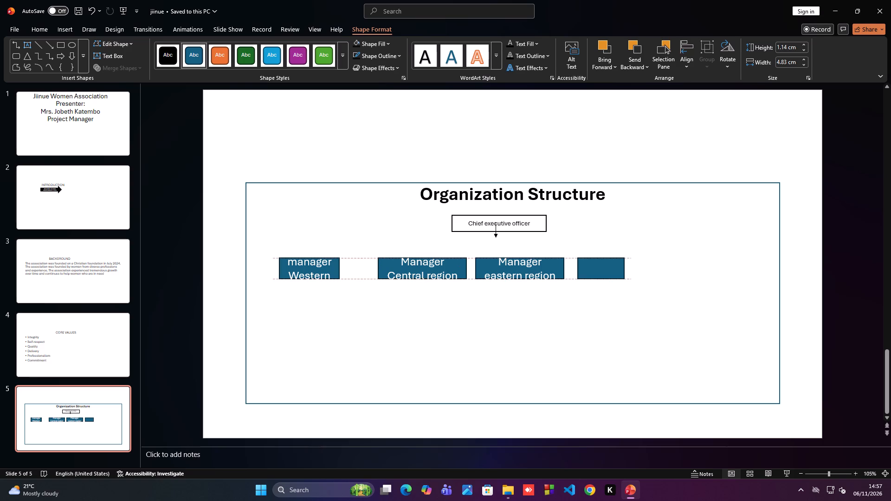
pyautogui.moveTo(456, 268); pyautogui.dragTo(455, 268)
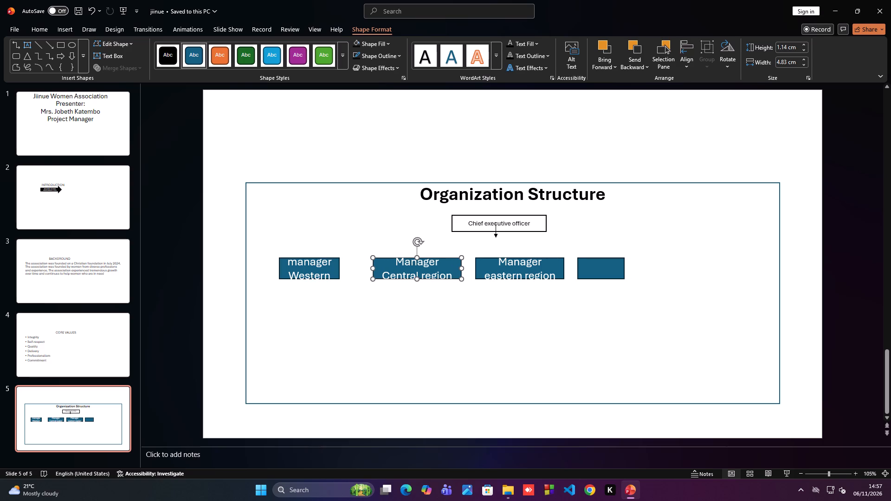
# Move the "manager Western" box along the row towards the "Manager Central region" box, with the same gap as between the other boxes.
pyautogui.click(335, 270)
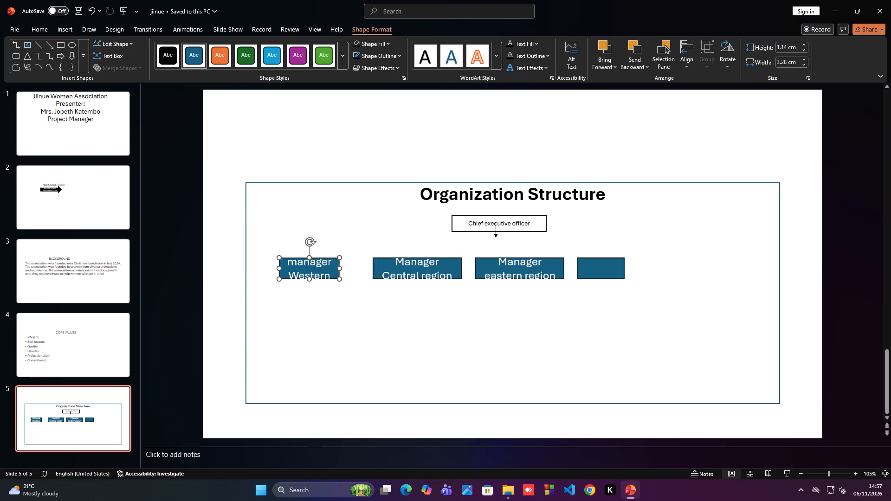
pyautogui.click(331, 268)
pyautogui.moveTo(333, 270); pyautogui.dragTo(339, 271)
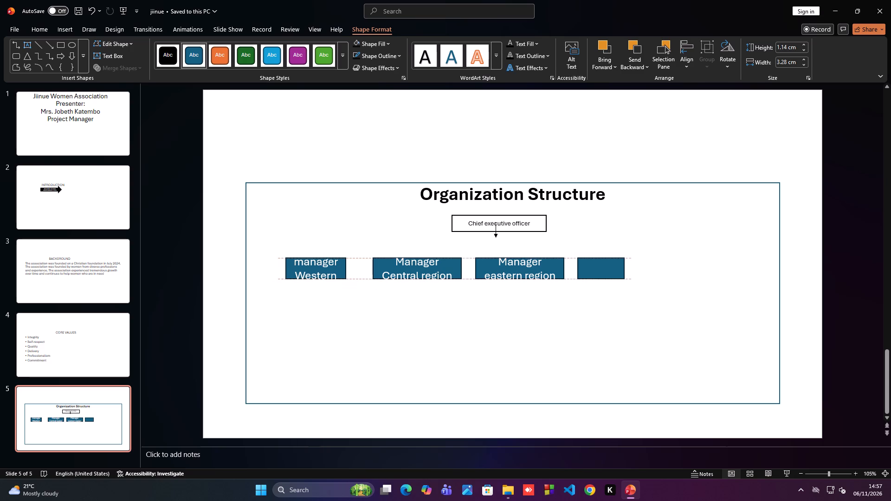
pyautogui.moveTo(339, 271); pyautogui.dragTo(355, 272)
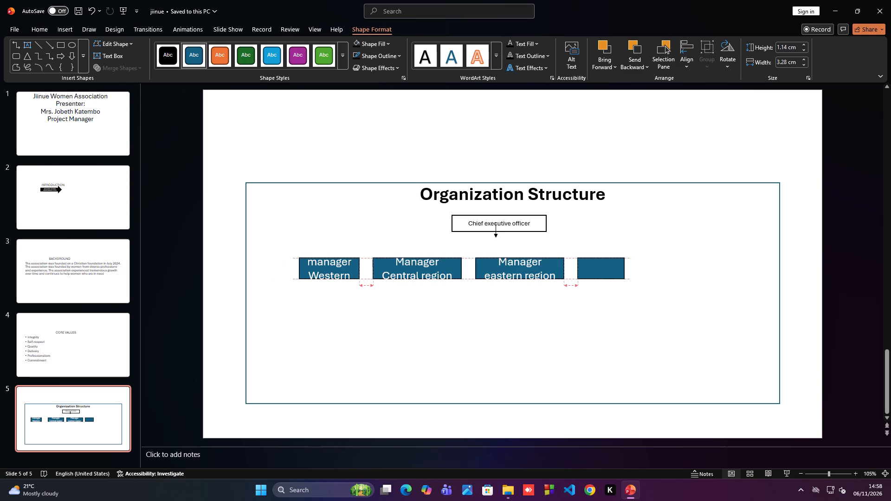
pyautogui.moveTo(355, 272); pyautogui.dragTo(359, 272)
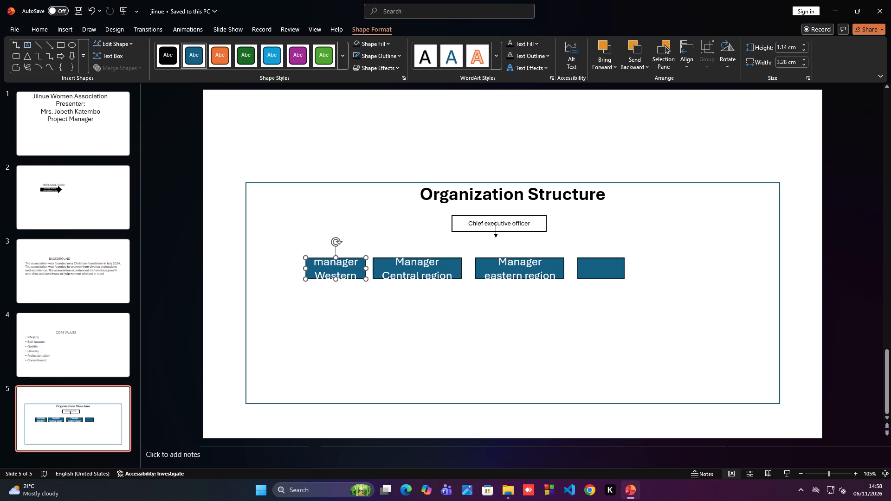
pyautogui.moveTo(360, 270); pyautogui.dragTo(354, 270)
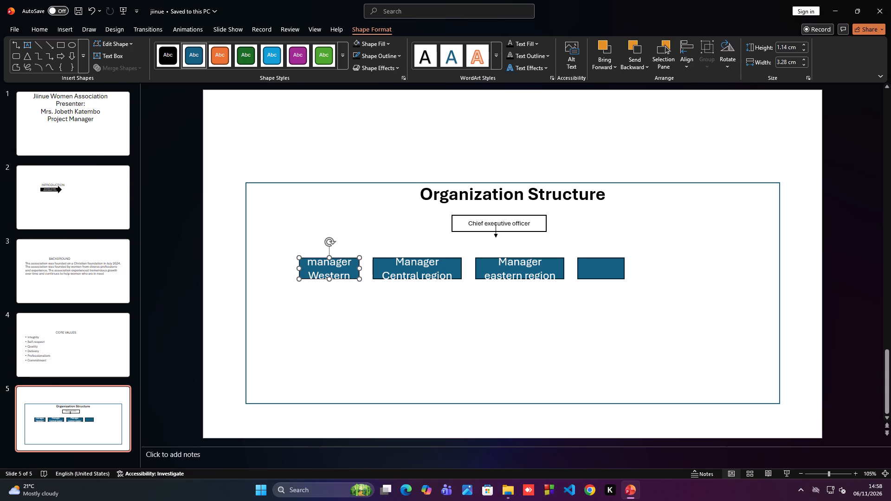
# Enter the text "Manager northern reqion" in the blank fourth rectangle of the manager row.
pyautogui.click(611, 273)
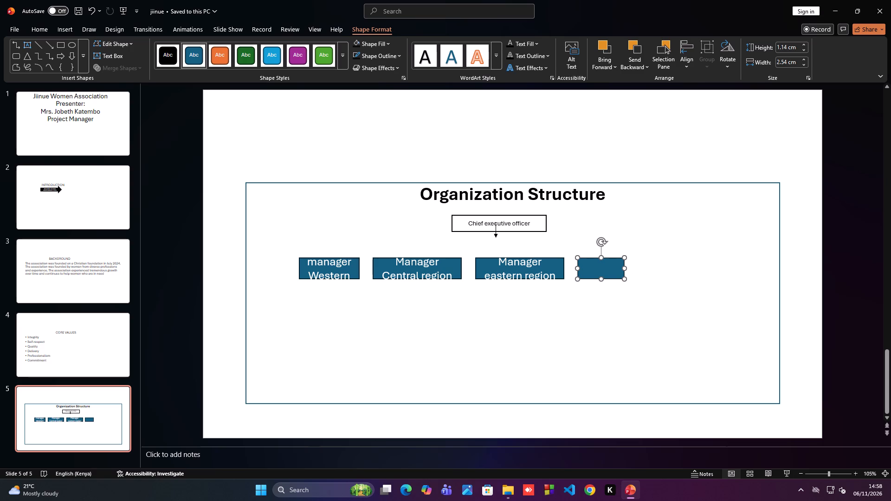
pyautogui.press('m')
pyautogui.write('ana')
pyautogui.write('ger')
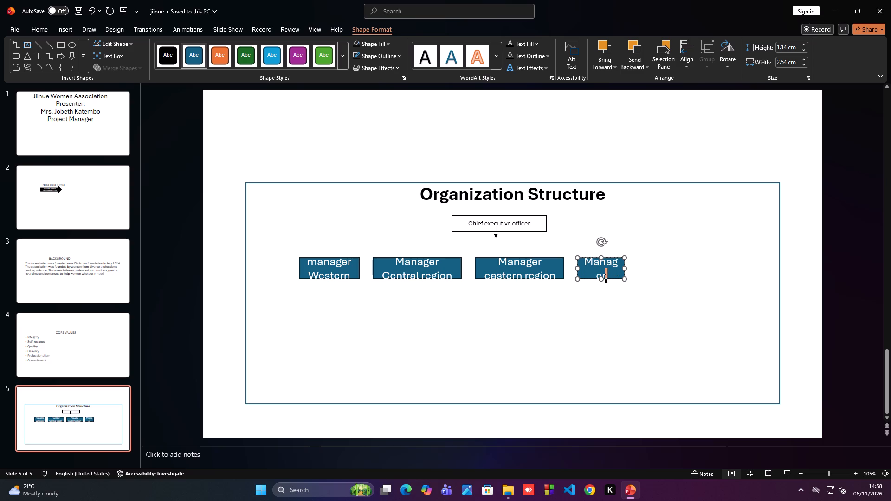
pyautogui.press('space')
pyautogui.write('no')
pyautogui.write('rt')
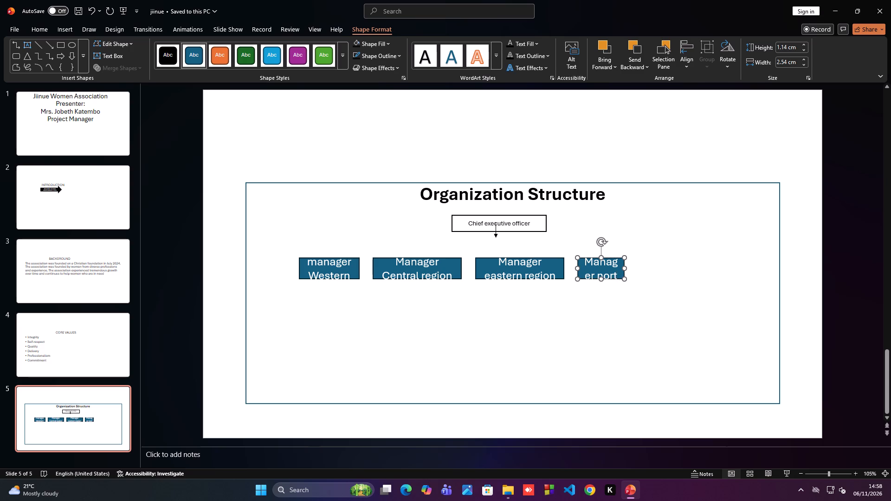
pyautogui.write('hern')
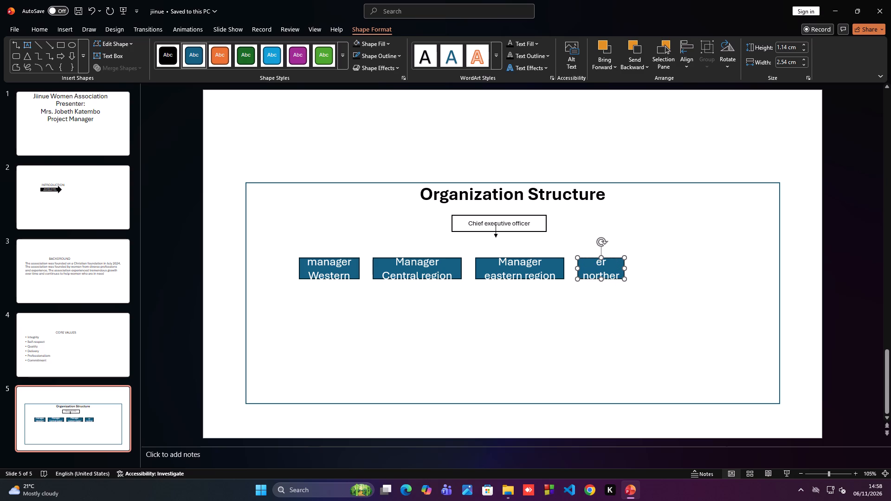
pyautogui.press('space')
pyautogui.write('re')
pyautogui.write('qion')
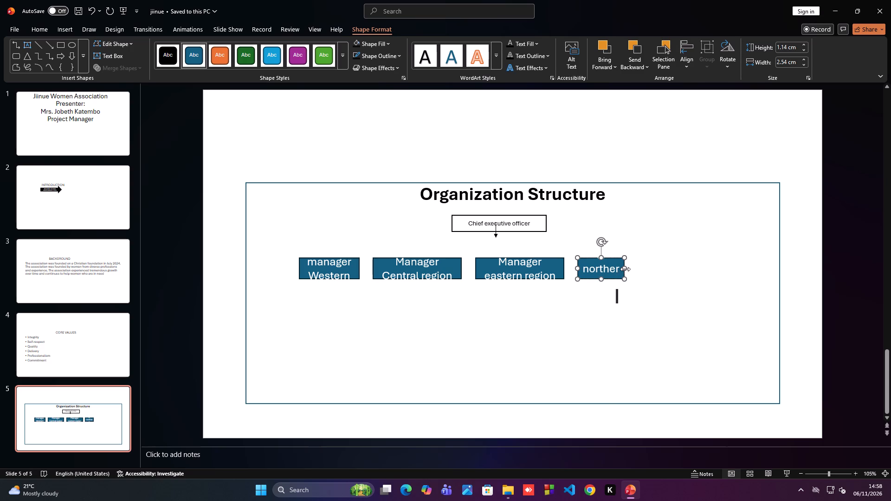
# Widen the northern manager box to about 5.13 cm to fit its text on two lines, keeping its height at about 1.14 cm.
pyautogui.moveTo(626, 268); pyautogui.dragTo(627, 268)
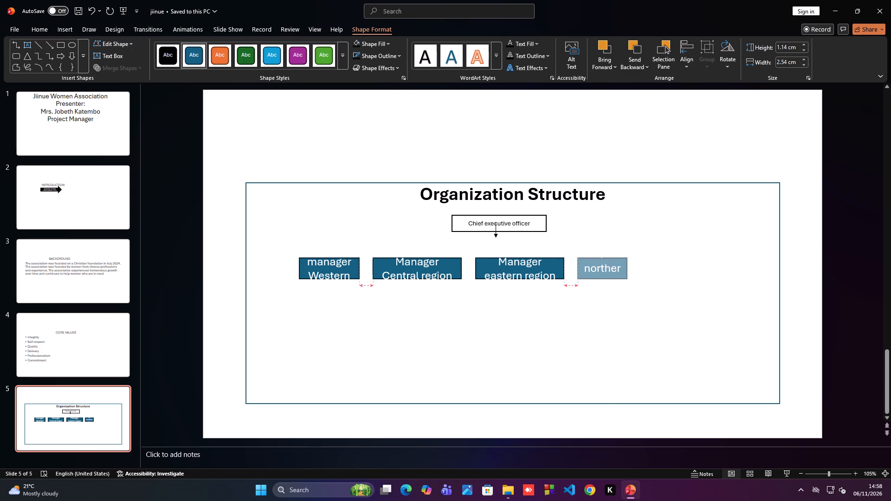
pyautogui.moveTo(627, 268); pyautogui.dragTo(640, 267)
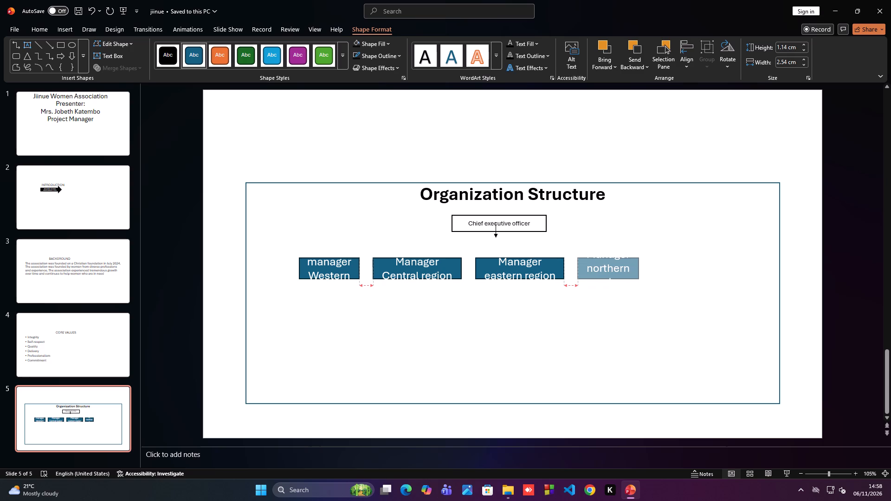
pyautogui.moveTo(640, 267); pyautogui.dragTo(641, 265)
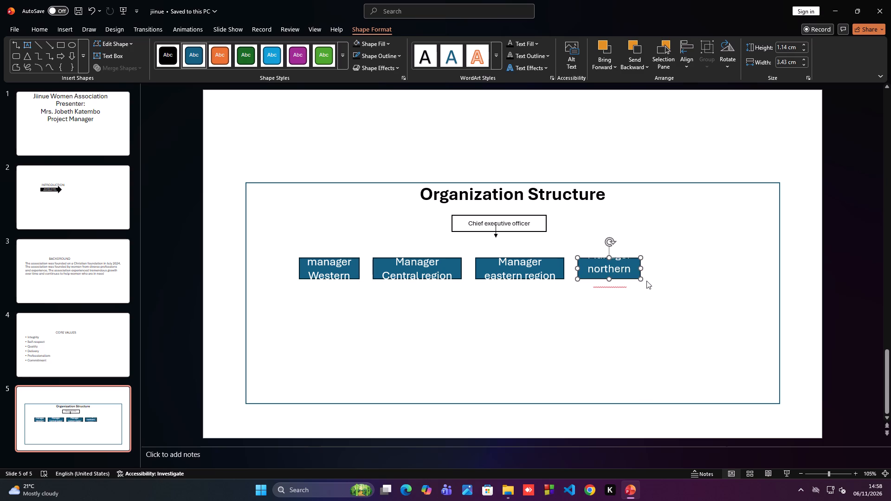
pyautogui.moveTo(640, 267); pyautogui.dragTo(658, 269)
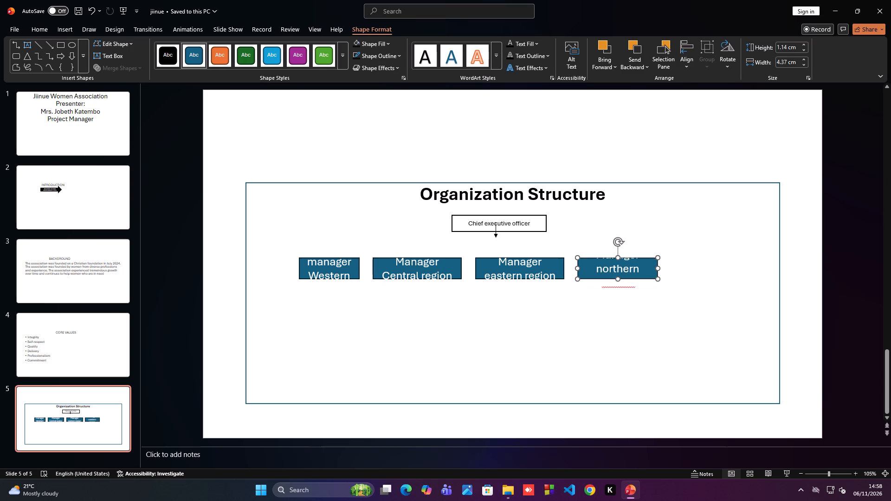
pyautogui.moveTo(617, 257); pyautogui.dragTo(617, 250)
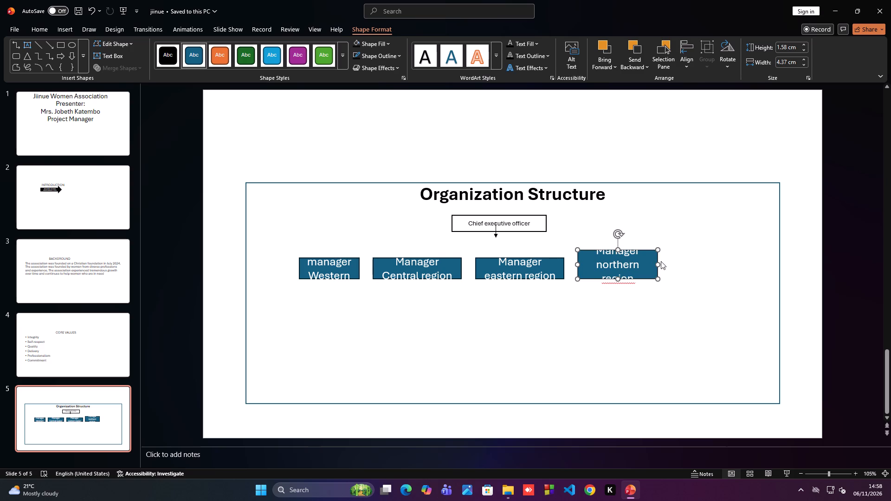
pyautogui.moveTo(658, 264); pyautogui.dragTo(678, 270)
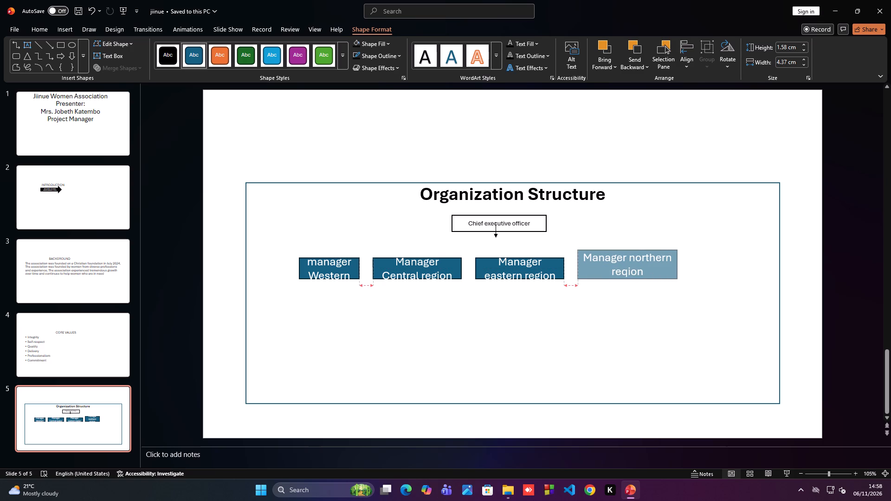
pyautogui.moveTo(678, 270); pyautogui.dragTo(671, 269)
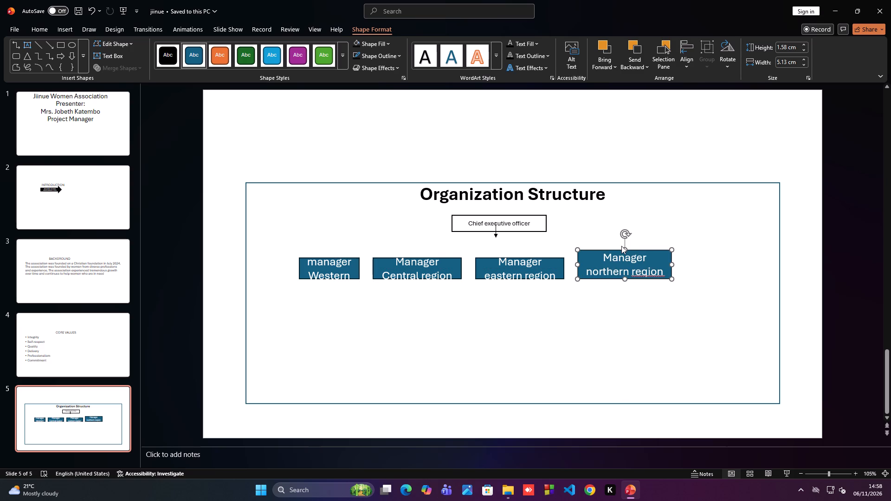
pyautogui.moveTo(625, 249); pyautogui.dragTo(625, 251)
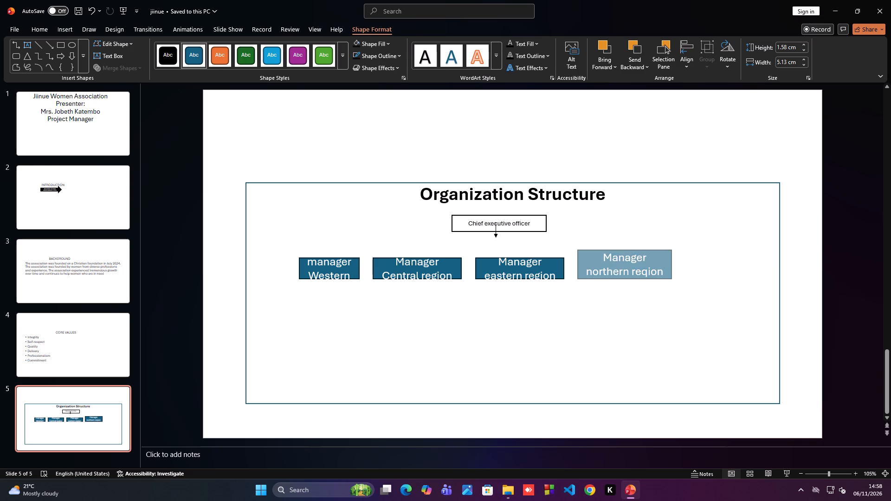
pyautogui.moveTo(625, 251); pyautogui.dragTo(626, 257)
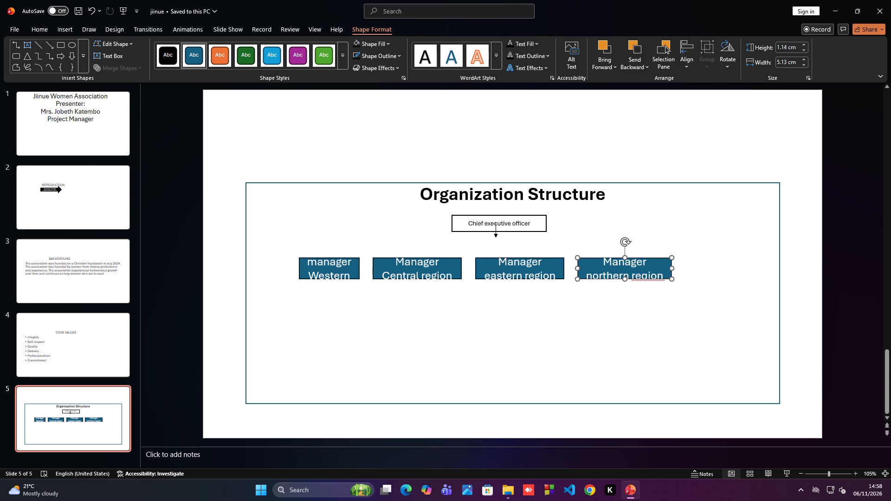
pyautogui.click(695, 269)
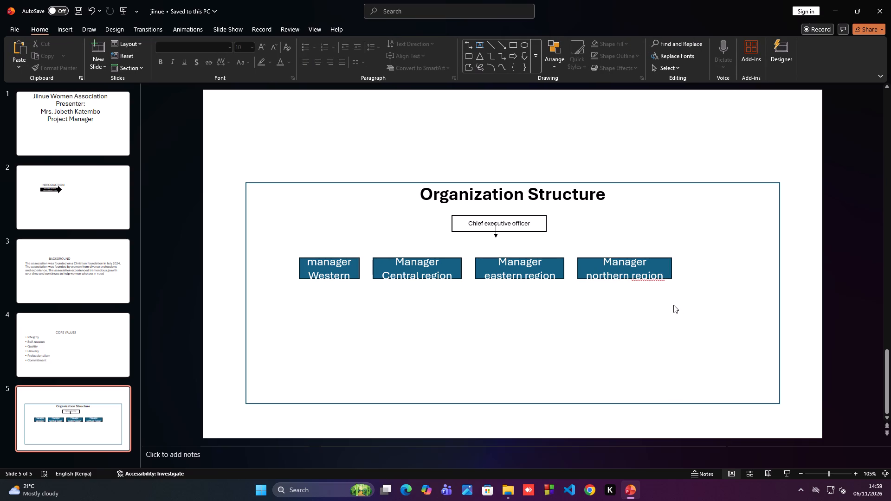
# Apply the white theme style with black outline and black text to the "Manager northern reqion" box.
pyautogui.click(651, 278)
pyautogui.rightClick(651, 278)
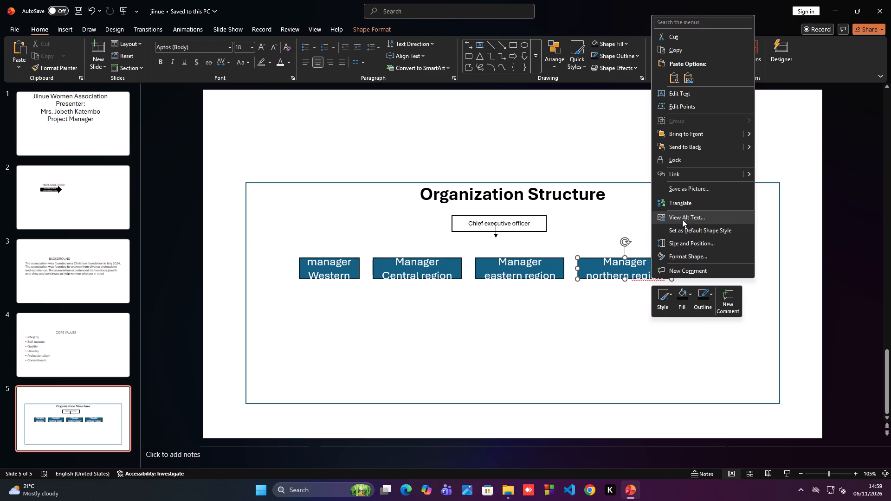
pyautogui.click(670, 292)
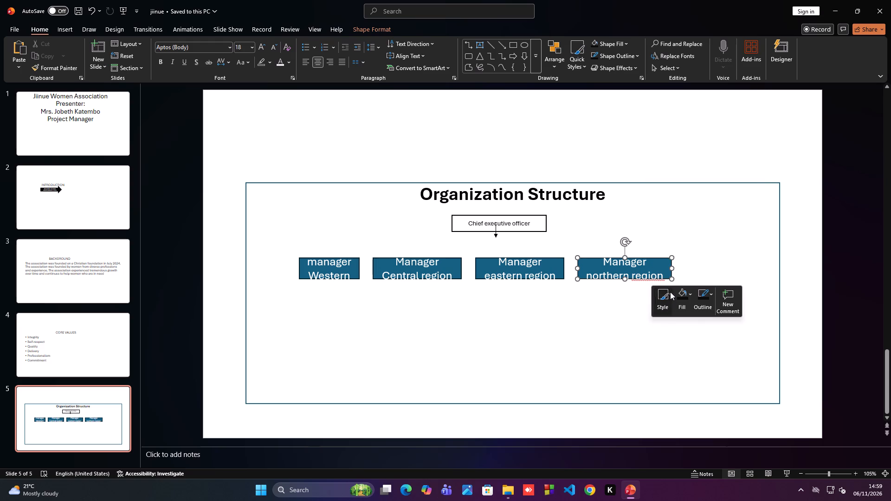
pyautogui.click(671, 349)
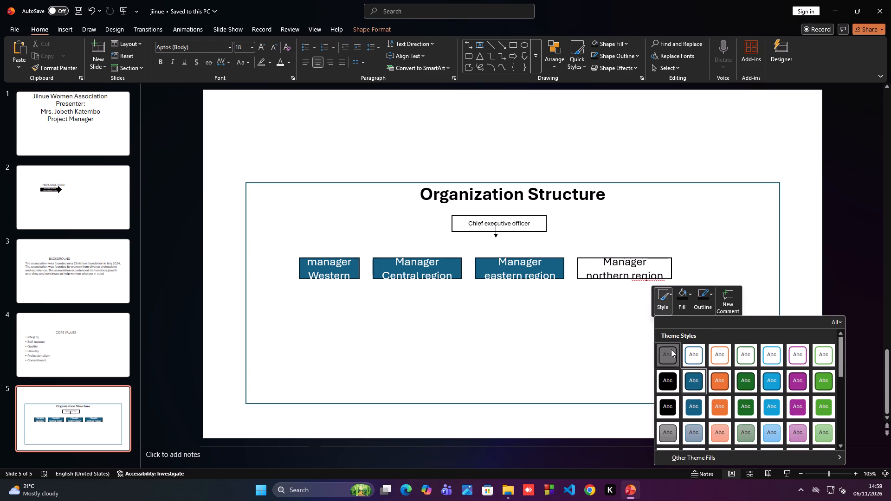
# Correct the misspelled word "reqion" to "region" in the northern manager box using the spelling suggestion.
pyautogui.click(661, 278)
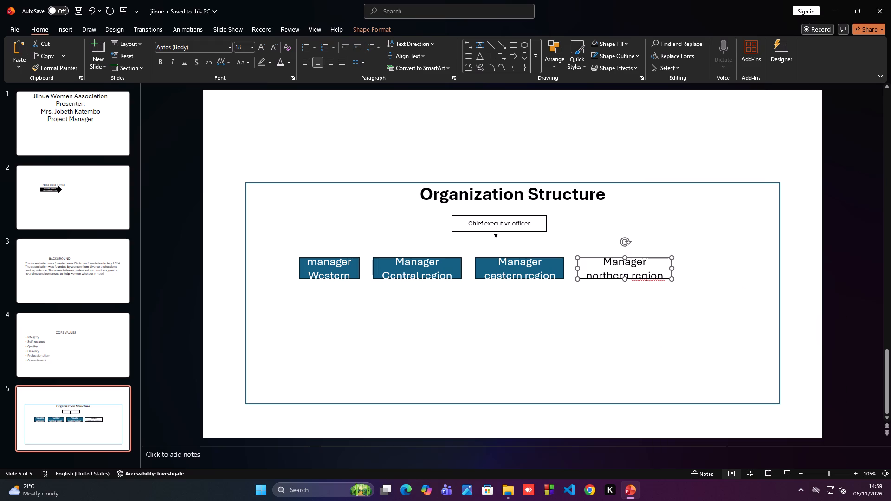
pyautogui.rightClick(648, 274)
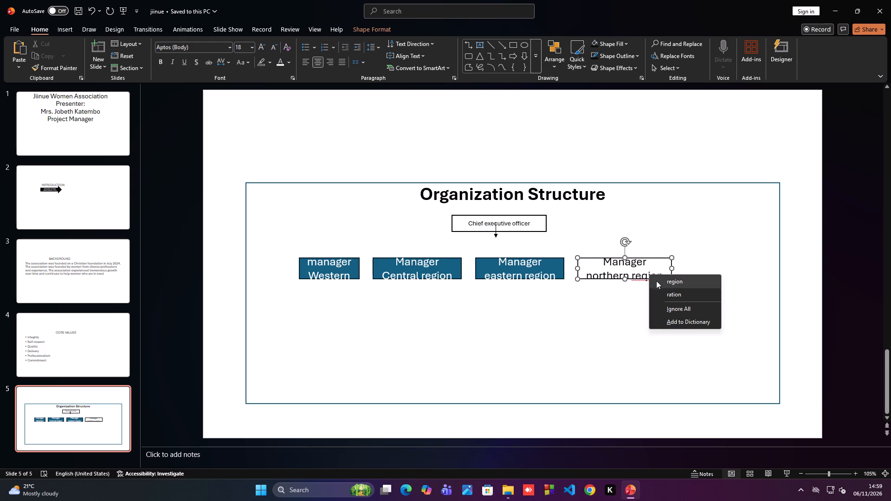
pyautogui.click(672, 282)
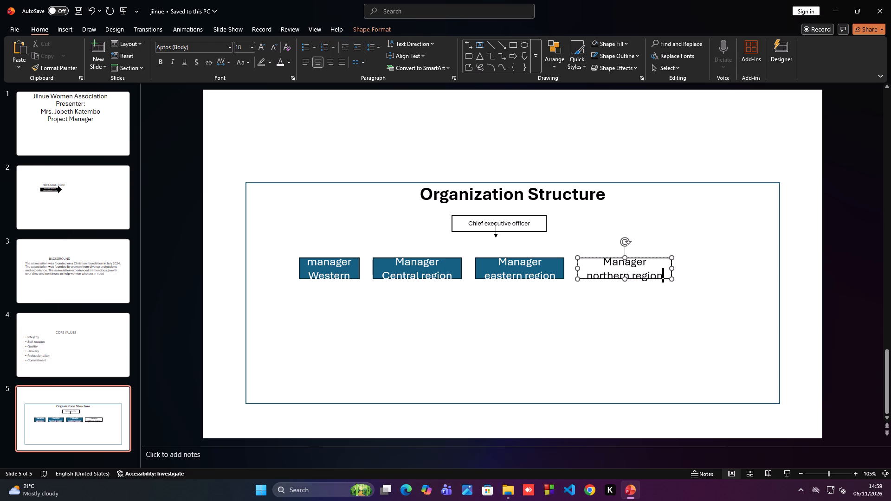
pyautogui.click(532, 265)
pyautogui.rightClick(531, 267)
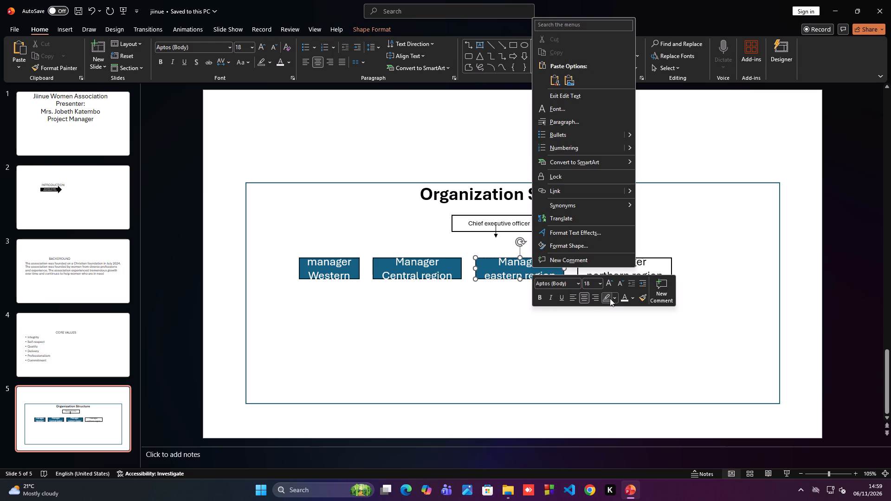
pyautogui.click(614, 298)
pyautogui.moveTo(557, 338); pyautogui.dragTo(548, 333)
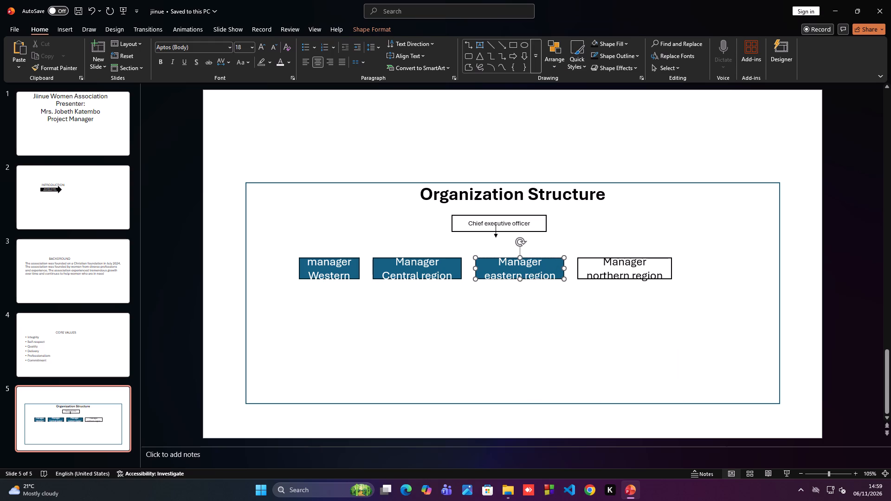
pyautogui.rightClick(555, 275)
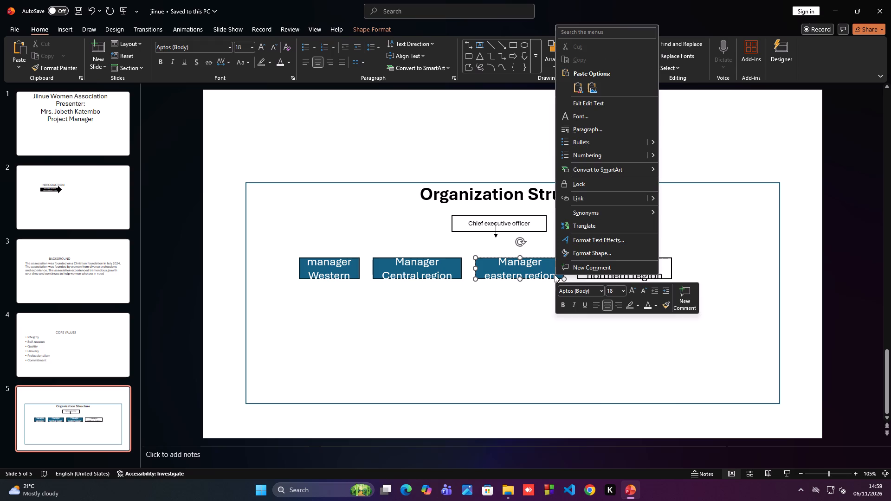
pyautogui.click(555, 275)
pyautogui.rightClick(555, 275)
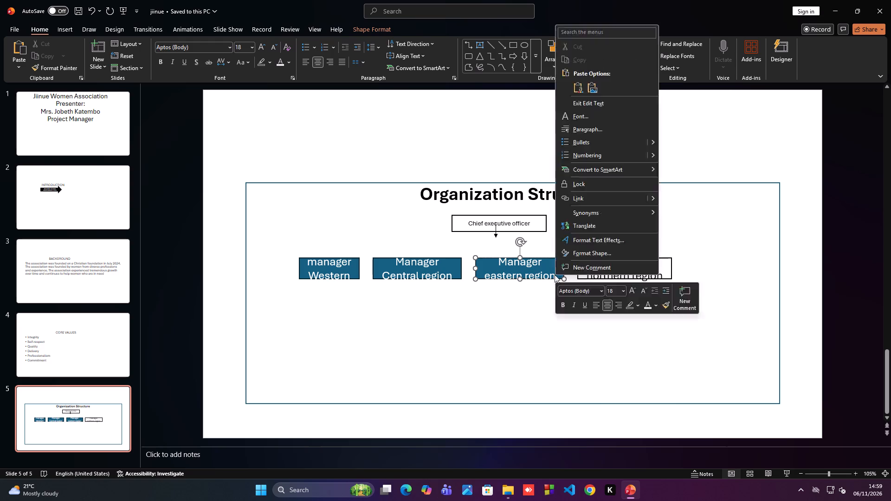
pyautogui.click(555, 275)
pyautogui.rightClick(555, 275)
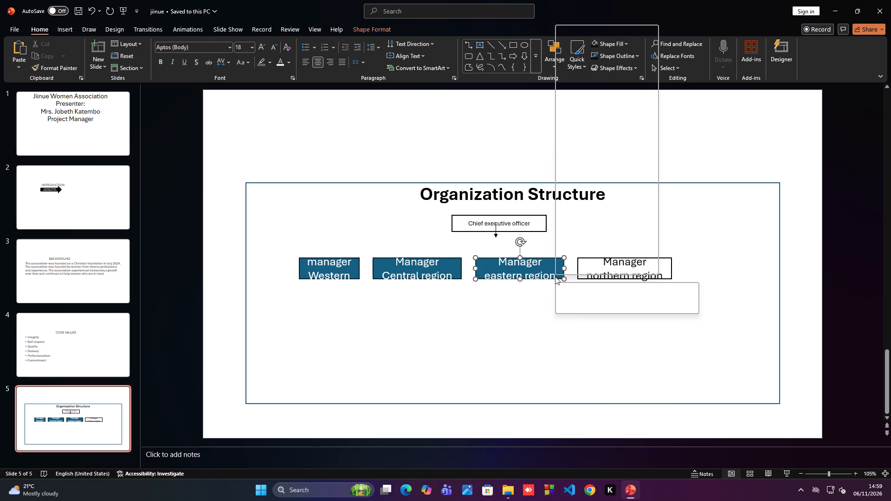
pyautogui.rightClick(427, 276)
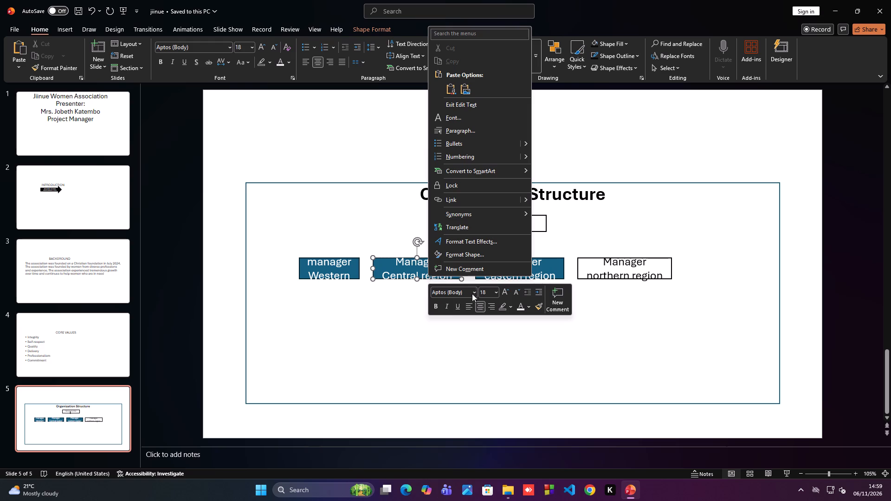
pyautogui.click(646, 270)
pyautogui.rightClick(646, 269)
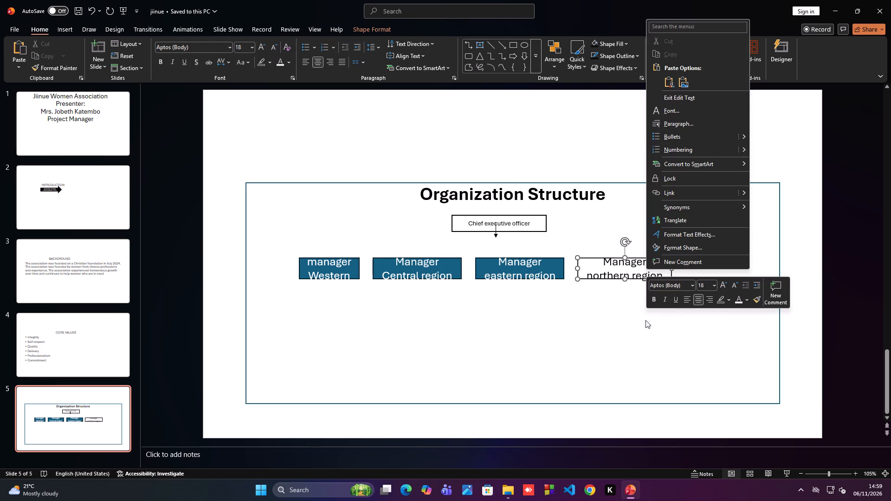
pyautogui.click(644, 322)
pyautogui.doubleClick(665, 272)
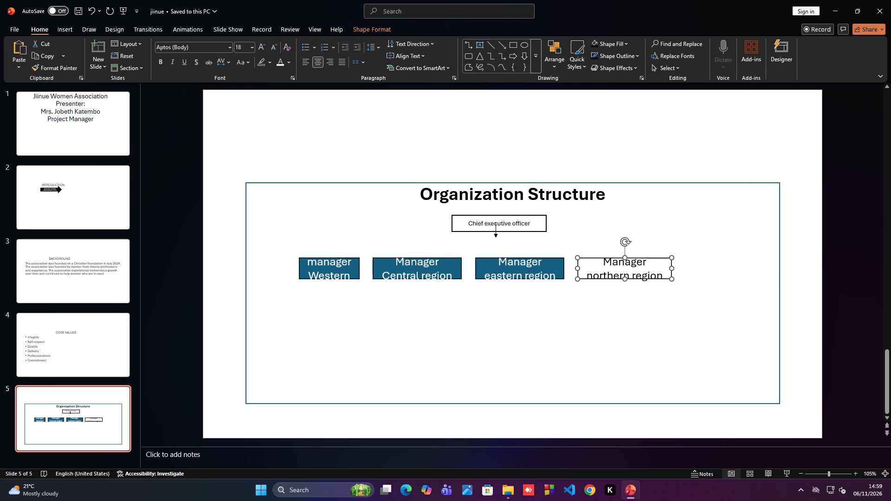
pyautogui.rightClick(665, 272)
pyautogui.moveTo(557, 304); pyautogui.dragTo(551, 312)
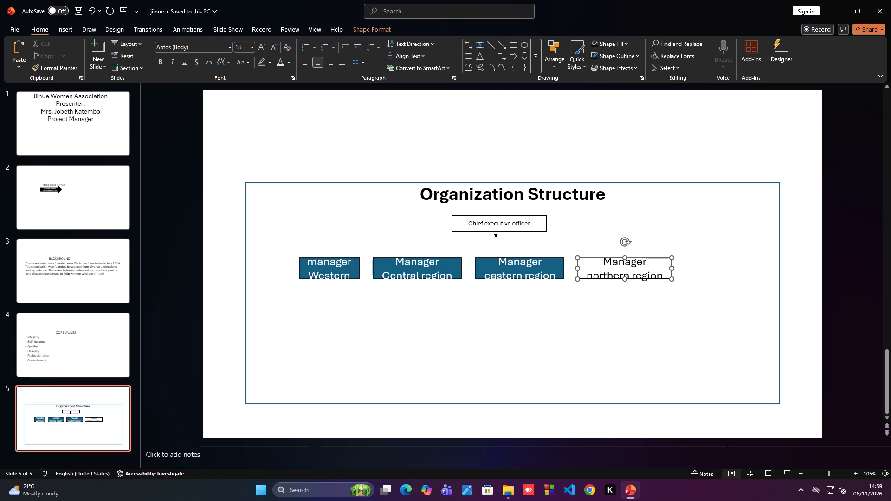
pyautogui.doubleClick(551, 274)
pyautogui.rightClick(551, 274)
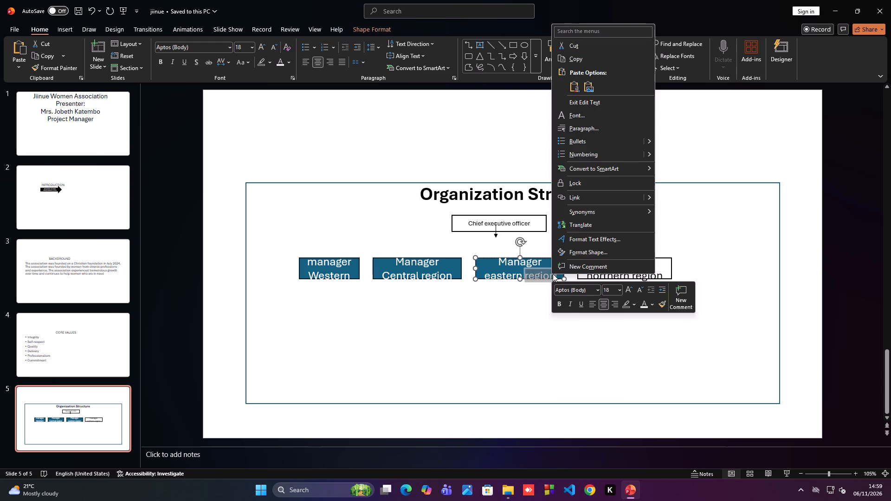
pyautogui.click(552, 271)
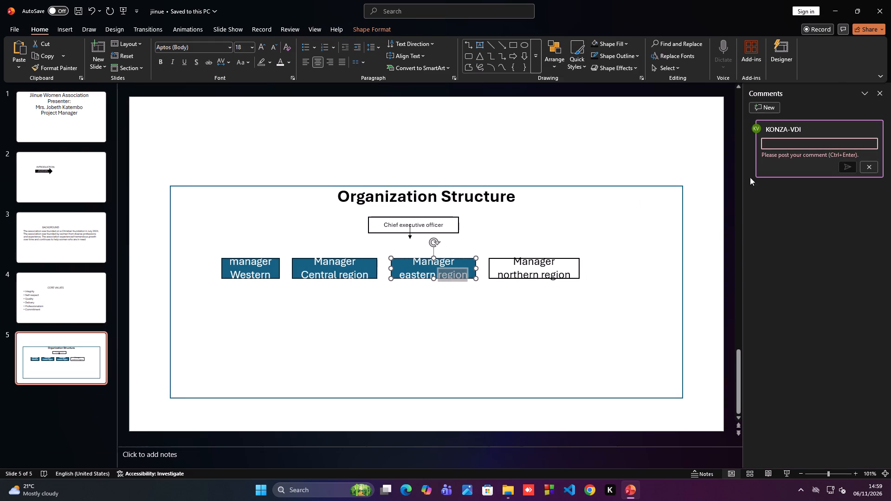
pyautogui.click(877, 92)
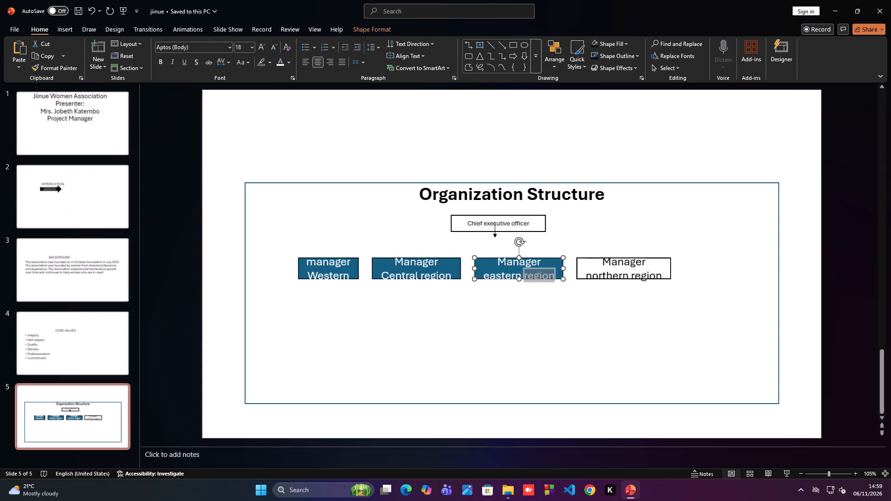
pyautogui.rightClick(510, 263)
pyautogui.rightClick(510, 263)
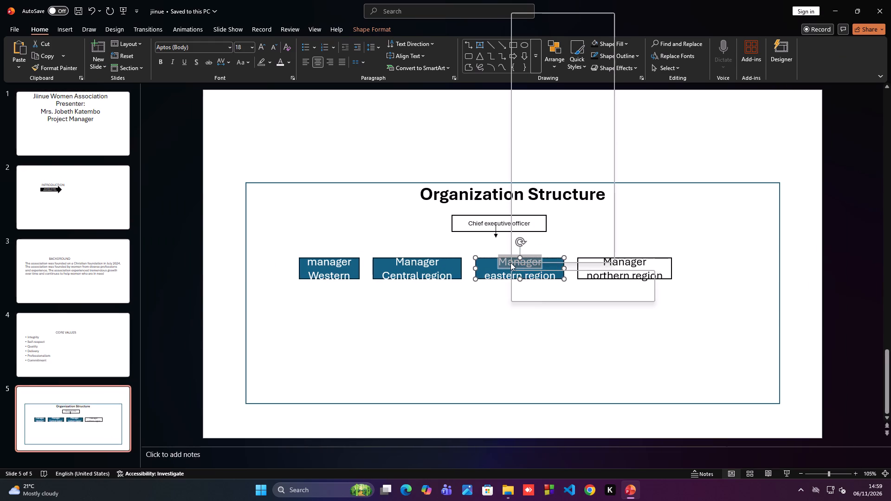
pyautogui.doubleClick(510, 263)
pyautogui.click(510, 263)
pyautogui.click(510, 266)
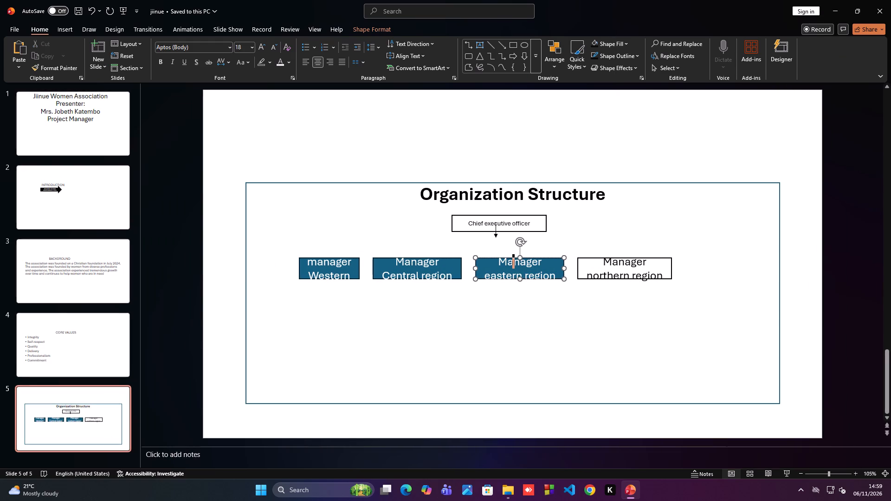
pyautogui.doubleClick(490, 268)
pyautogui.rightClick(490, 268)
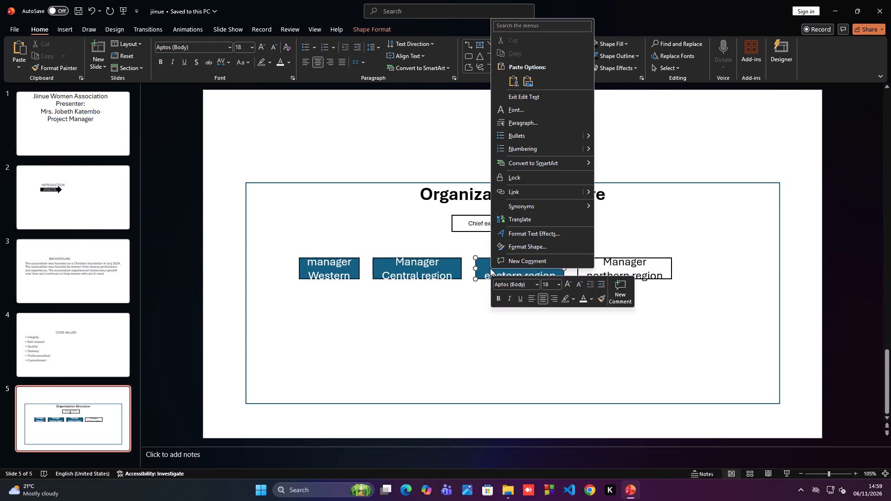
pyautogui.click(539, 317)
# Apply the white theme style with black outline and black text to the "Manager eastern region" box.
pyautogui.doubleClick(562, 272)
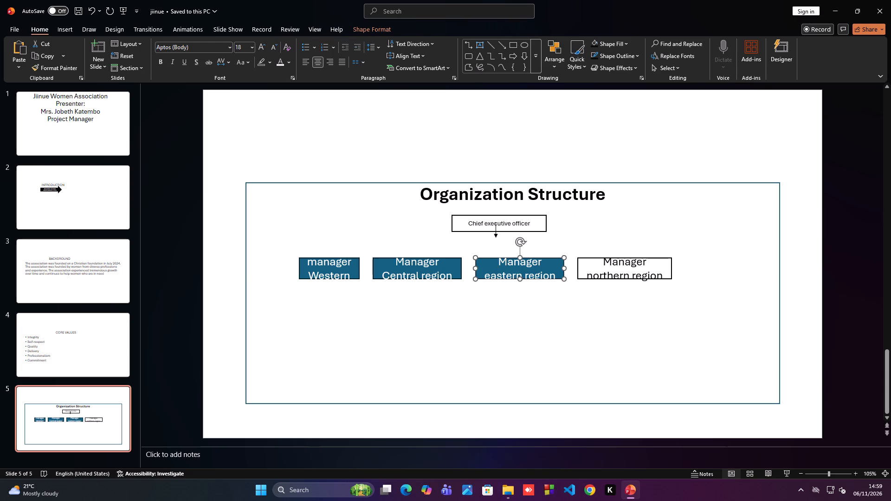
pyautogui.rightClick(559, 271)
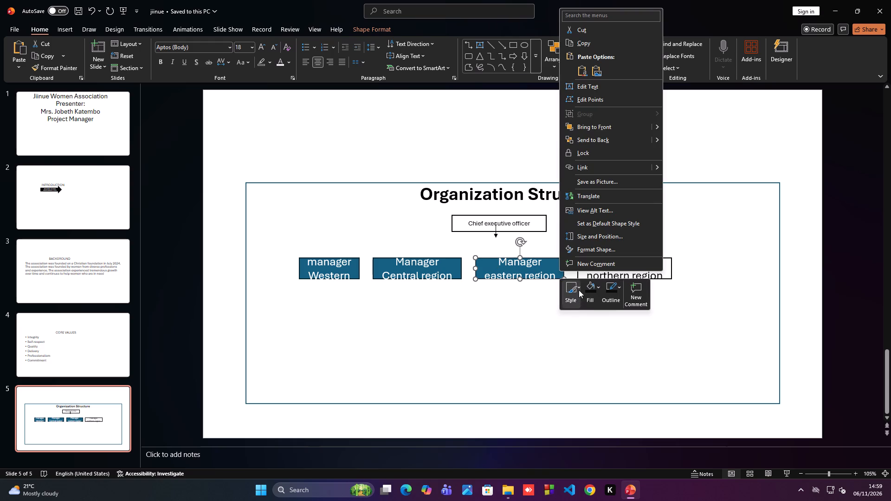
pyautogui.click(579, 287)
pyautogui.click(573, 344)
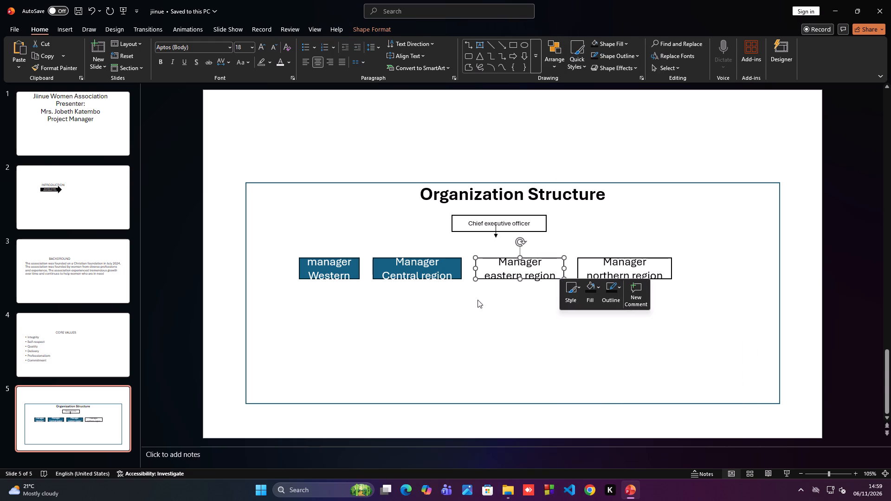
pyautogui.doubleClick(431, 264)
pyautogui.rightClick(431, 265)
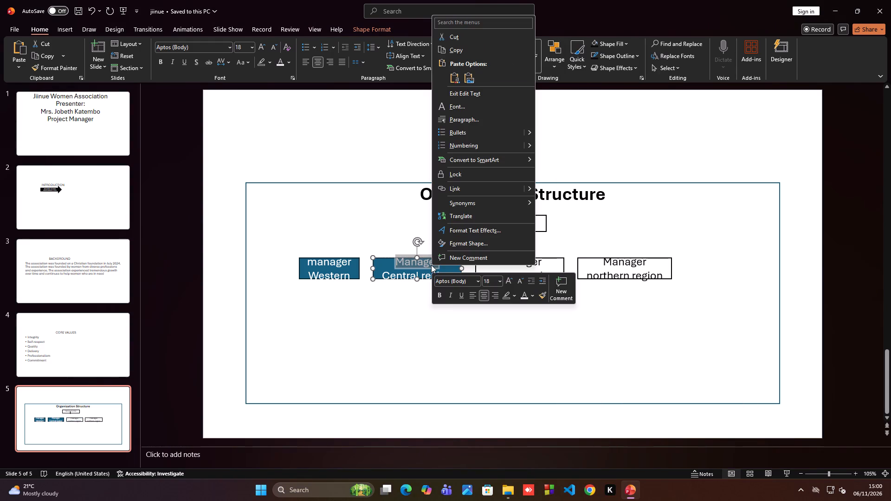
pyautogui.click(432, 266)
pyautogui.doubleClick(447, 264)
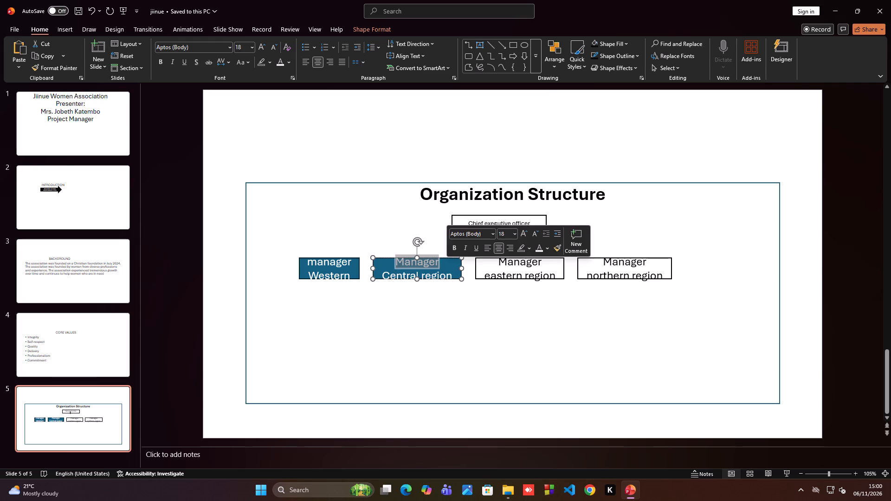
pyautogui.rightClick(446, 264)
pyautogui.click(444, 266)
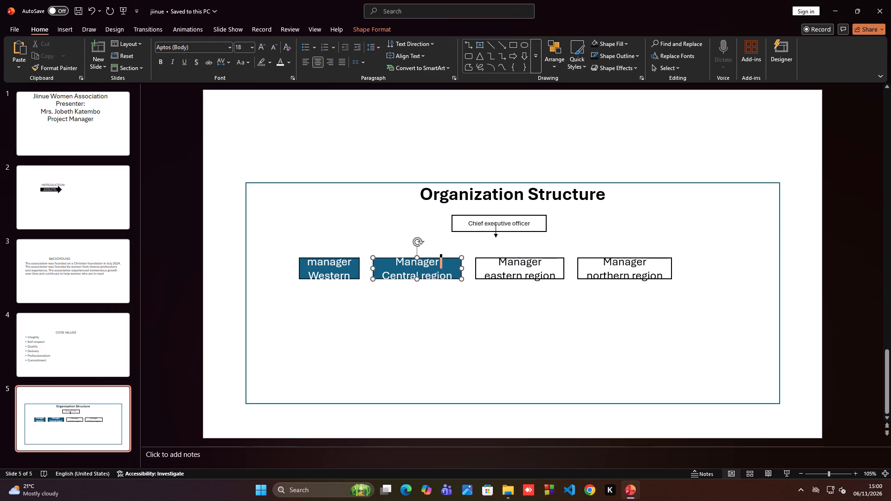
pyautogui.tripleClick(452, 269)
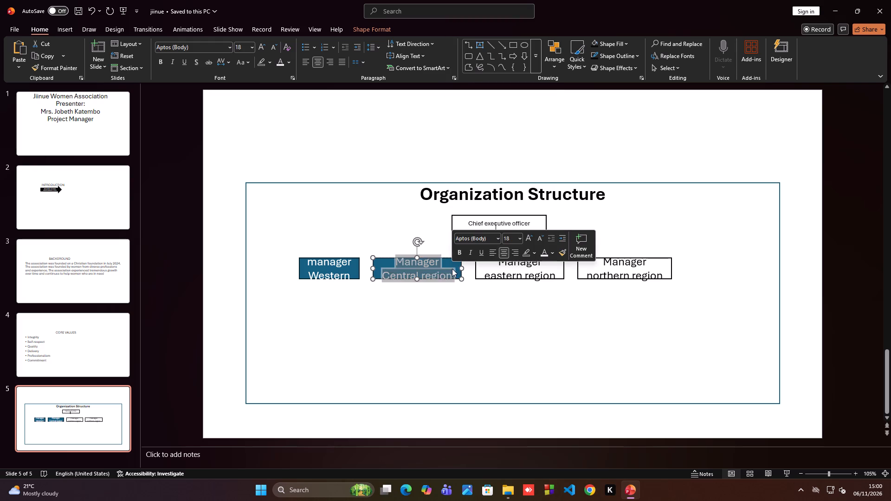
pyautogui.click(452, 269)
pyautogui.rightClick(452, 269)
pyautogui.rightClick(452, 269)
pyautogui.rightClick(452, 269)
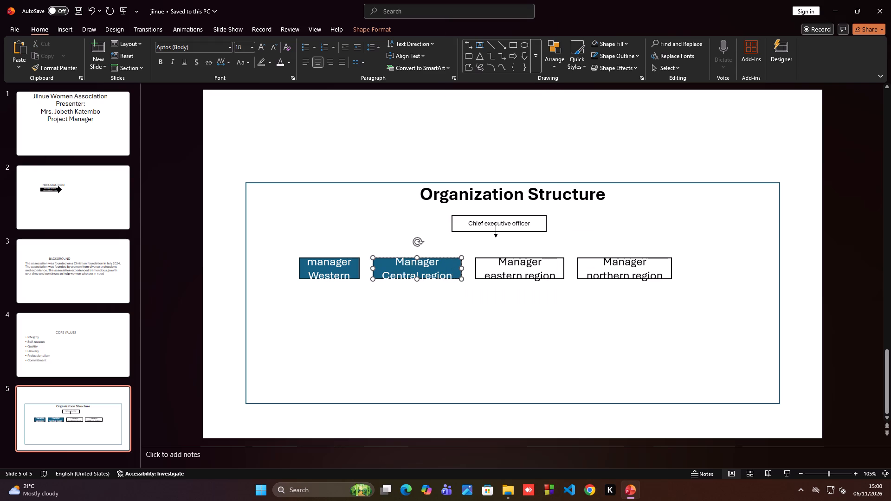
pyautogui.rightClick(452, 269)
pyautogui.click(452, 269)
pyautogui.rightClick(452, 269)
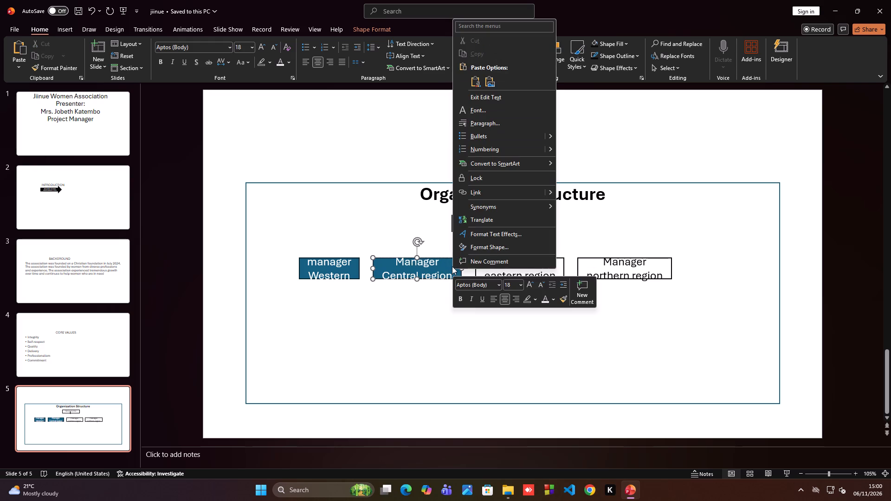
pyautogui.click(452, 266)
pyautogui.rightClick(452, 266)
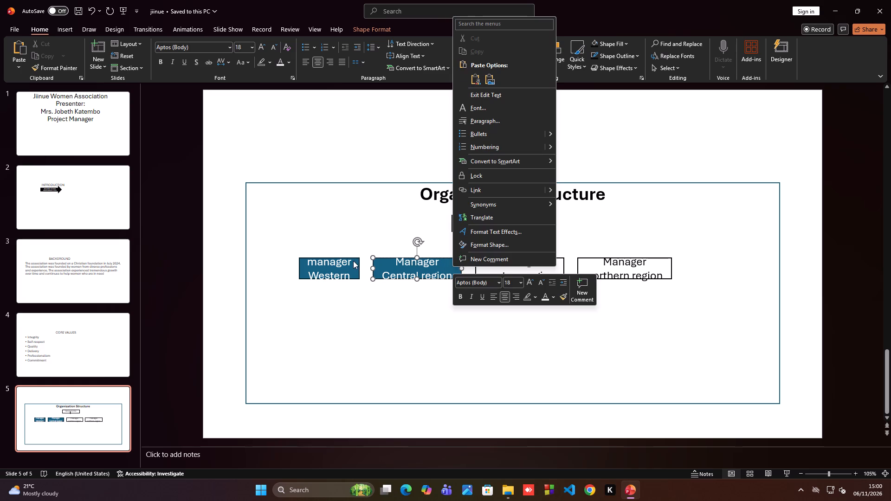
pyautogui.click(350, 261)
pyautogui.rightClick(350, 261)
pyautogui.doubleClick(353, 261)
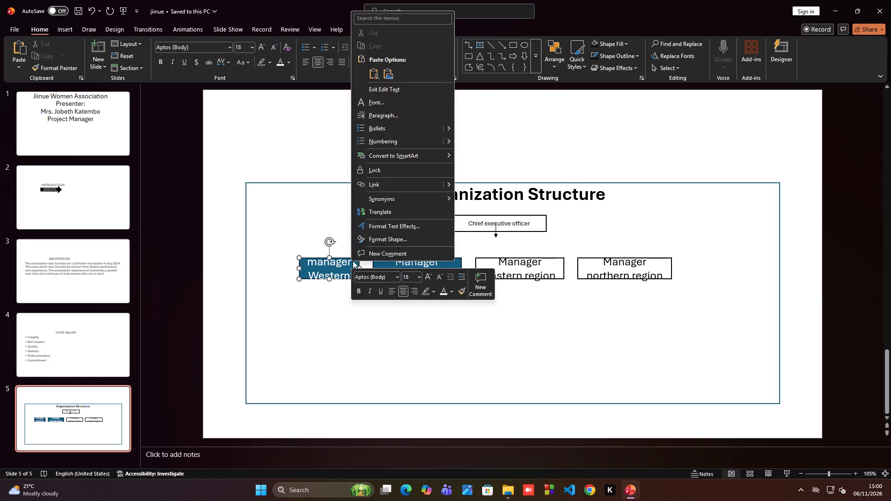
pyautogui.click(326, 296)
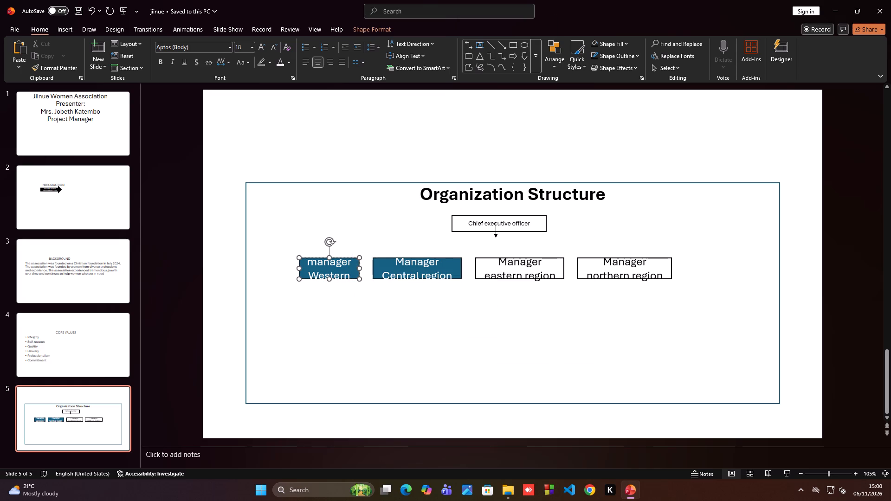
# Apply the white theme style with black outline and black text to the "manager Western" box.
pyautogui.tripleClick(304, 267)
pyautogui.rightClick(304, 267)
pyautogui.rightClick(304, 267)
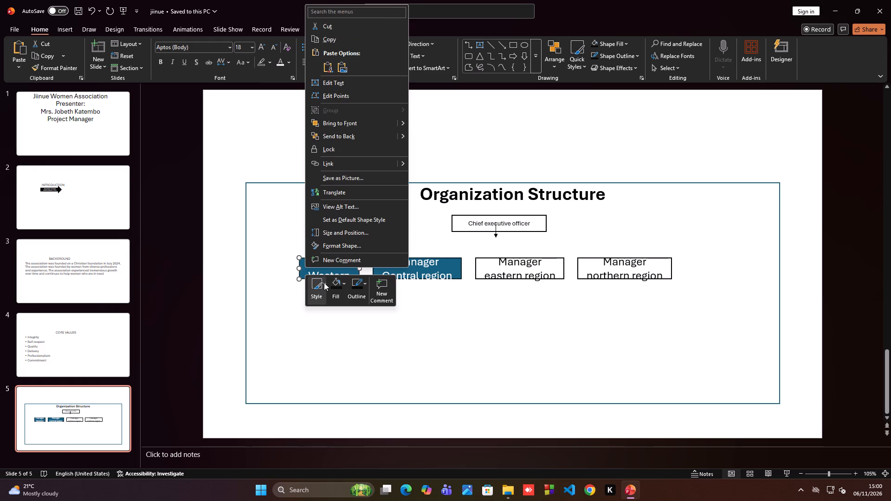
pyautogui.click(324, 283)
pyautogui.click(323, 344)
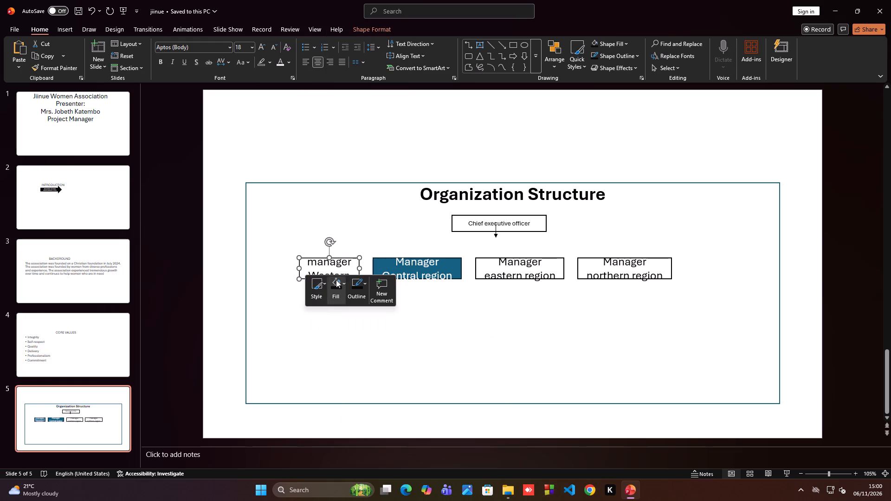
# Apply the white theme style with black outline and black text to the "Manager Central region" box.
pyautogui.tripleClick(387, 268)
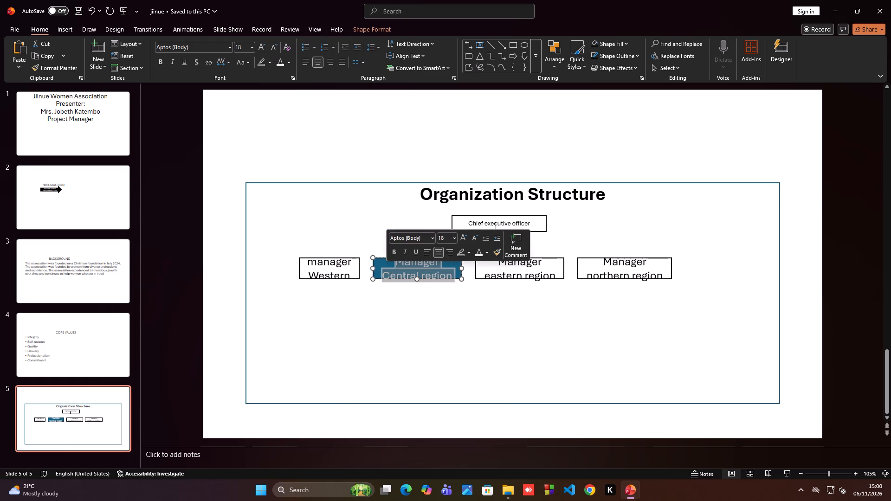
pyautogui.rightClick(387, 268)
pyautogui.click(387, 268)
pyautogui.doubleClick(385, 262)
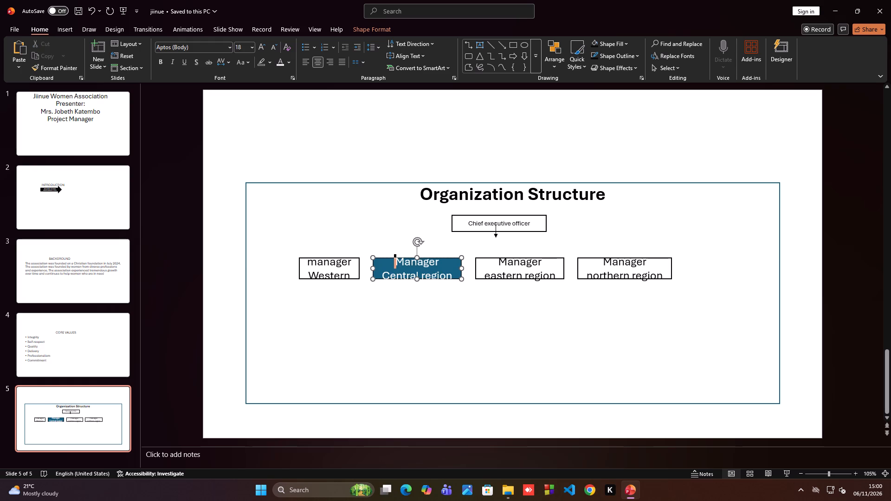
pyautogui.rightClick(385, 262)
pyautogui.click(385, 262)
pyautogui.click(373, 262)
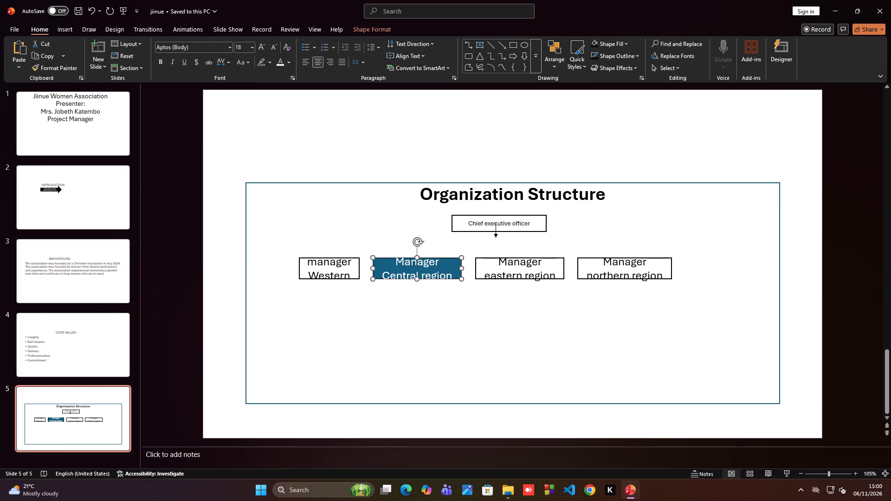
pyautogui.rightClick(374, 262)
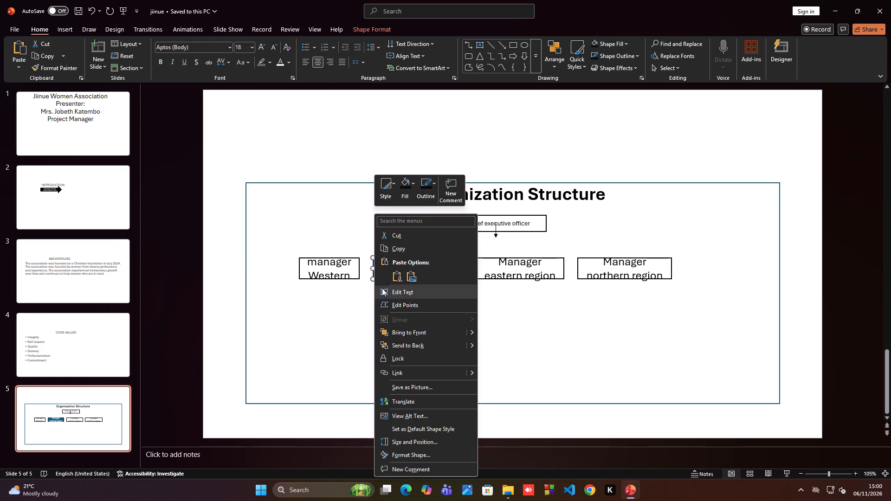
pyautogui.click(394, 181)
pyautogui.click(395, 237)
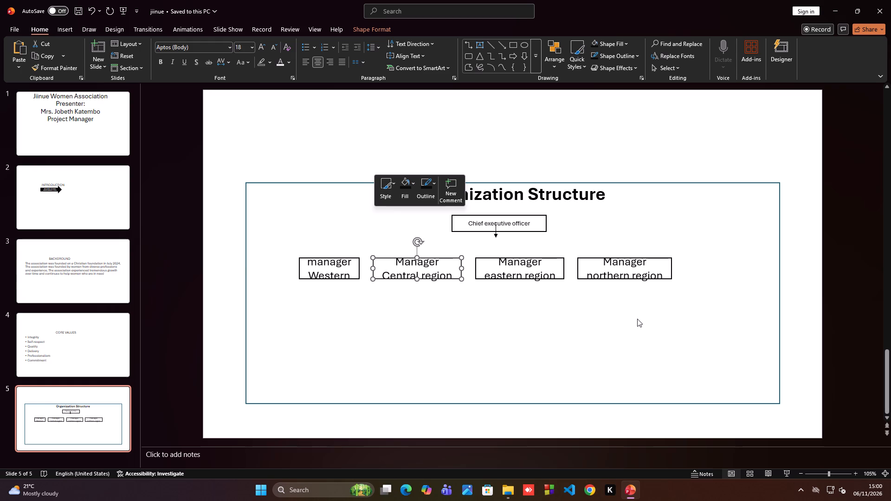
# Make the central, eastern and northern manager boxes slightly taller so that both text lines fit inside.
pyautogui.click(340, 270)
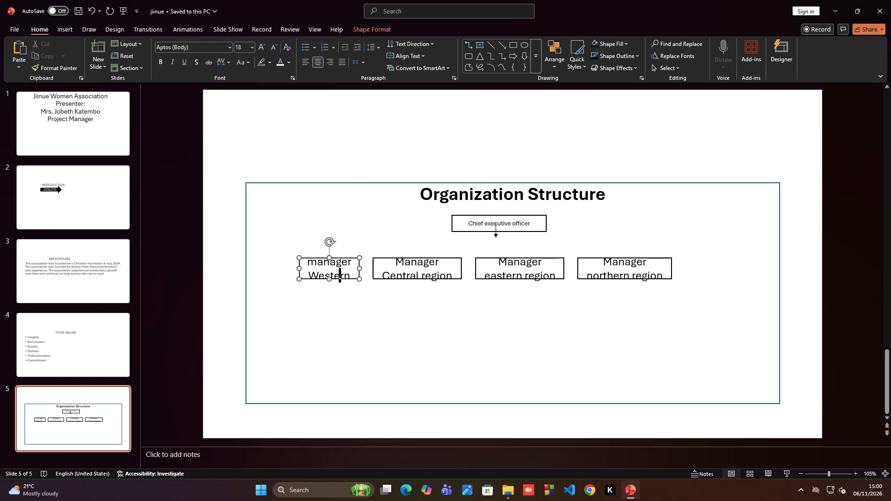
pyautogui.click(360, 277)
pyautogui.click(394, 271)
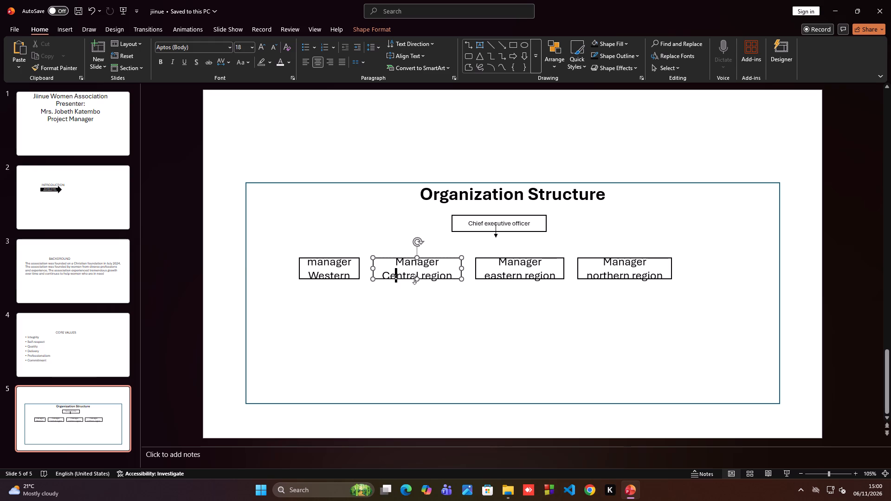
pyautogui.click(417, 281)
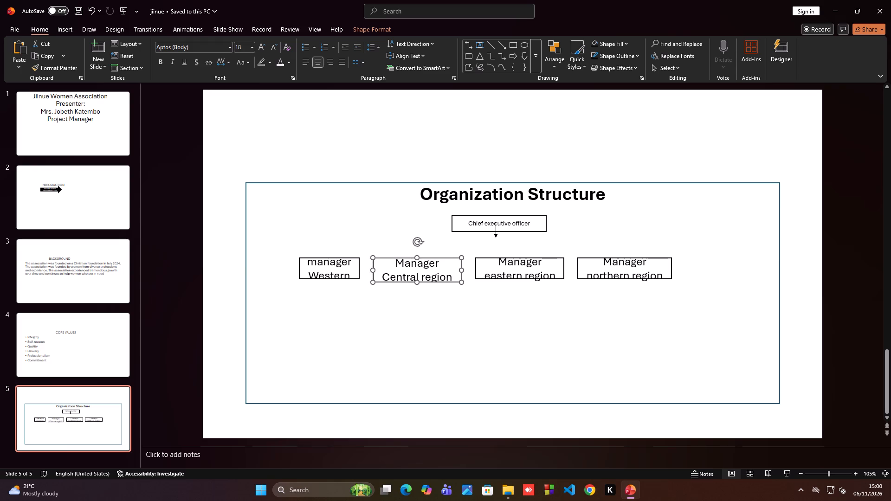
pyautogui.click(507, 268)
pyautogui.click(519, 279)
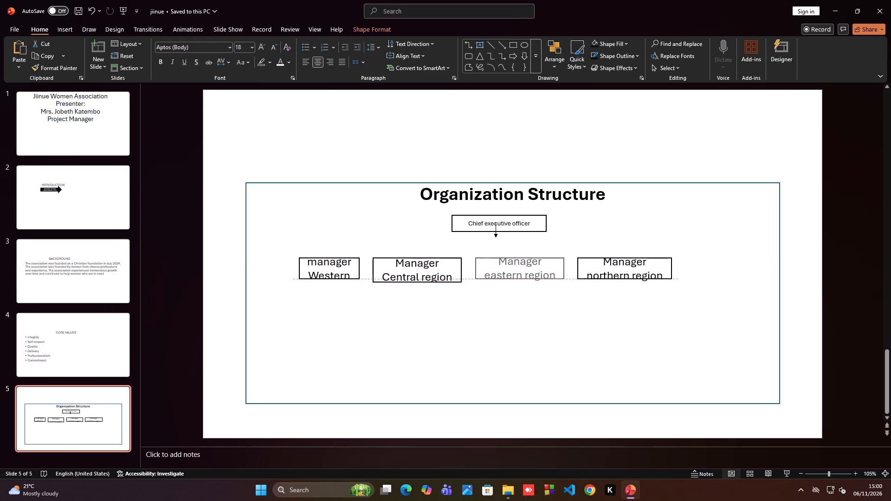
pyautogui.click(622, 263)
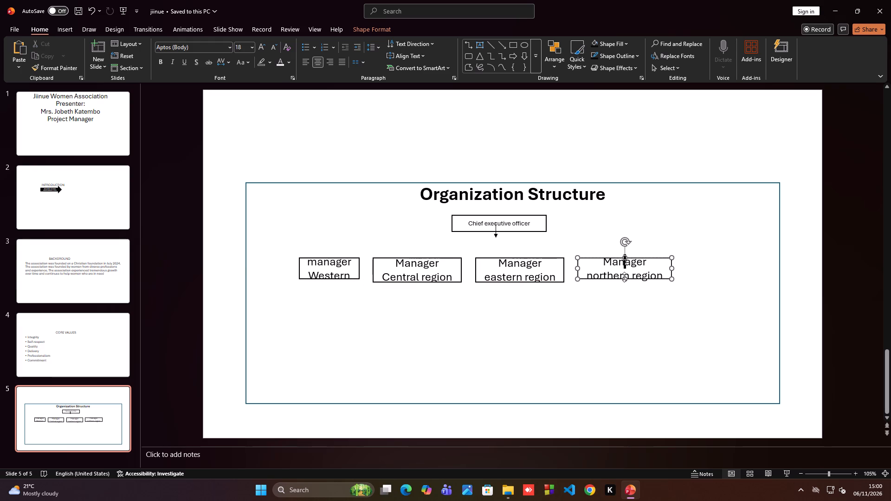
pyautogui.click(626, 276)
pyautogui.moveTo(623, 277); pyautogui.dragTo(623, 281)
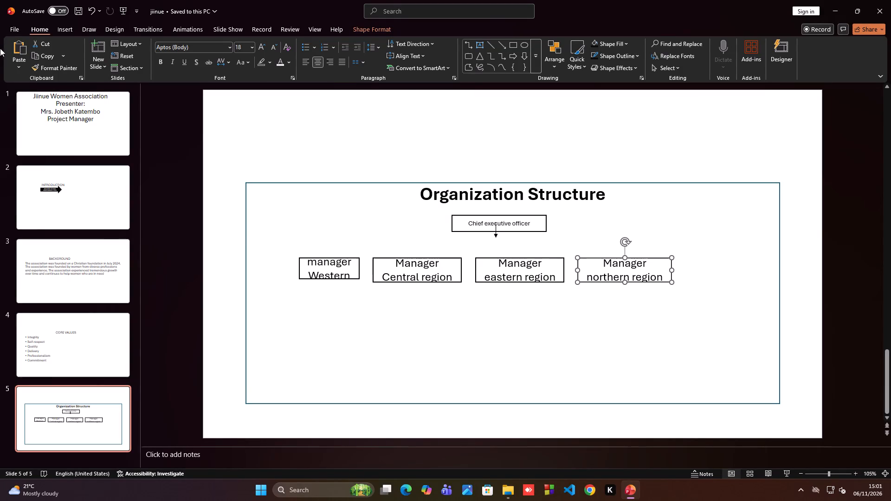
# Draw a straight horizontal line about 17.53 cm wide between the chief executive officer box and the row of manager boxes.
pyautogui.click(66, 27)
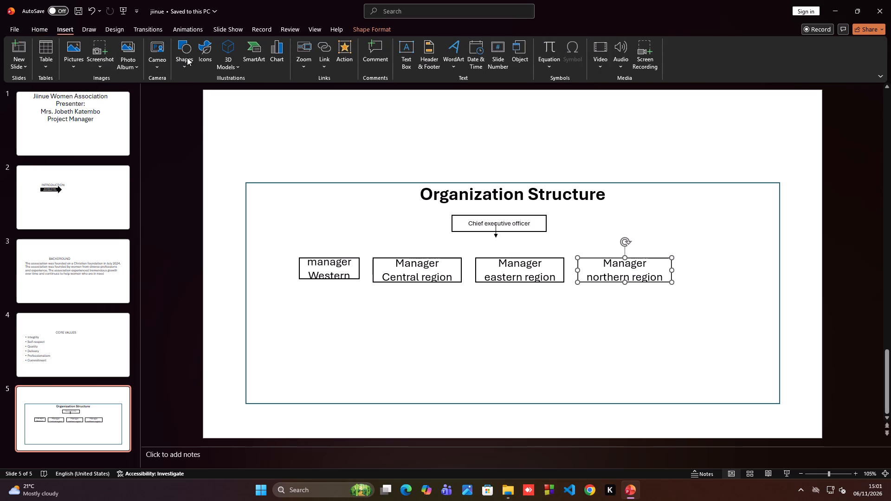
pyautogui.click(185, 69)
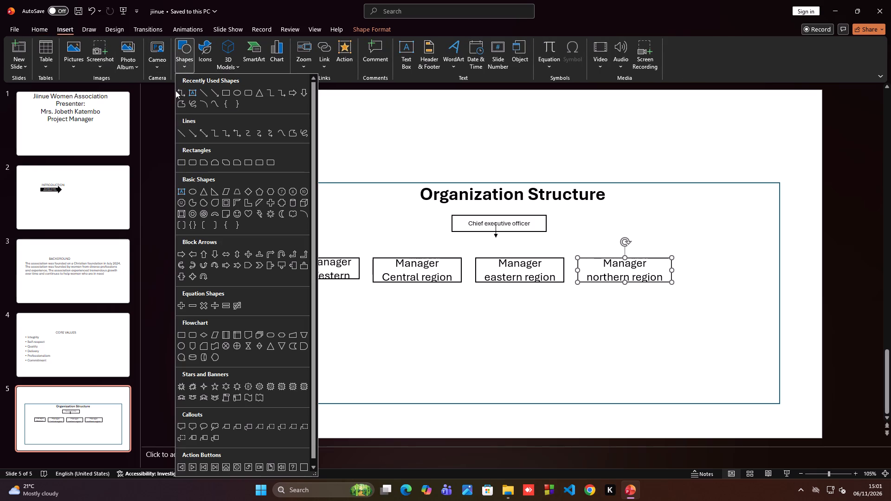
pyautogui.click(205, 93)
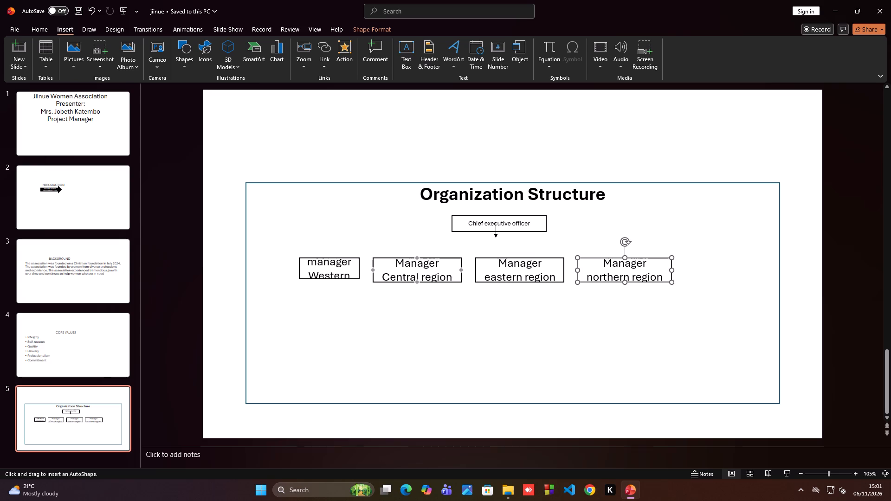
pyautogui.moveTo(339, 240); pyautogui.dragTo(545, 232)
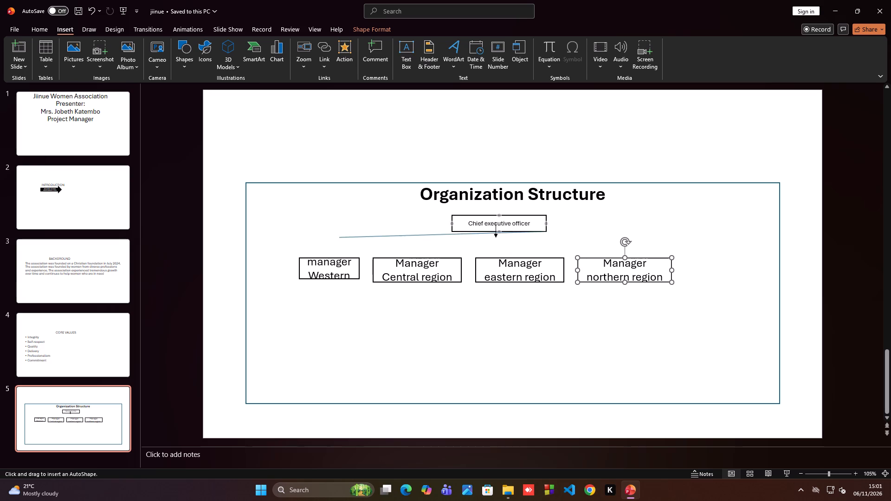
pyautogui.moveTo(545, 232); pyautogui.dragTo(656, 235)
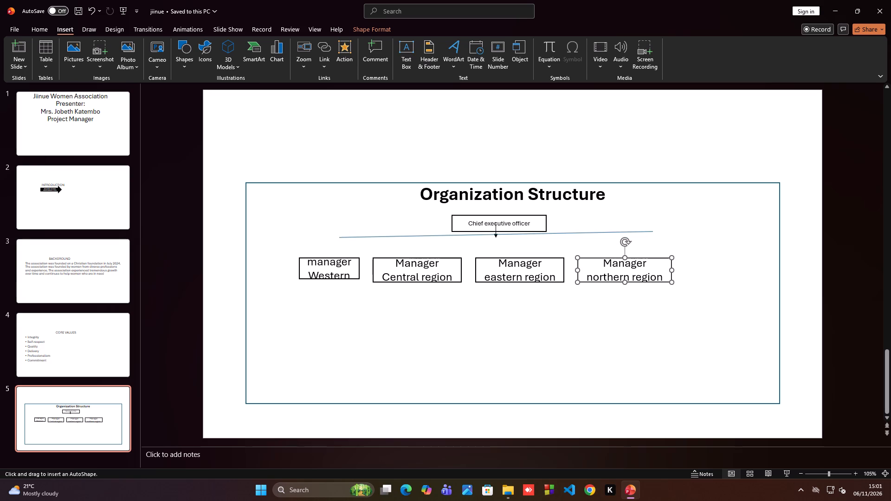
pyautogui.moveTo(656, 235); pyautogui.dragTo(659, 238)
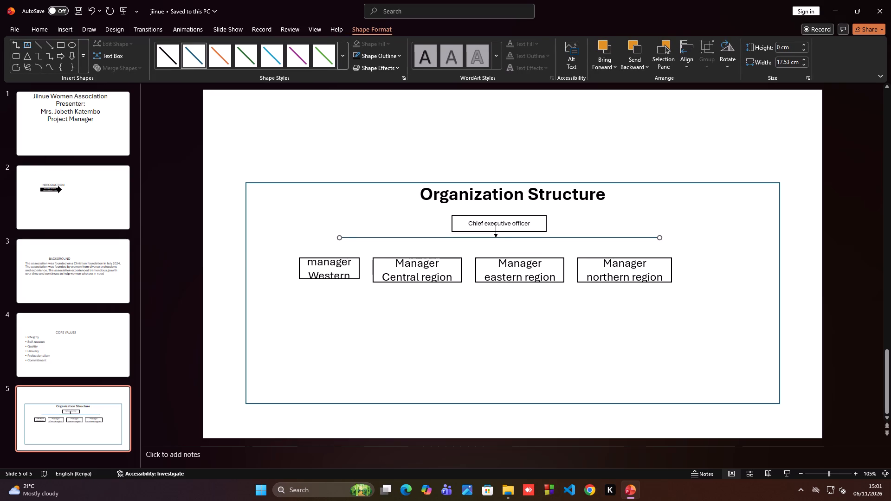
# Set the outline colour of the horizontal connecting line to black.
pyautogui.click(455, 238)
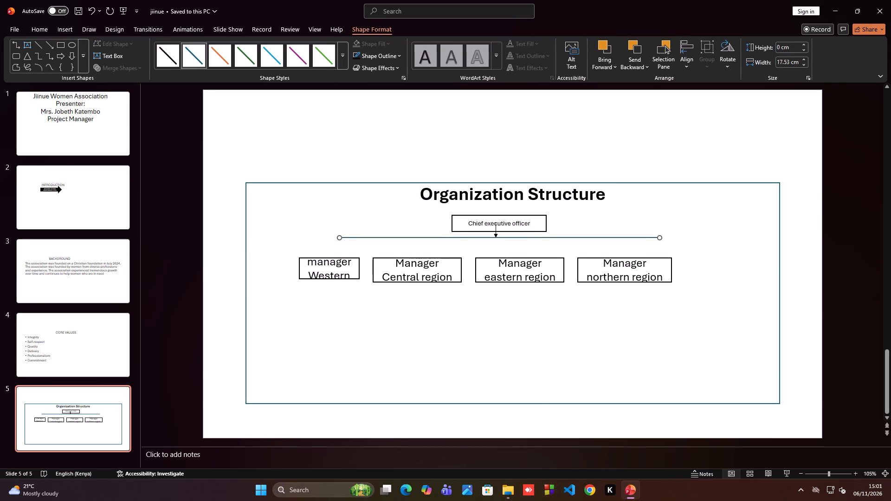
pyautogui.rightClick(455, 238)
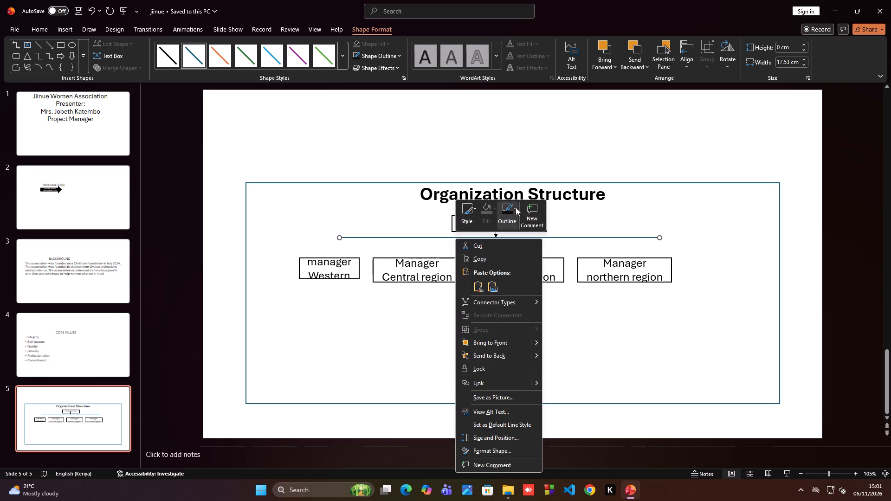
pyautogui.click(516, 207)
pyautogui.click(514, 271)
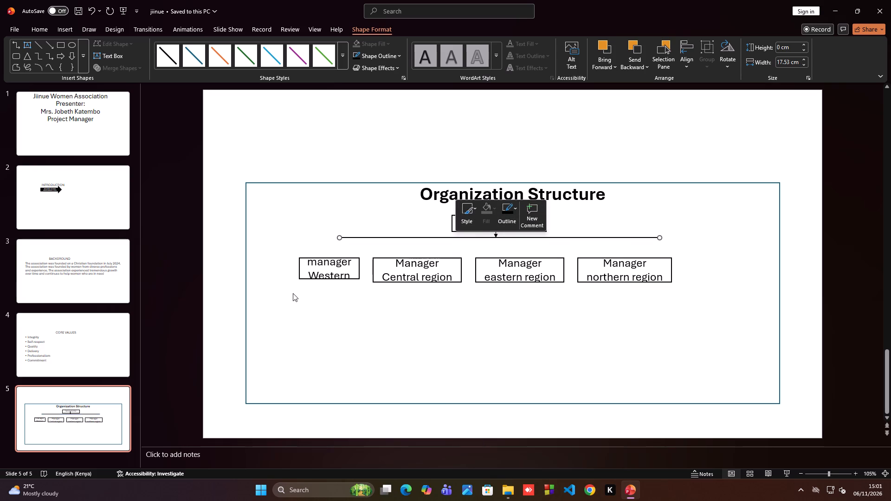
# Draw a black vertical arrow about 0.94 cm long from the horizontal line's western end down to the western manager box.
pyautogui.click(50, 44)
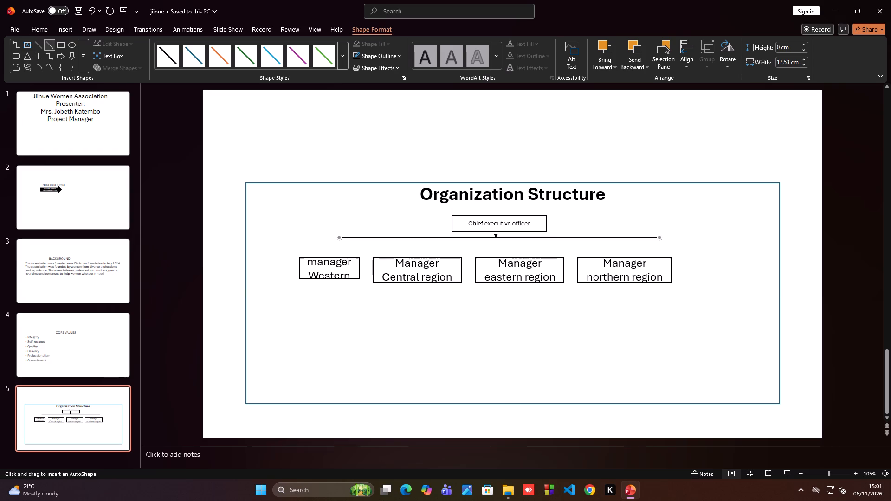
pyautogui.moveTo(340, 241); pyautogui.dragTo(340, 256)
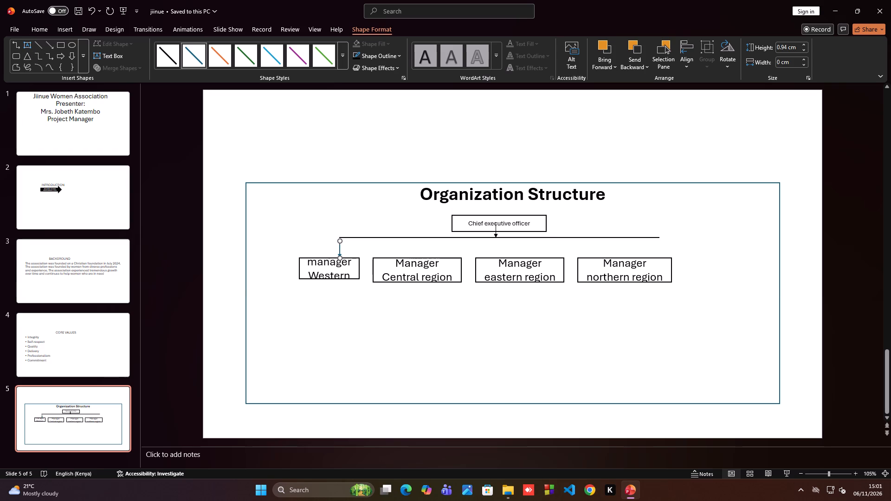
pyautogui.click(342, 251)
pyautogui.rightClick(342, 246)
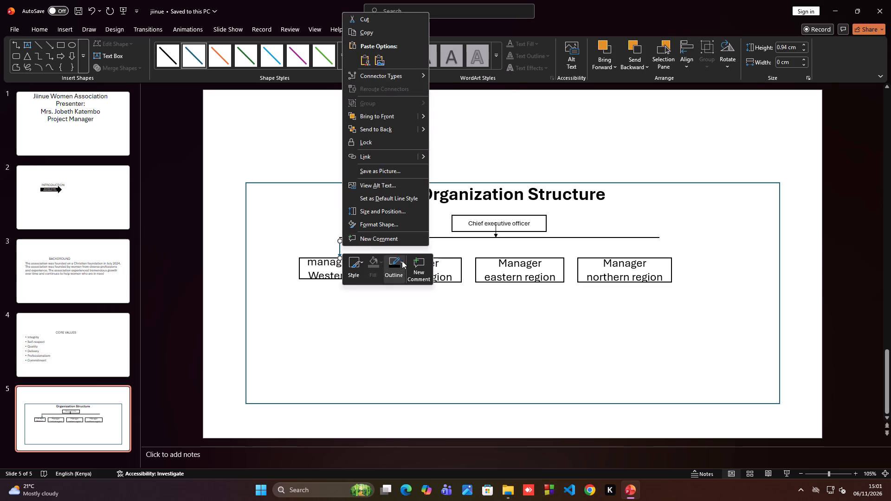
pyautogui.click(403, 261)
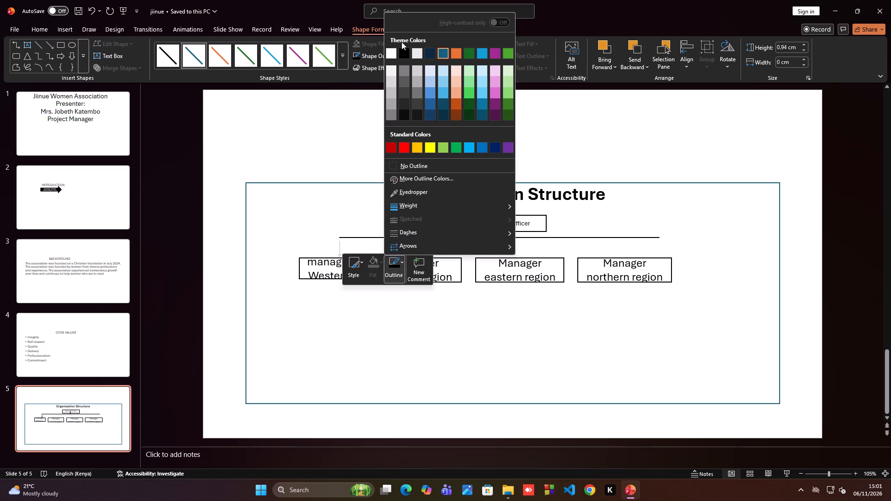
pyautogui.click(405, 51)
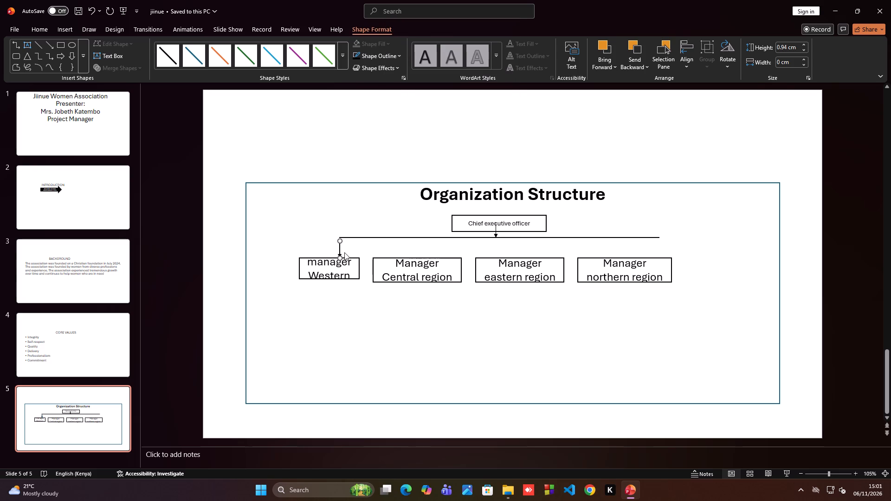
# Extend the upper end of the western manager's arrow so it meets the horizontal line.
pyautogui.click(339, 241)
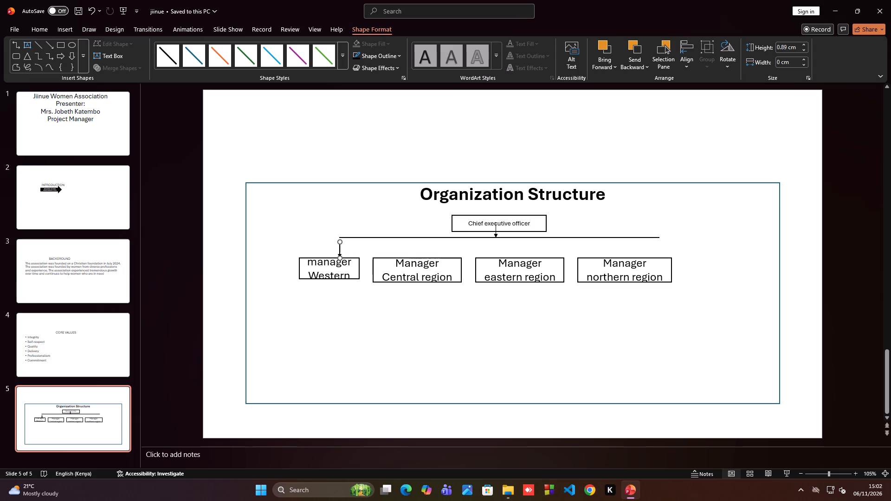
pyautogui.click(342, 243)
pyautogui.moveTo(344, 248); pyautogui.dragTo(346, 248)
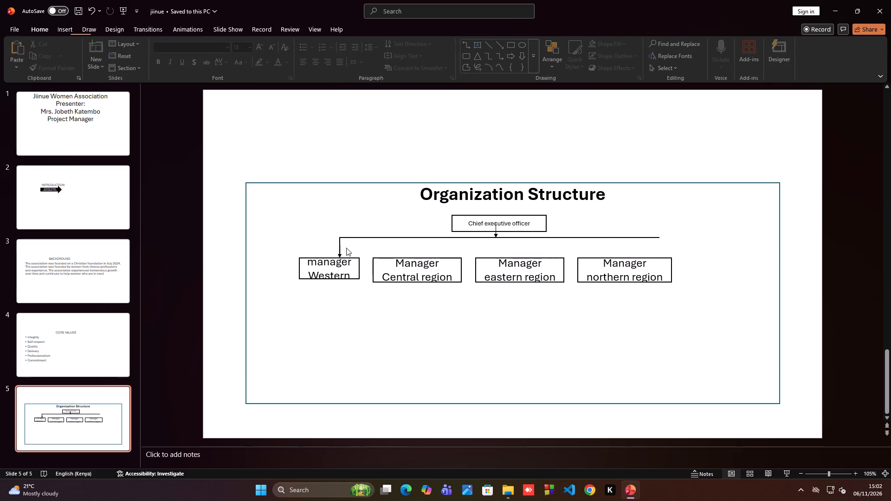
pyautogui.moveTo(346, 248); pyautogui.dragTo(348, 248)
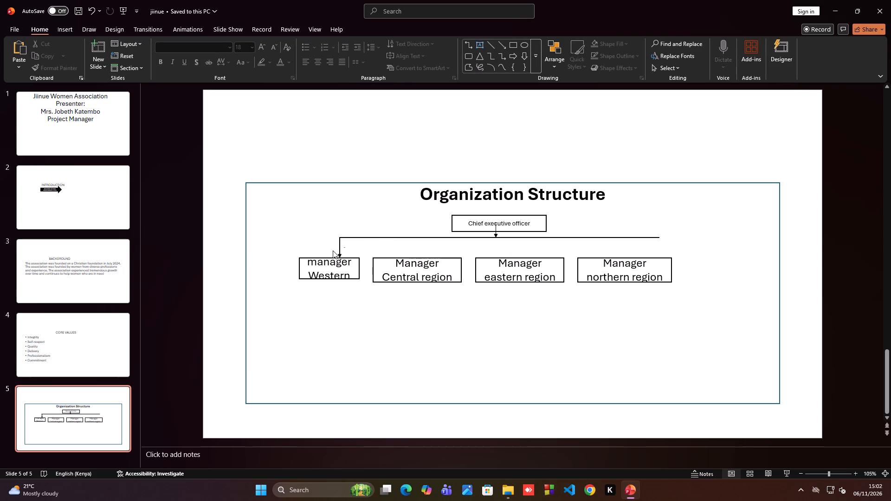
# Copy the western manager's arrow and place the duplicate between the horizontal line and the Manager Central region box.
pyautogui.click(341, 251)
pyautogui.rightClick(341, 251)
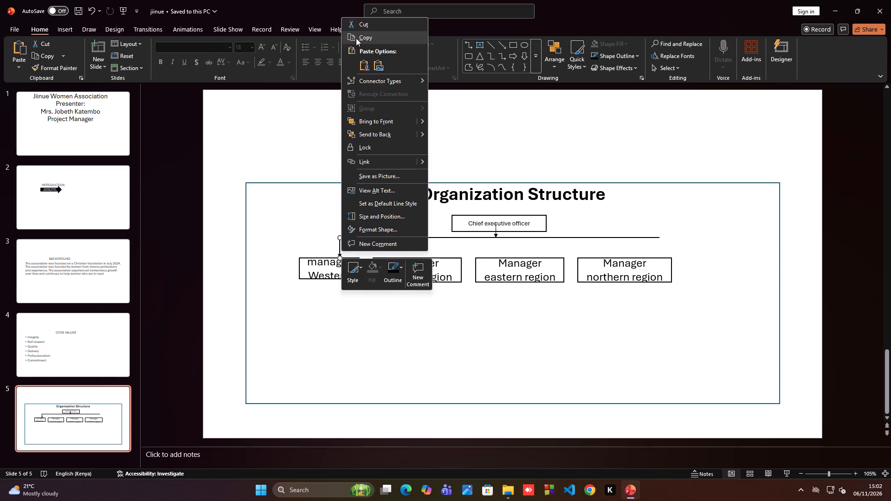
pyautogui.click(356, 38)
pyautogui.click(394, 249)
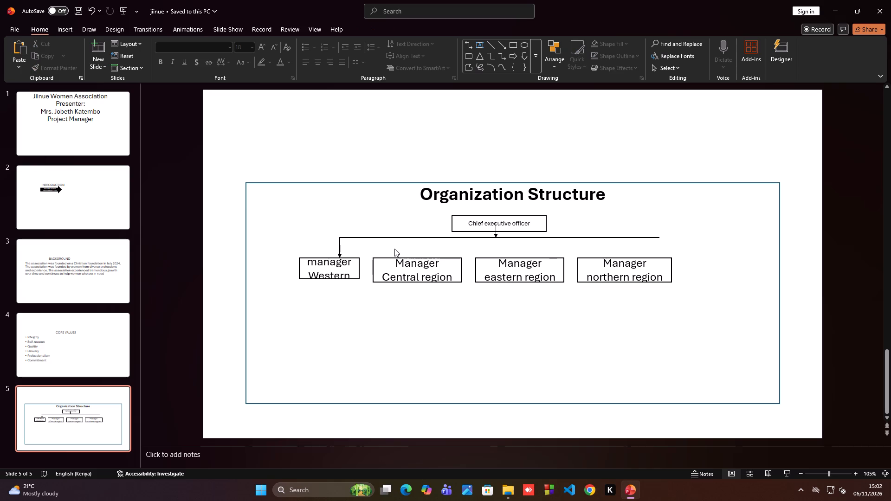
pyautogui.rightClick(394, 249)
pyautogui.click(421, 286)
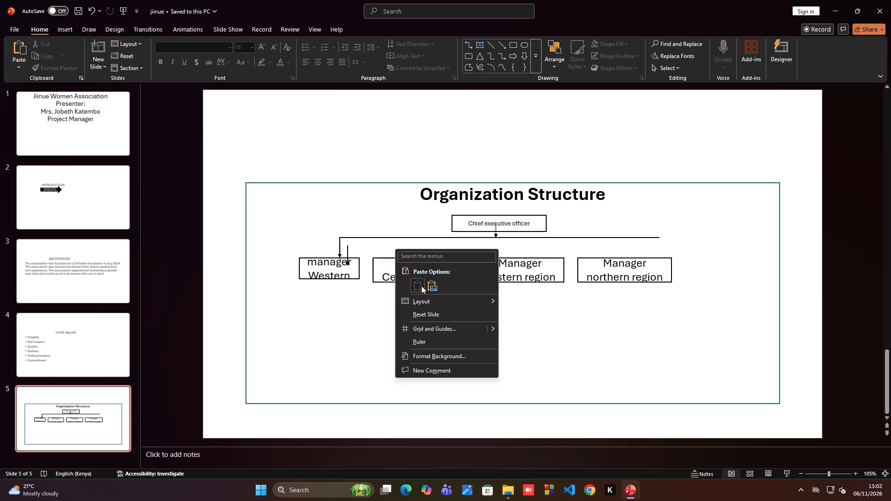
pyautogui.moveTo(348, 257); pyautogui.dragTo(386, 241)
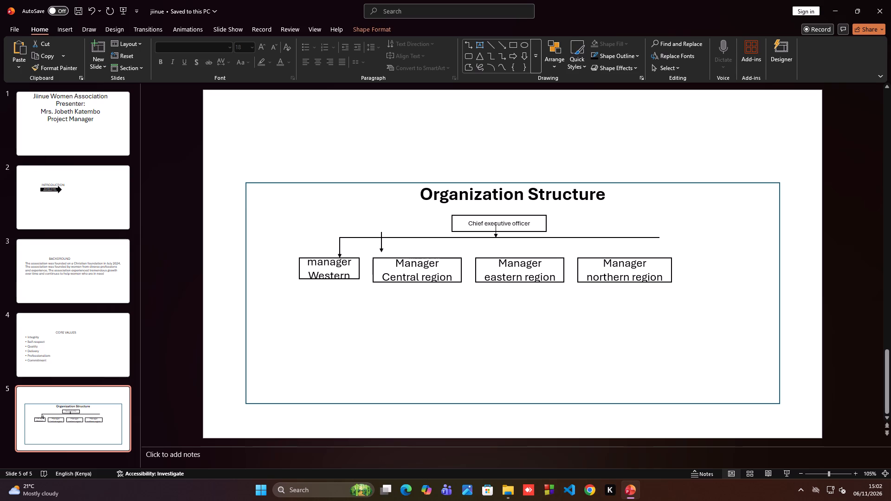
pyautogui.moveTo(386, 241); pyautogui.dragTo(419, 246)
# Copy the Central region manager's arrow and place the duplicate between the horizontal line and the Manager eastern region box.
pyautogui.click(416, 246)
pyautogui.rightClick(416, 246)
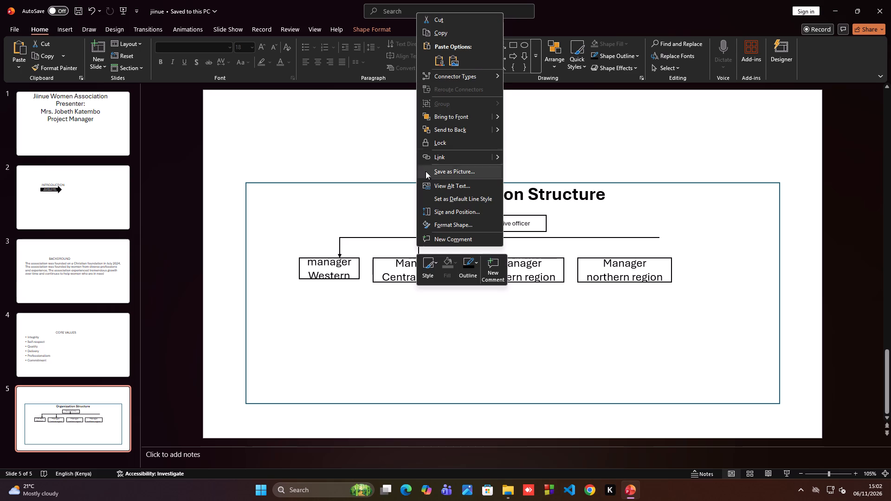
pyautogui.click(433, 34)
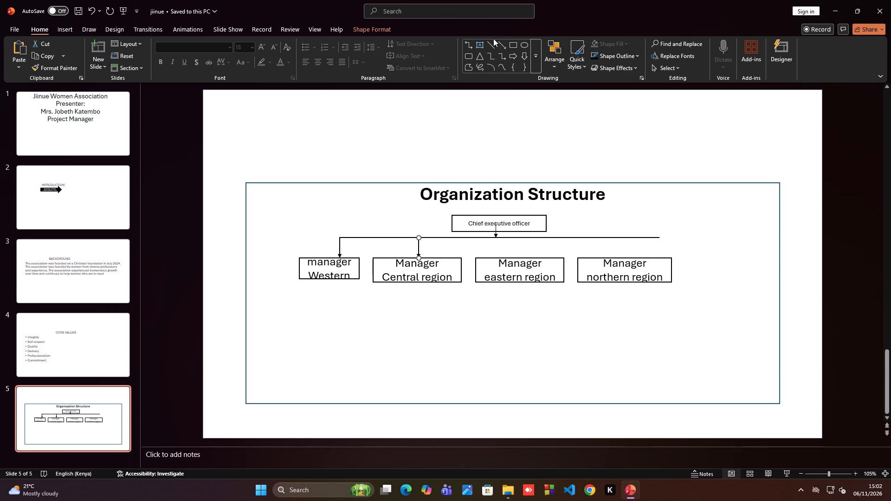
pyautogui.rightClick(445, 243)
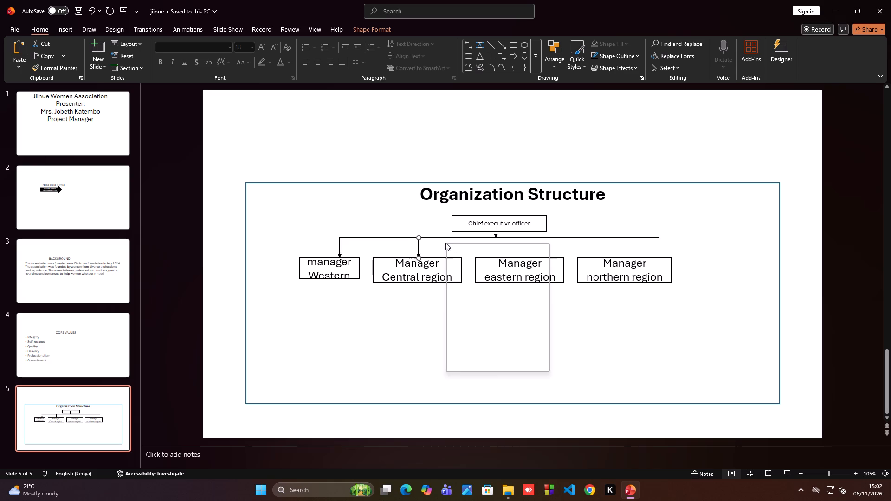
pyautogui.click(477, 263)
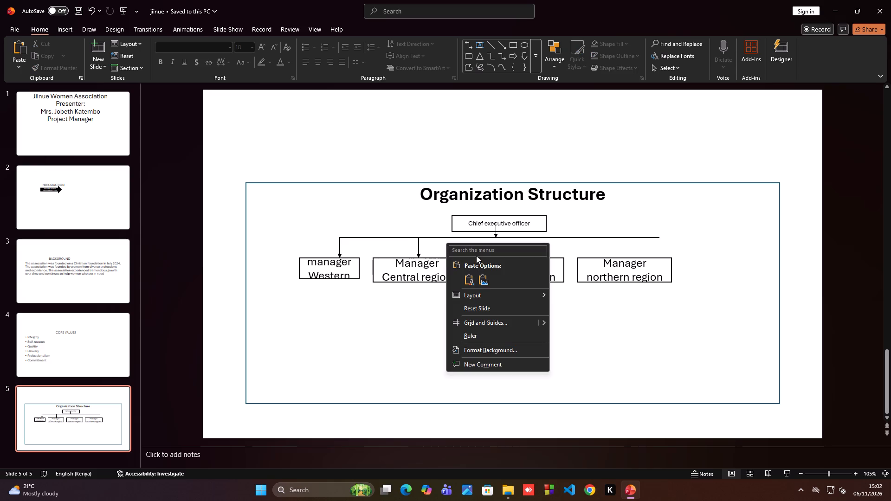
pyautogui.click(470, 279)
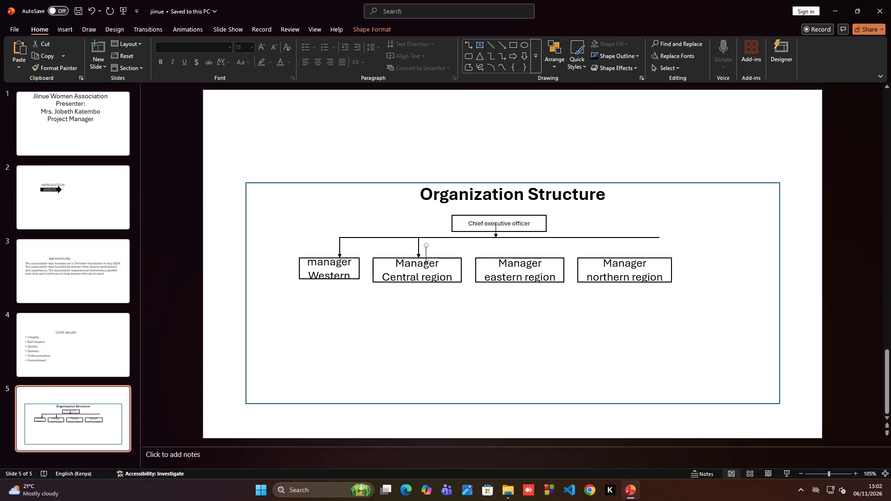
pyautogui.moveTo(426, 254); pyautogui.dragTo(468, 254)
pyautogui.moveTo(468, 254); pyautogui.dragTo(511, 246)
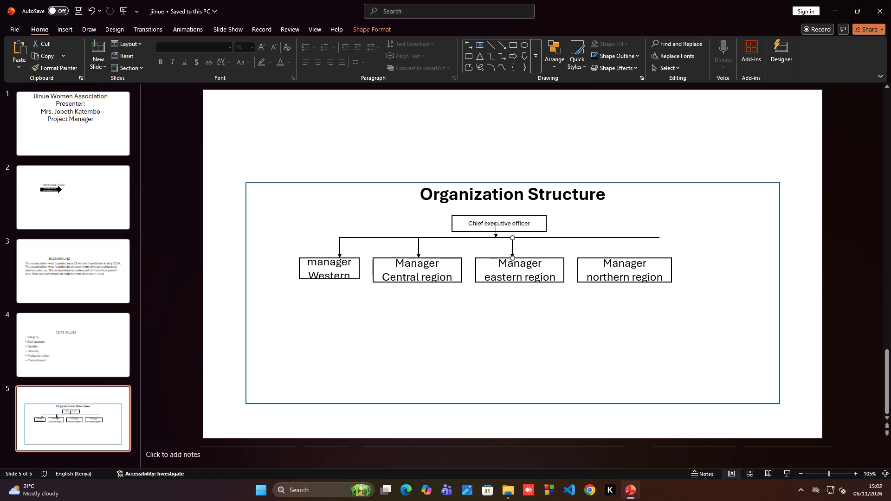
# Copy the eastern region manager's arrow and place the duplicate above the Manager northern region box at the horizontal line's eastern end.
pyautogui.rightClick(517, 244)
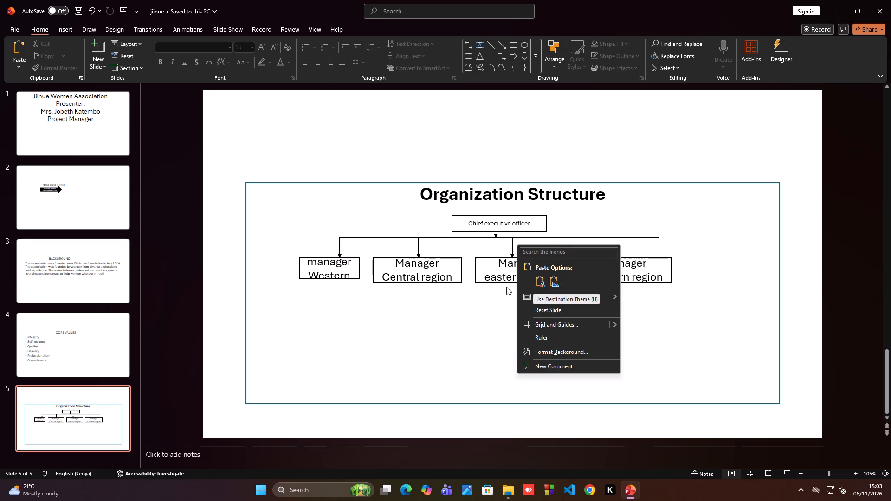
pyautogui.click(478, 309)
pyautogui.click(521, 248)
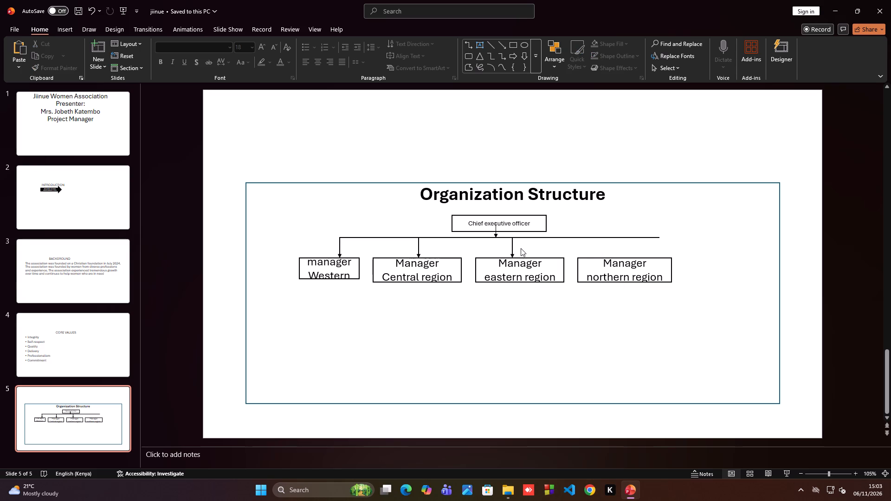
pyautogui.rightClick(521, 248)
pyautogui.moveTo(479, 305); pyautogui.dragTo(482, 295)
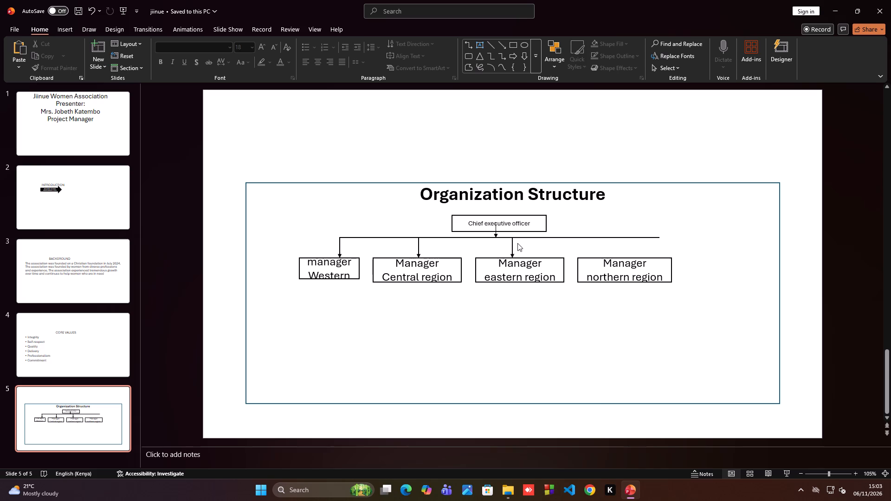
pyautogui.rightClick(514, 240)
pyautogui.click(536, 260)
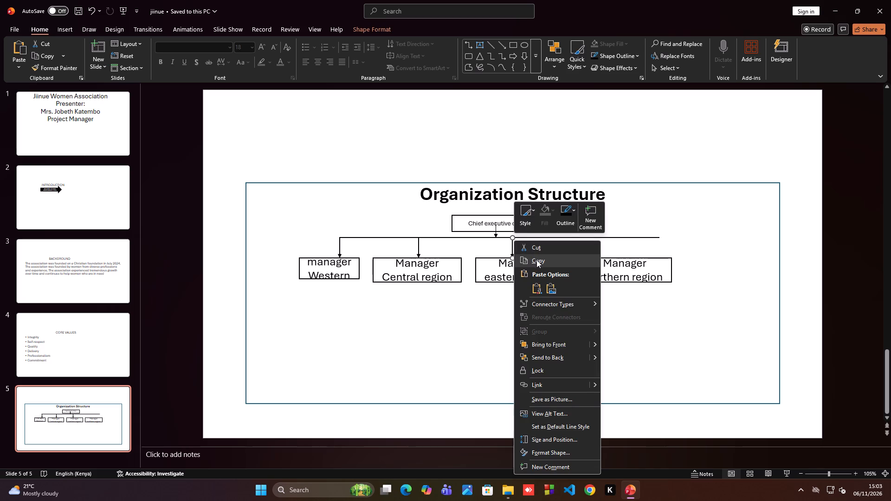
pyautogui.rightClick(515, 249)
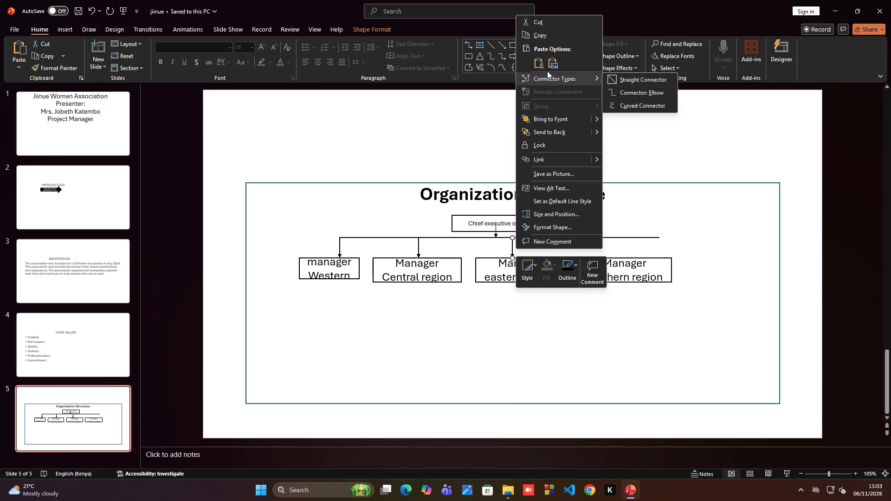
pyautogui.click(537, 63)
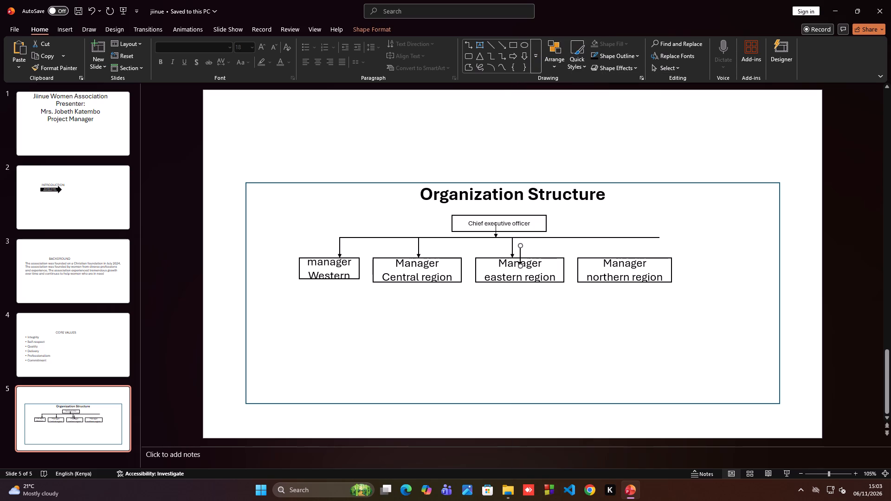
pyautogui.moveTo(522, 253); pyautogui.dragTo(621, 249)
pyautogui.moveTo(621, 249); pyautogui.dragTo(623, 247)
pyautogui.click(658, 234)
pyautogui.moveTo(621, 247); pyautogui.dragTo(655, 247)
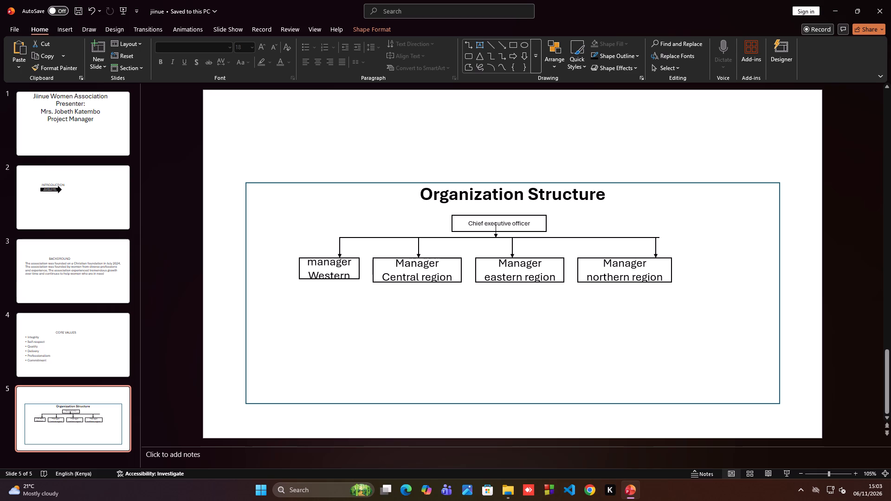
pyautogui.moveTo(655, 247); pyautogui.dragTo(658, 247)
# Move the Chief executive officer box up to sit just below the Organization Structure heading.
pyautogui.click(519, 223)
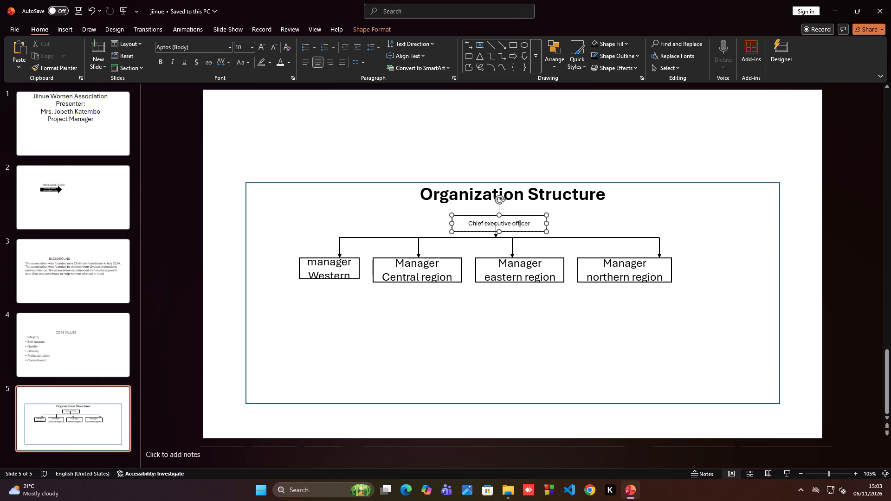
pyautogui.moveTo(532, 220); pyautogui.dragTo(533, 212)
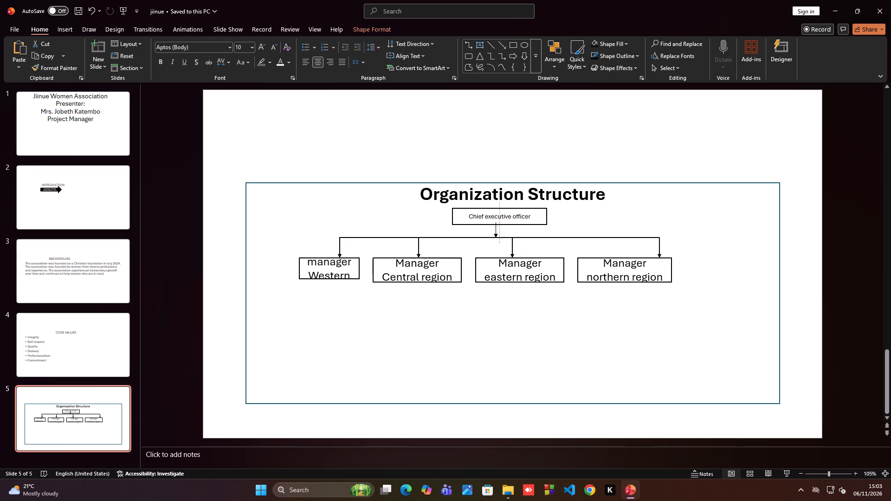
pyautogui.moveTo(533, 212); pyautogui.dragTo(533, 209)
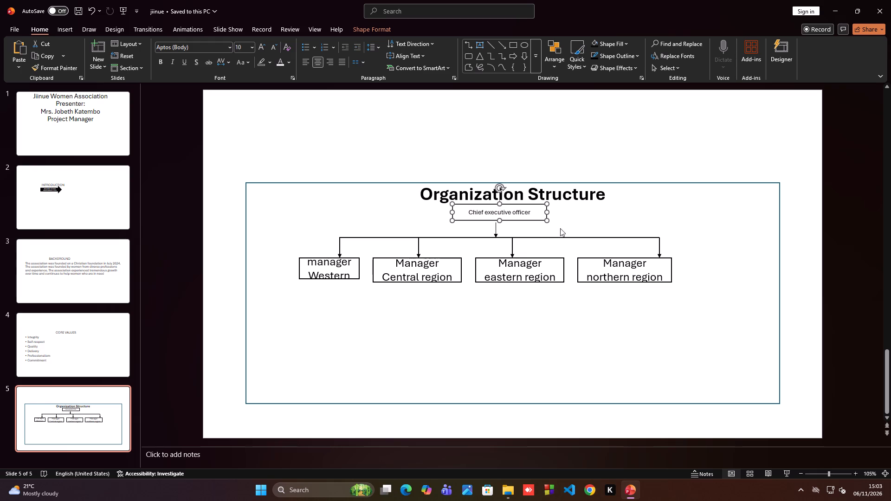
pyautogui.click(590, 225)
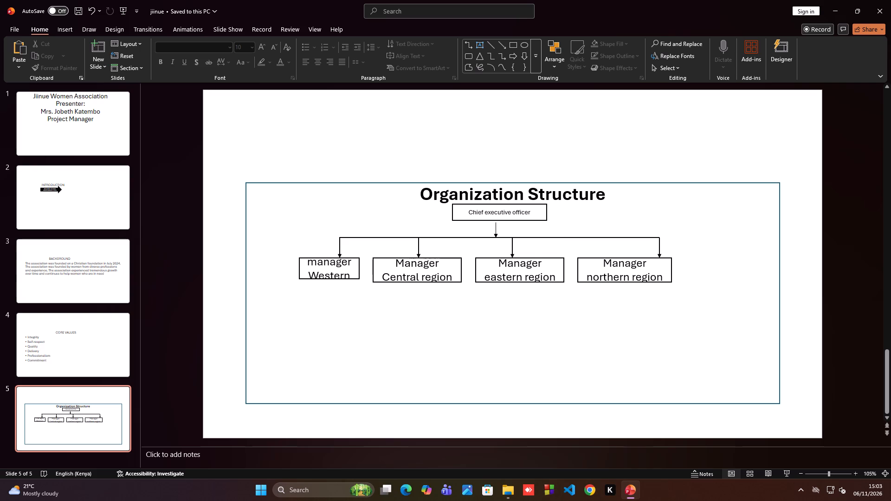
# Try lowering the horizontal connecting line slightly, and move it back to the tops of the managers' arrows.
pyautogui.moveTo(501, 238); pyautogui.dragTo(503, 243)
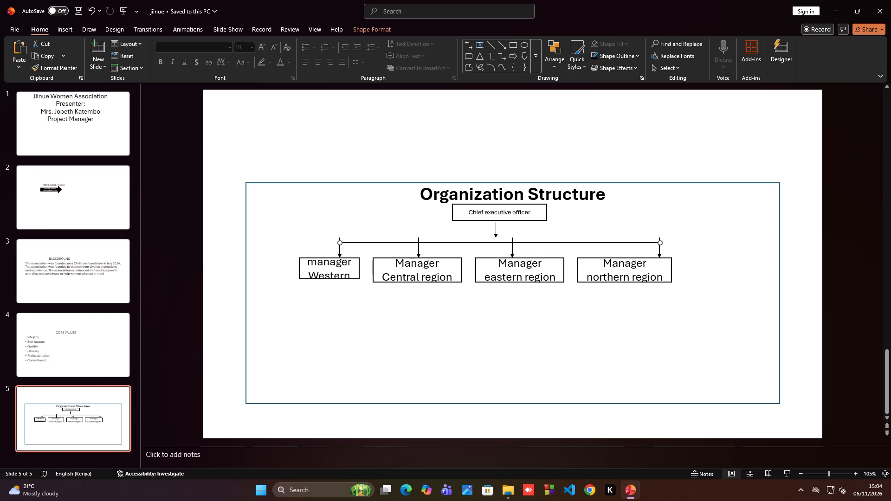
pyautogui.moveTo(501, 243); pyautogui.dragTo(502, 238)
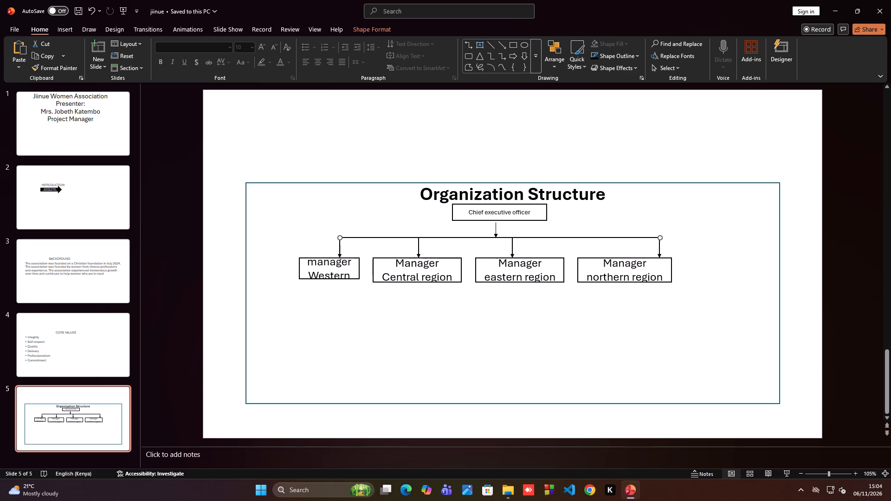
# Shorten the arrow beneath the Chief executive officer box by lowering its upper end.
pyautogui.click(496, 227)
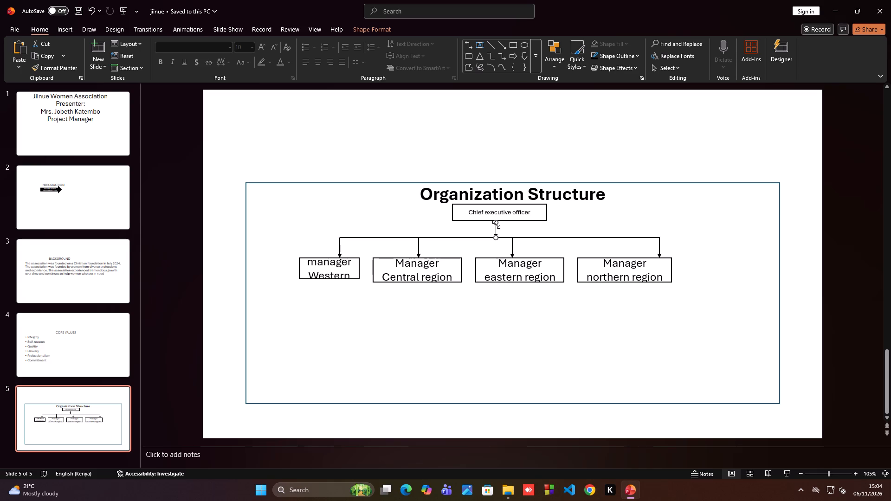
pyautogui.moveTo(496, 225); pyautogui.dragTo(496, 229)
# Move the Chief executive officer box slightly down towards the arrow beneath it.
pyautogui.click(499, 213)
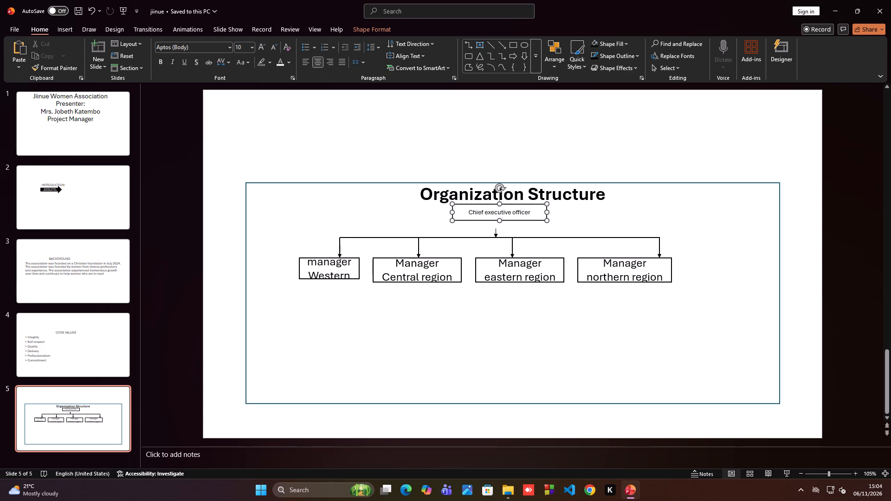
pyautogui.moveTo(531, 209); pyautogui.dragTo(533, 212)
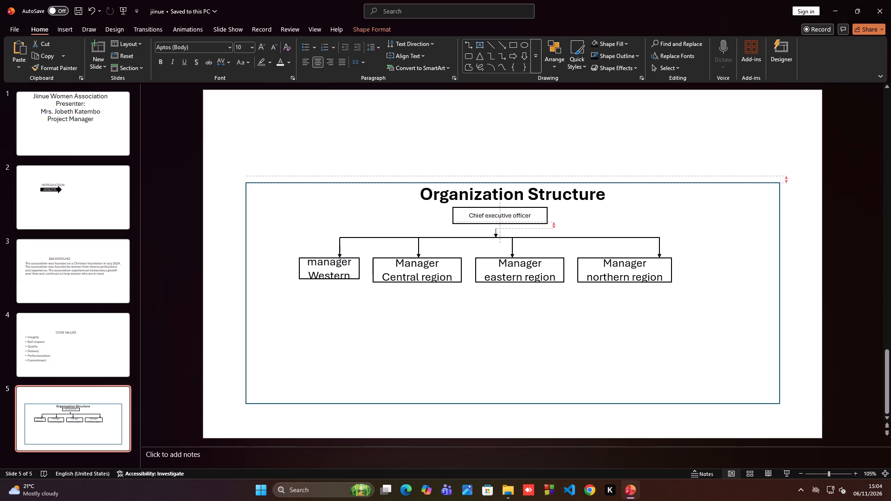
pyautogui.moveTo(533, 212); pyautogui.dragTo(533, 214)
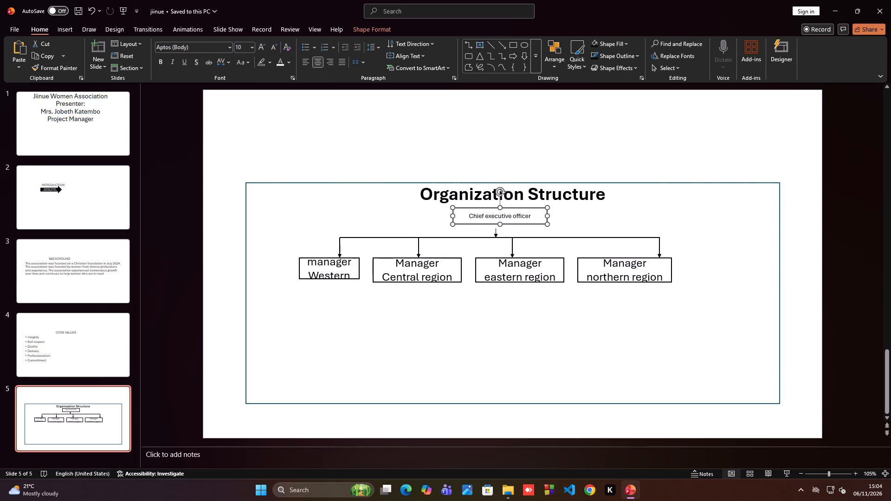
# Extend the upper end of the arrow beneath the Chief executive officer box so it meets the box's lower edge.
pyautogui.click(495, 229)
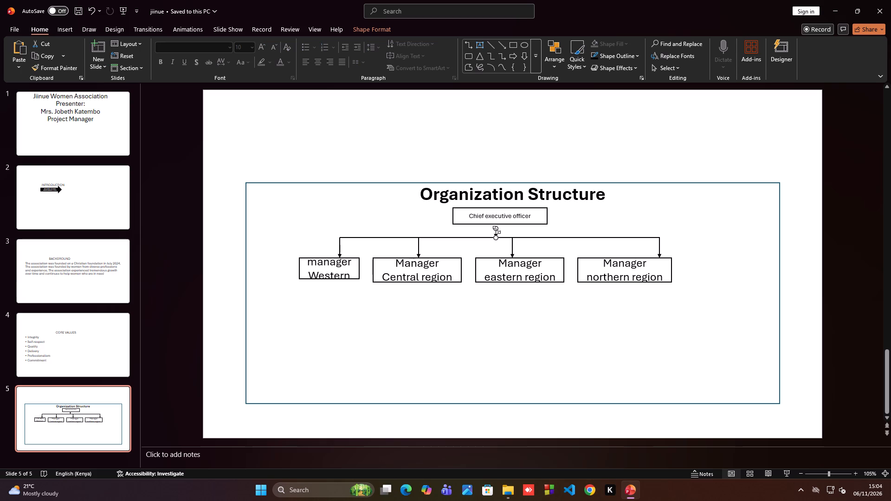
pyautogui.click(497, 228)
# Move the Western manager box down into the empty lower part of the Organization Structure frame.
pyautogui.click(480, 327)
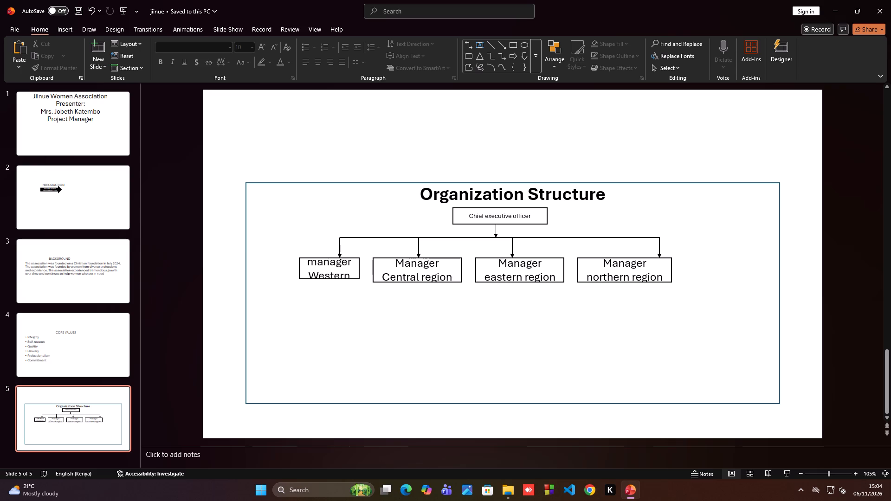
pyautogui.click(339, 270)
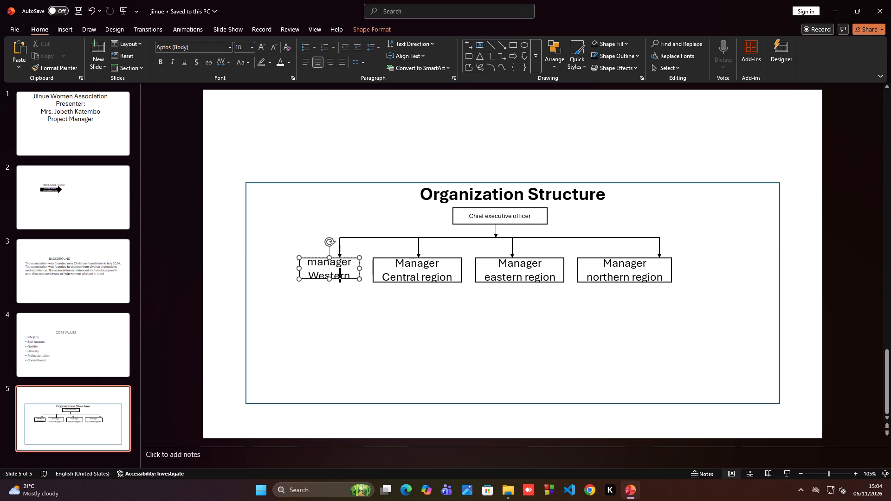
pyautogui.moveTo(351, 270); pyautogui.dragTo(351, 303)
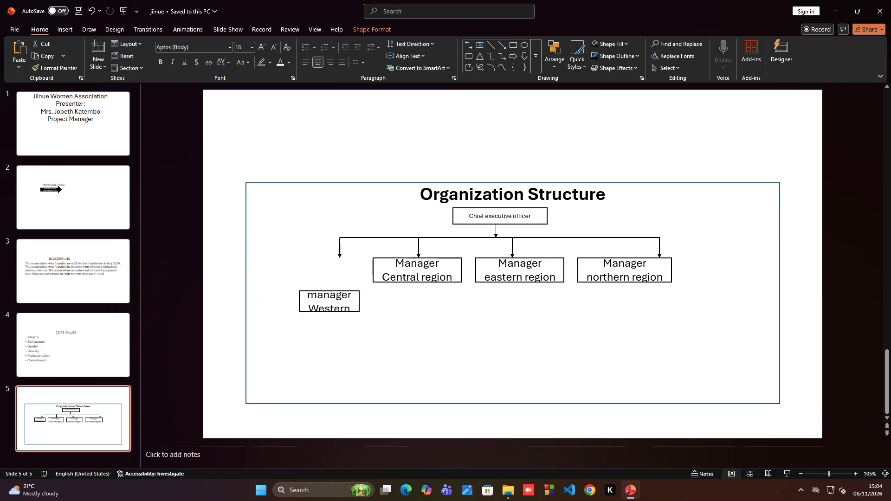
pyautogui.moveTo(351, 303); pyautogui.dragTo(353, 329)
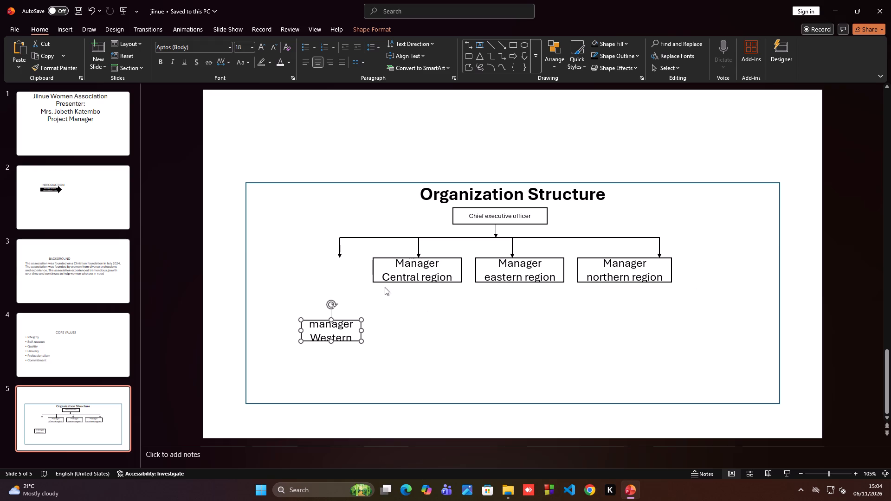
# Move the Manager Central region box down so it sits in a row beside the Western manager box.
pyautogui.click(428, 273)
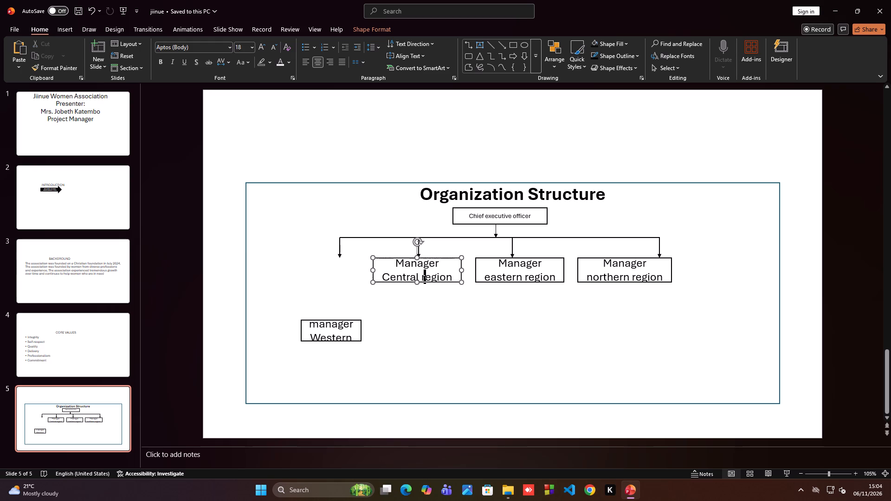
pyautogui.click(446, 265)
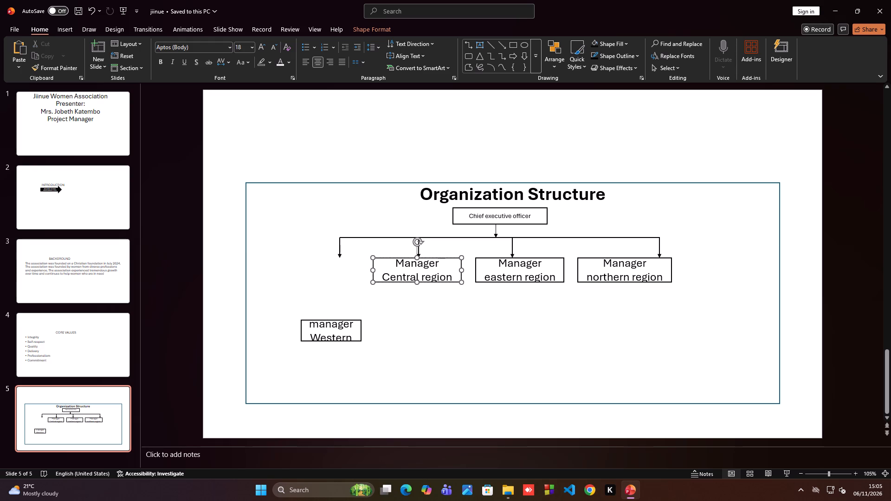
pyautogui.click(452, 271)
pyautogui.moveTo(453, 269); pyautogui.dragTo(456, 290)
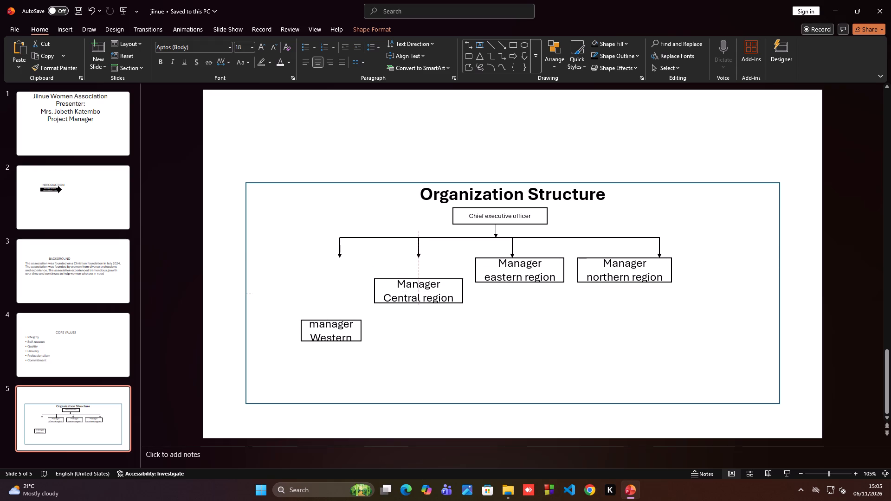
pyautogui.moveTo(456, 290); pyautogui.dragTo(458, 329)
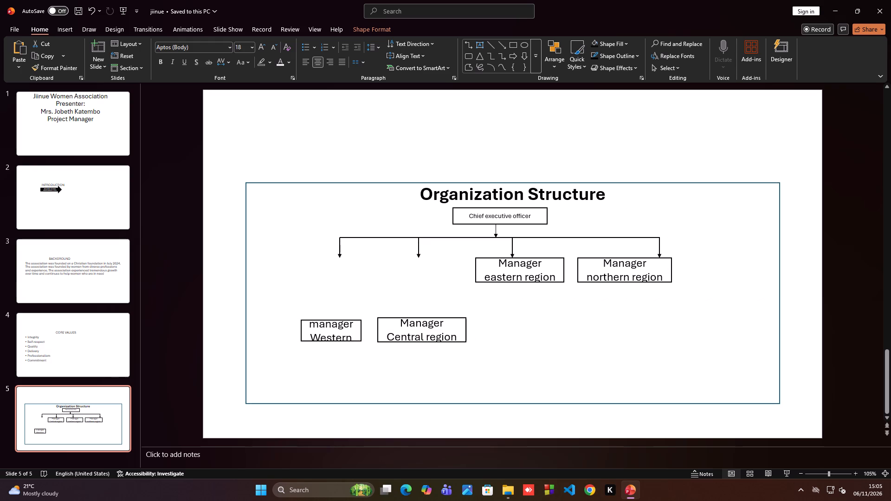
pyautogui.moveTo(458, 329); pyautogui.dragTo(458, 328)
# Move the Manager eastern region box down into the same row, beside the Central region box.
pyautogui.click(507, 270)
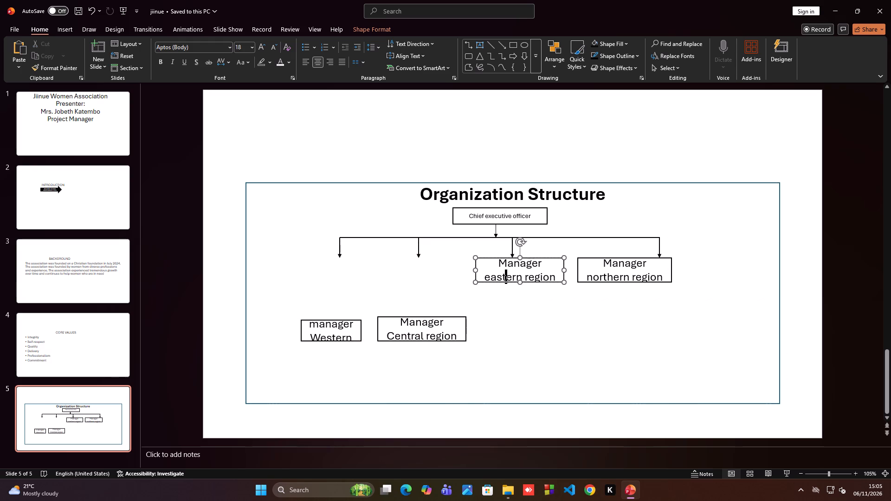
pyautogui.click(551, 266)
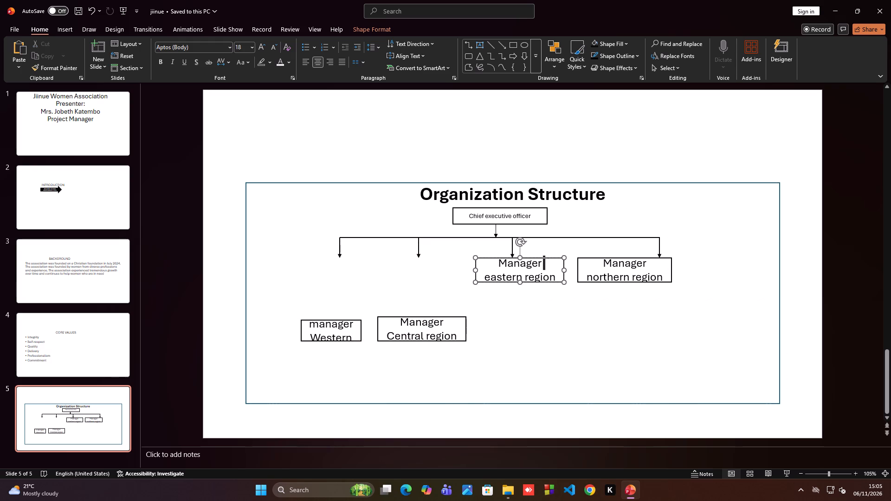
pyautogui.click(554, 268)
pyautogui.scroll(-3, 444, 348)
pyautogui.moveTo(558, 266); pyautogui.dragTo(559, 309)
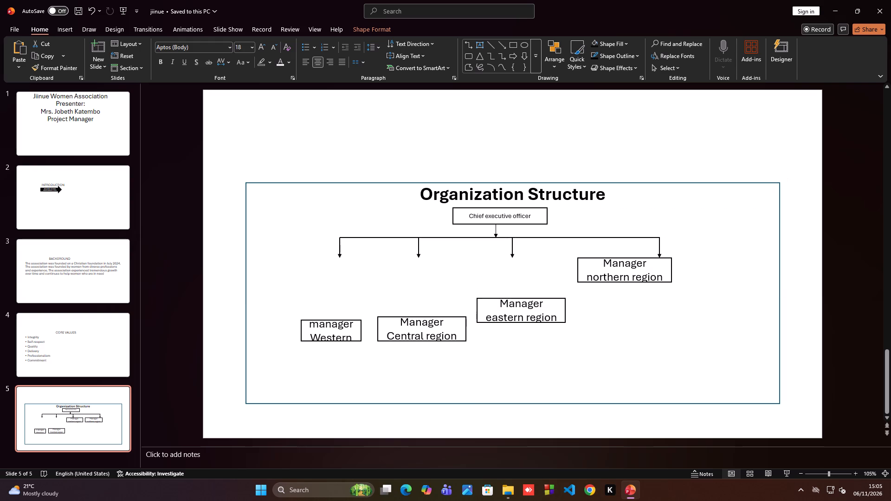
pyautogui.moveTo(559, 309); pyautogui.dragTo(559, 324)
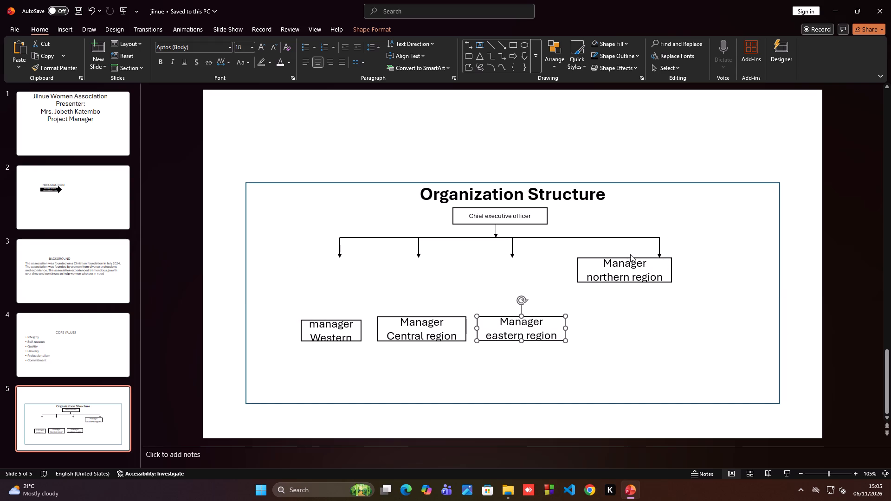
# Move the Manager northern region box down to complete the lowered row, leaving a gap after the eastern region box.
pyautogui.click(653, 267)
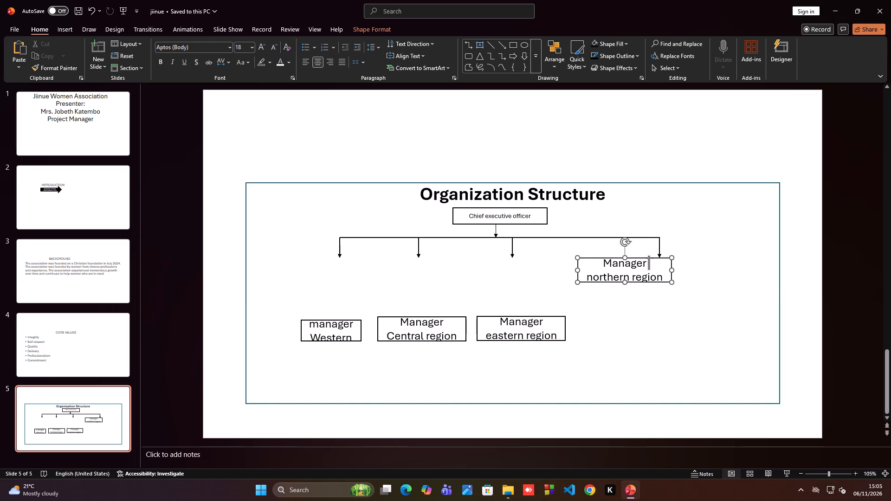
pyautogui.moveTo(664, 264); pyautogui.dragTo(671, 289)
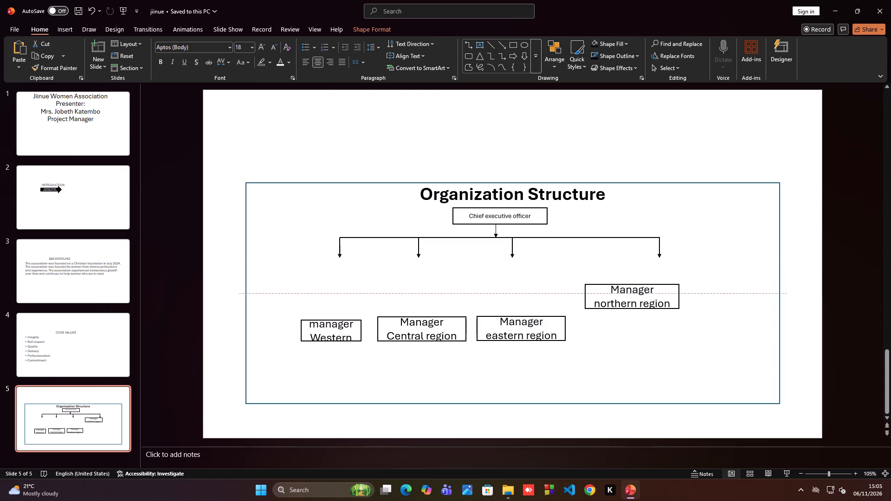
pyautogui.moveTo(671, 289); pyautogui.dragTo(676, 323)
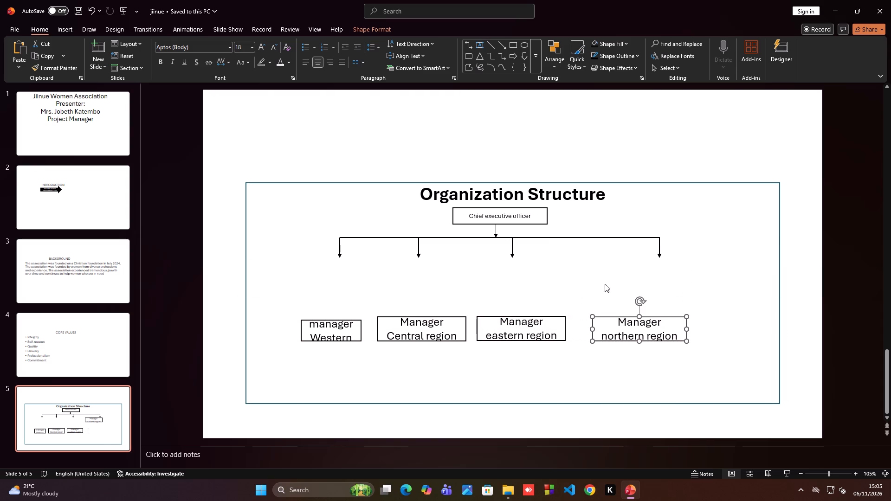
# Move the Western manager's arrow down so its tip meets the top centre of the lowered box.
pyautogui.click(458, 233)
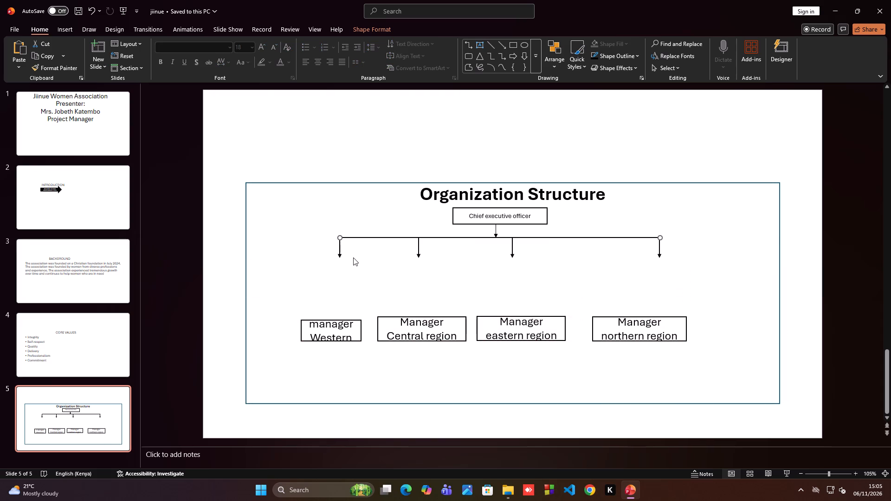
pyautogui.moveTo(337, 248); pyautogui.dragTo(337, 279)
pyautogui.moveTo(337, 279); pyautogui.dragTo(329, 303)
pyautogui.moveTo(329, 303); pyautogui.dragTo(329, 304)
# Move the Central region manager's arrow down so its tip touches the top edge of the lowered box.
pyautogui.moveTo(419, 245); pyautogui.dragTo(419, 299)
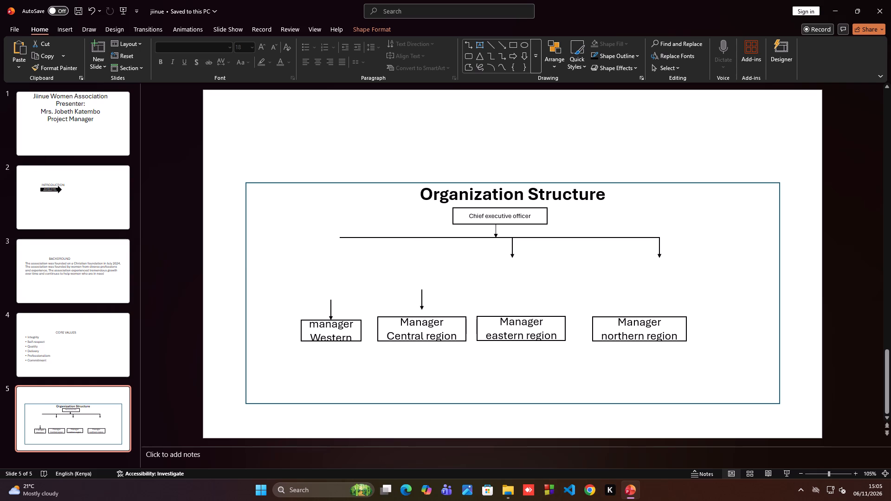
pyautogui.moveTo(419, 299); pyautogui.dragTo(428, 292)
pyautogui.click(423, 290)
pyautogui.moveTo(420, 305); pyautogui.dragTo(424, 303)
pyautogui.moveTo(422, 302); pyautogui.dragTo(422, 308)
pyautogui.moveTo(422, 308); pyautogui.dragTo(422, 307)
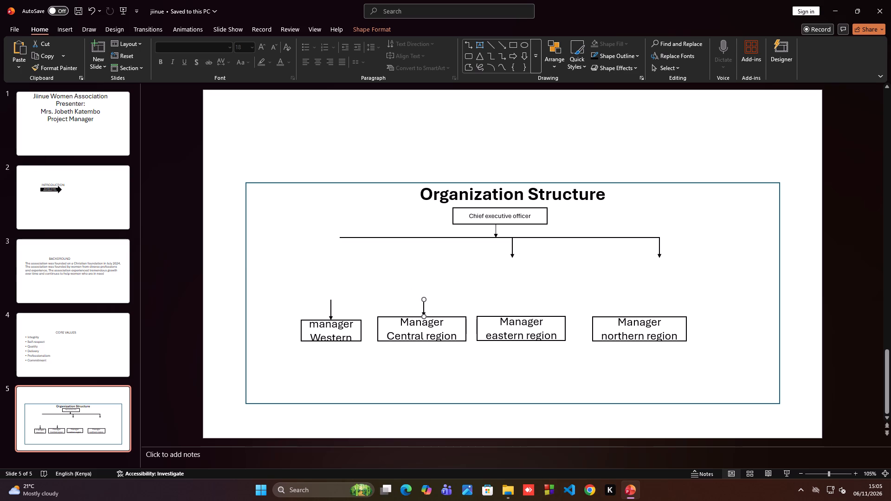
# Move the eastern region manager's arrow down so its tip touches the top edge of the lowered box.
pyautogui.click(510, 251)
pyautogui.moveTo(513, 247); pyautogui.dragTo(517, 302)
pyautogui.moveTo(517, 302); pyautogui.dragTo(518, 304)
# Move the northern region manager's arrow down onto the top edge of its lowered box, near the box's outer end.
pyautogui.click(658, 247)
pyautogui.moveTo(659, 247); pyautogui.dragTo(652, 289)
pyautogui.moveTo(652, 289); pyautogui.dragTo(662, 303)
pyautogui.moveTo(662, 303); pyautogui.dragTo(663, 305)
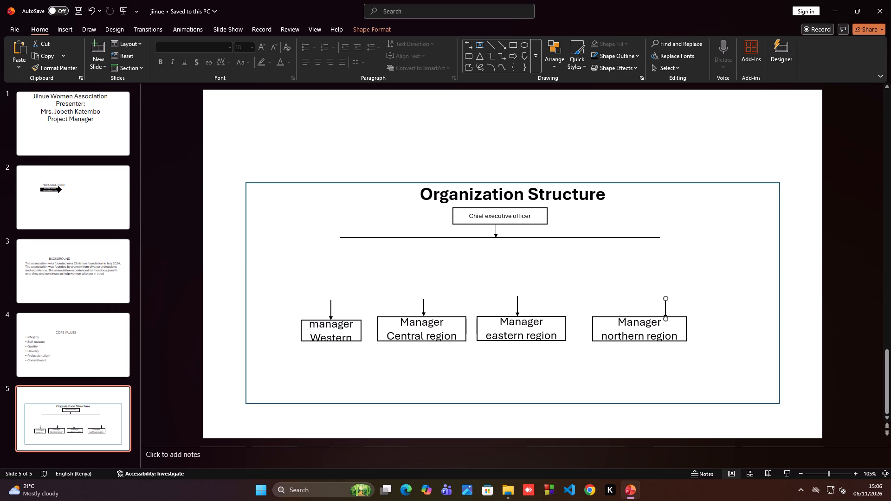
# Move the horizontal connecting line down to the tops of the managers' lowered arrows.
pyautogui.click(509, 234)
pyautogui.moveTo(509, 234); pyautogui.dragTo(517, 281)
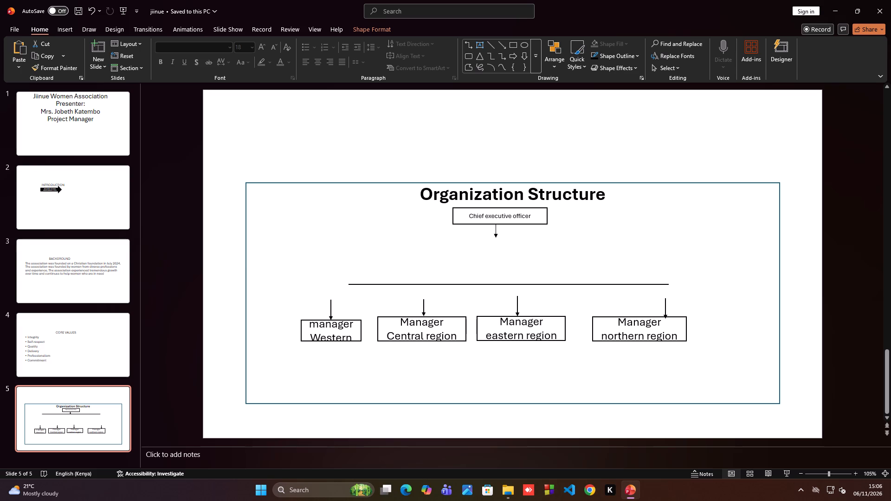
pyautogui.moveTo(517, 281); pyautogui.dragTo(518, 291)
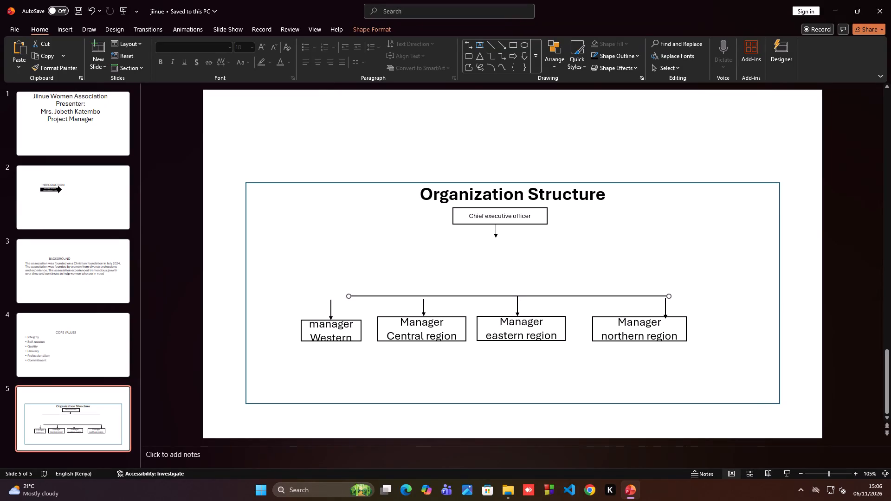
# Shift the northern region manager's arrow slightly outward so it lines up with the end of the horizontal connecting line.
pyautogui.click(666, 305)
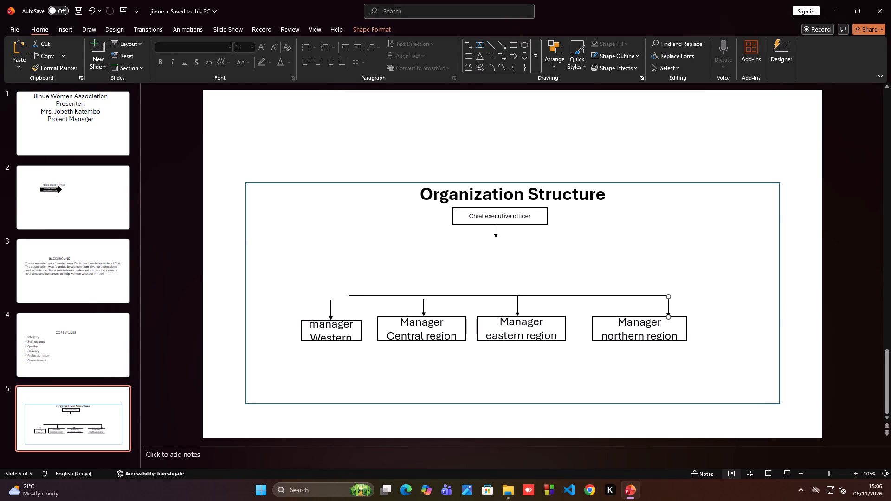
pyautogui.click(660, 295)
pyautogui.click(655, 256)
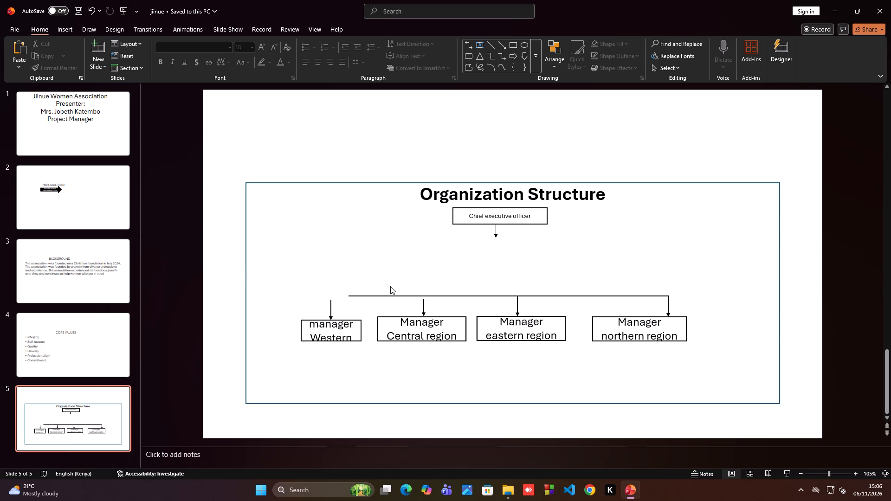
# Extend the horizontal connecting line so it spans from the Western manager's arrow to the northern region manager's arrow.
pyautogui.moveTo(351, 296); pyautogui.dragTo(329, 298)
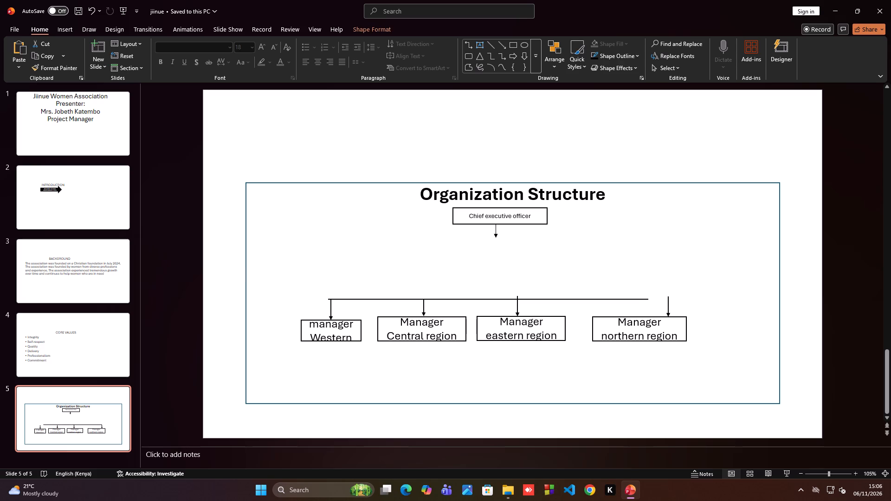
pyautogui.moveTo(329, 298); pyautogui.dragTo(329, 297)
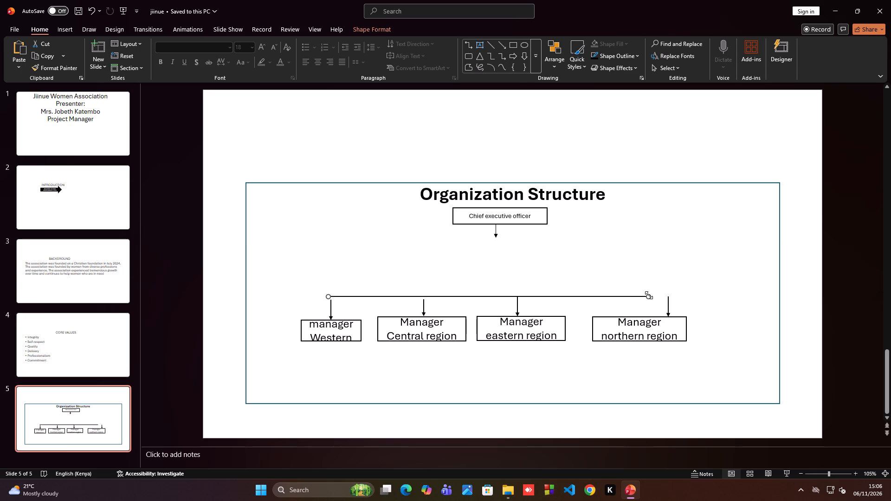
pyautogui.moveTo(649, 295); pyautogui.dragTo(668, 292)
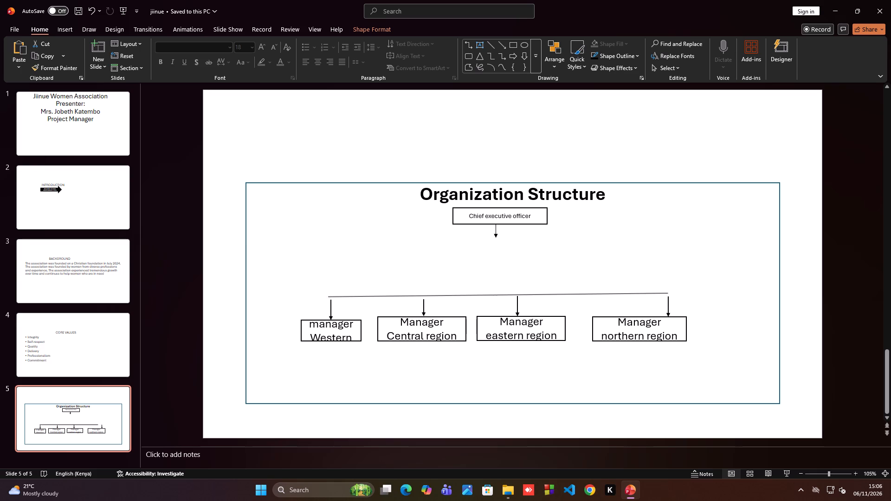
pyautogui.moveTo(668, 292); pyautogui.dragTo(670, 295)
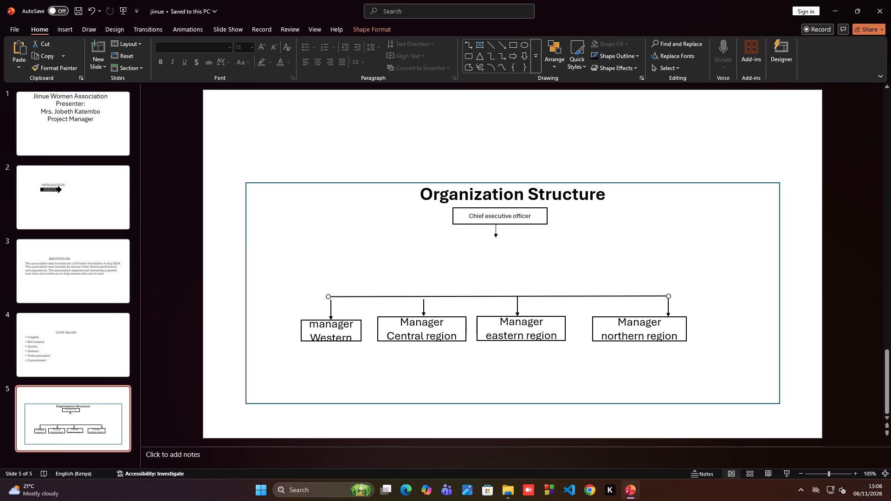
pyautogui.click(330, 295)
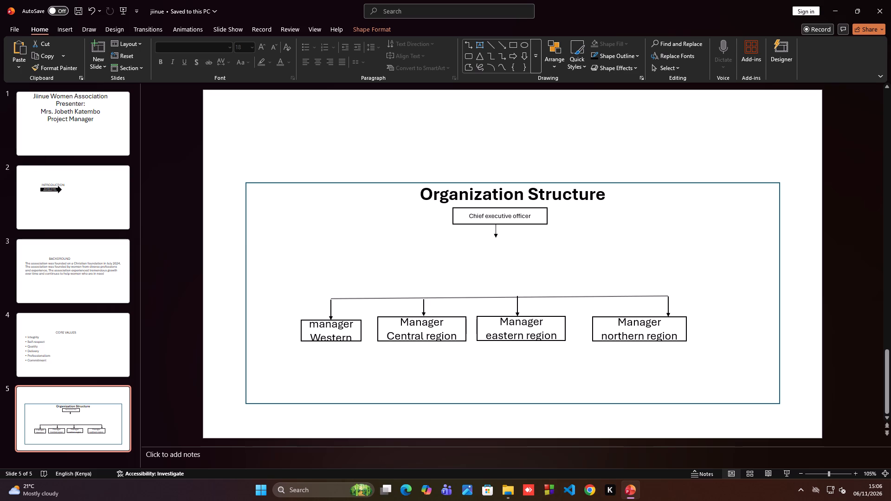
pyautogui.click(350, 280)
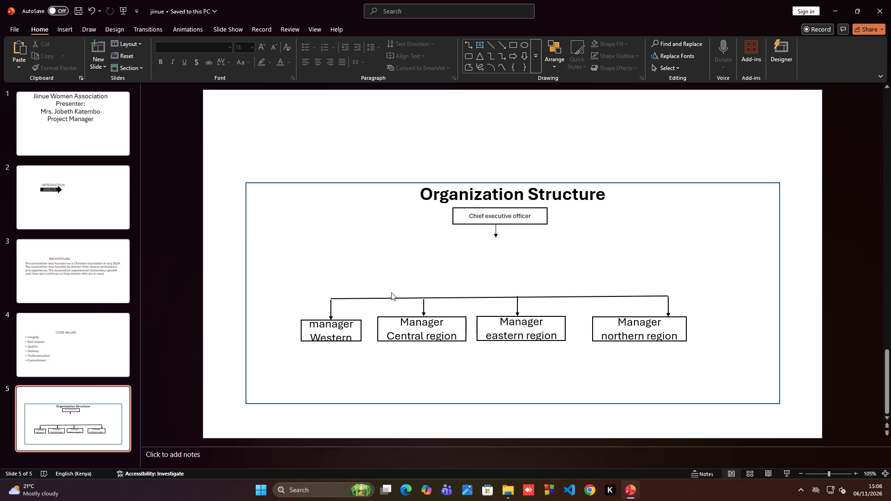
# Nudge the eastern region manager's arrow slightly toward the Central region so its top meets the connecting line.
pyautogui.click(517, 297)
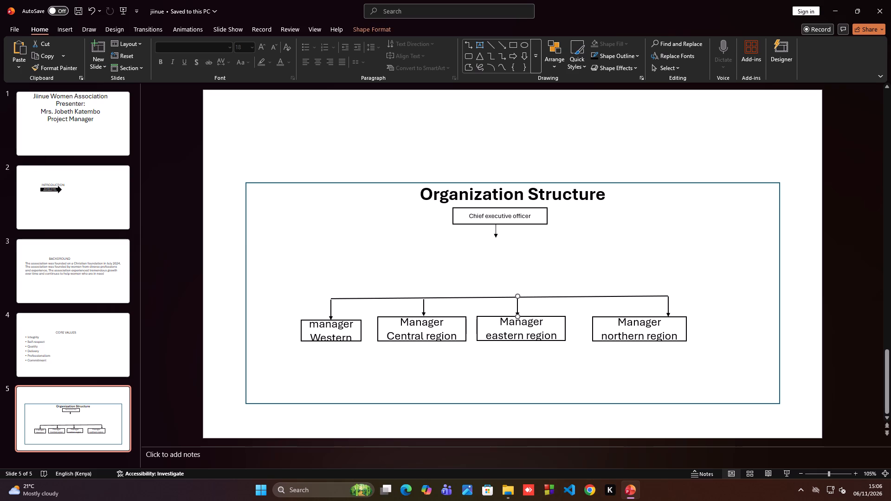
pyautogui.click(515, 296)
# Nudge the horizontal connecting line slightly down, with its ends on the Western and northern managers' arrows.
pyautogui.click(332, 297)
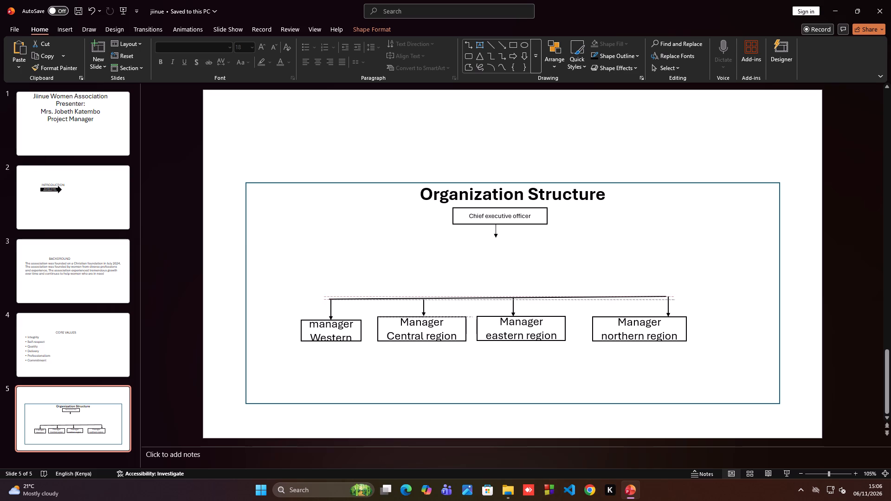
pyautogui.click(360, 285)
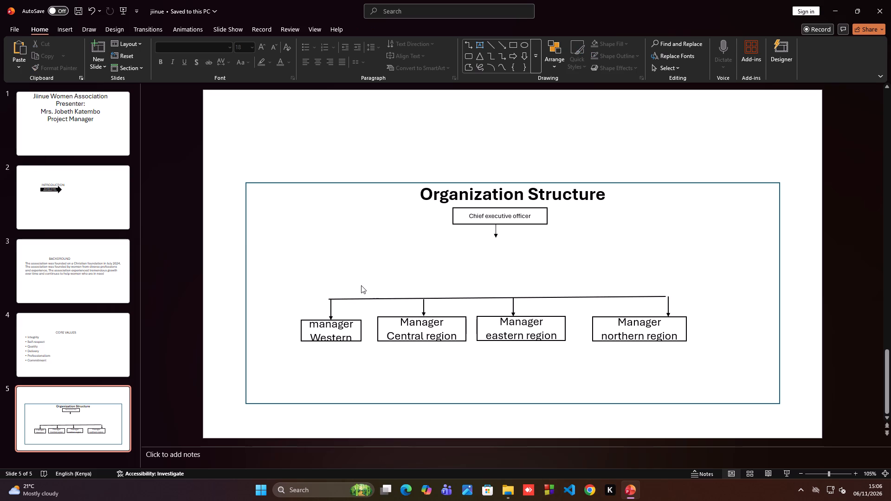
pyautogui.click(330, 295)
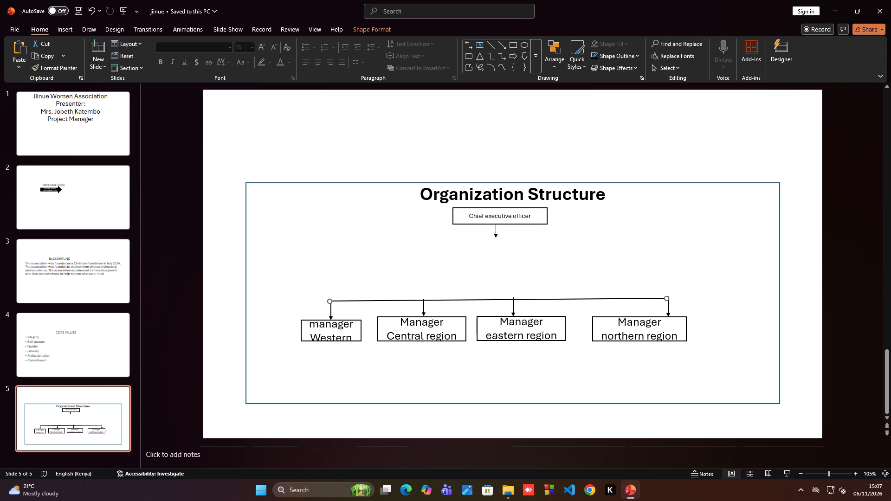
pyautogui.moveTo(330, 297); pyautogui.dragTo(335, 297)
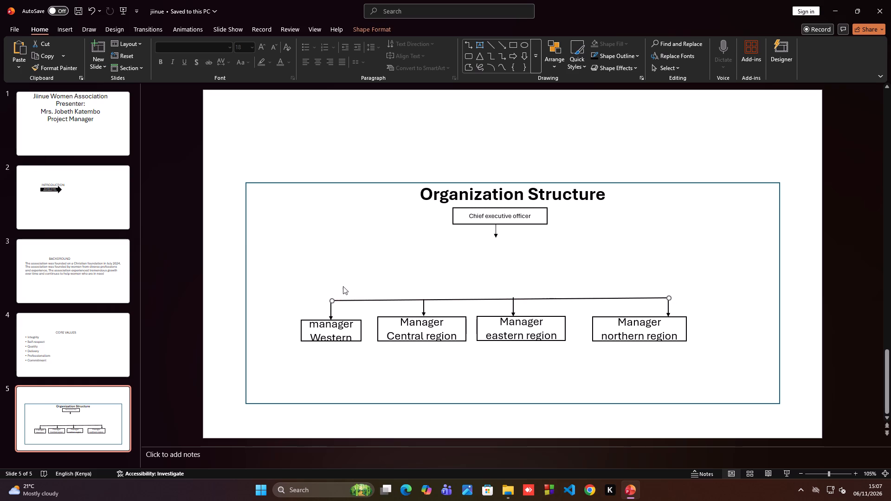
pyautogui.click(353, 283)
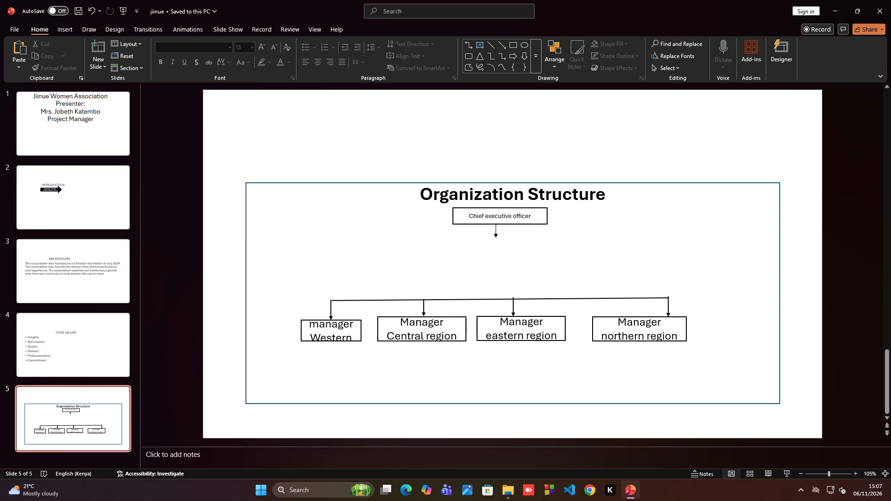
pyautogui.click(332, 297)
pyautogui.click(332, 299)
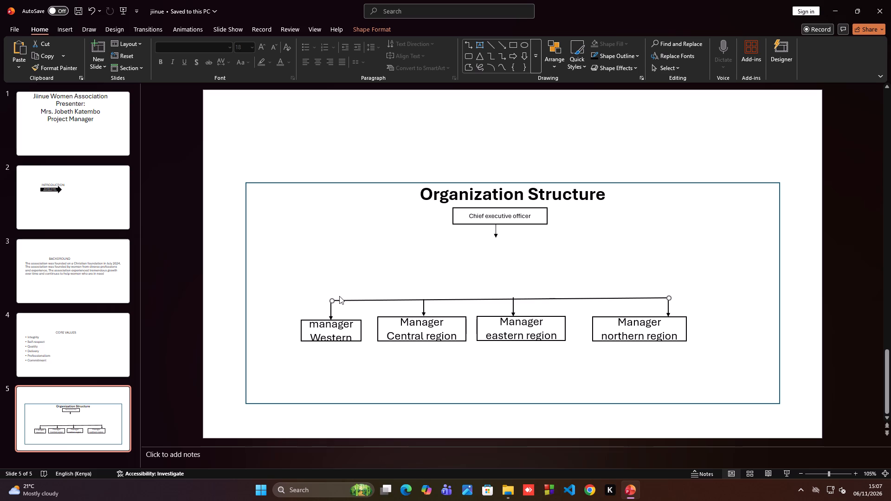
# Move the Chief executive officer box down to just above the managers' connecting line.
pyautogui.click(506, 220)
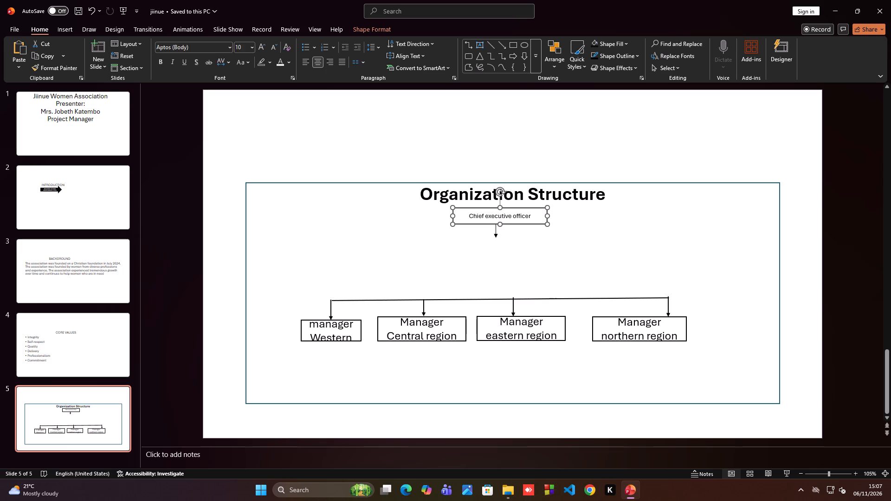
pyautogui.moveTo(541, 212); pyautogui.dragTo(539, 248)
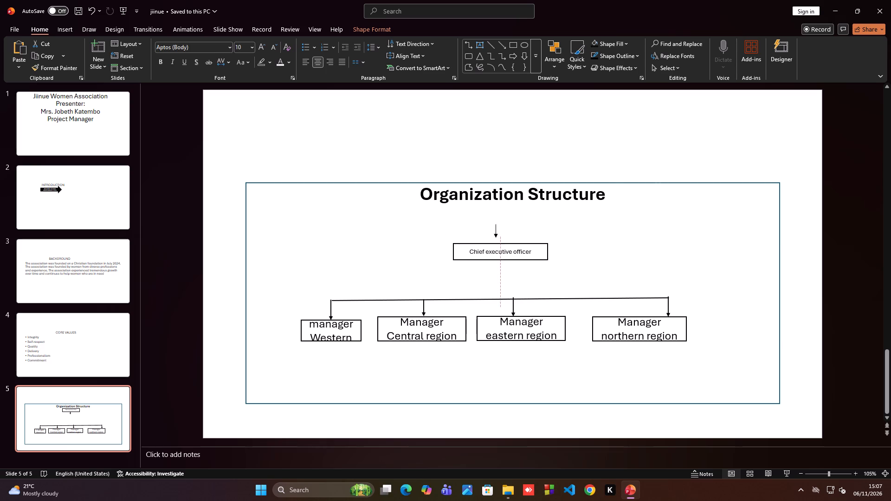
pyautogui.moveTo(539, 248); pyautogui.dragTo(546, 264)
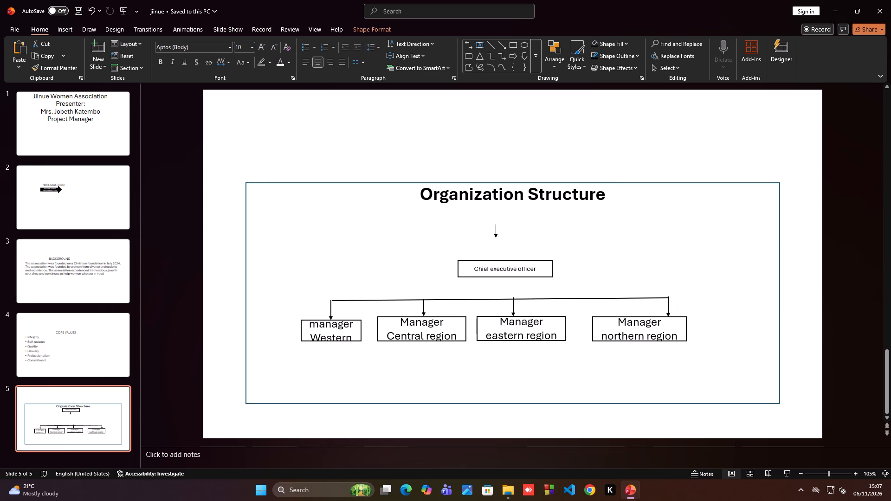
pyautogui.moveTo(546, 264); pyautogui.dragTo(546, 263)
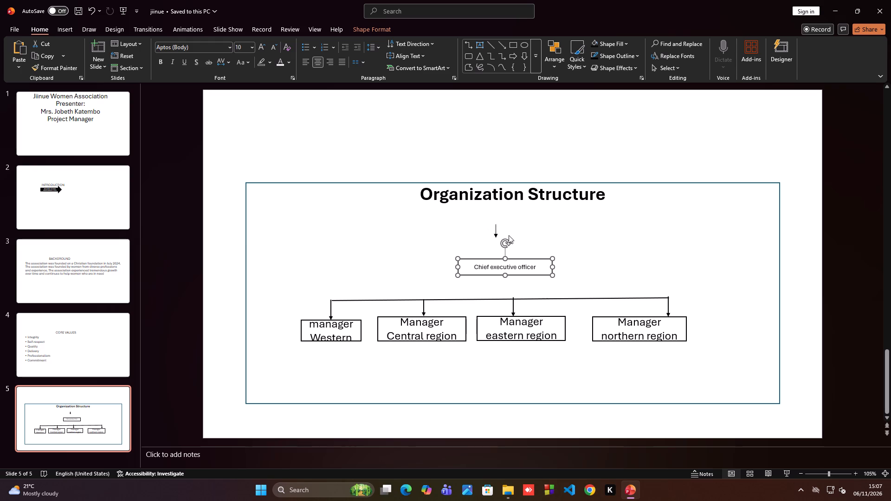
# Move the chief executive officer's arrow down beneath the lowered box, with its top on the box's bottom edge.
pyautogui.moveTo(494, 229); pyautogui.dragTo(502, 283)
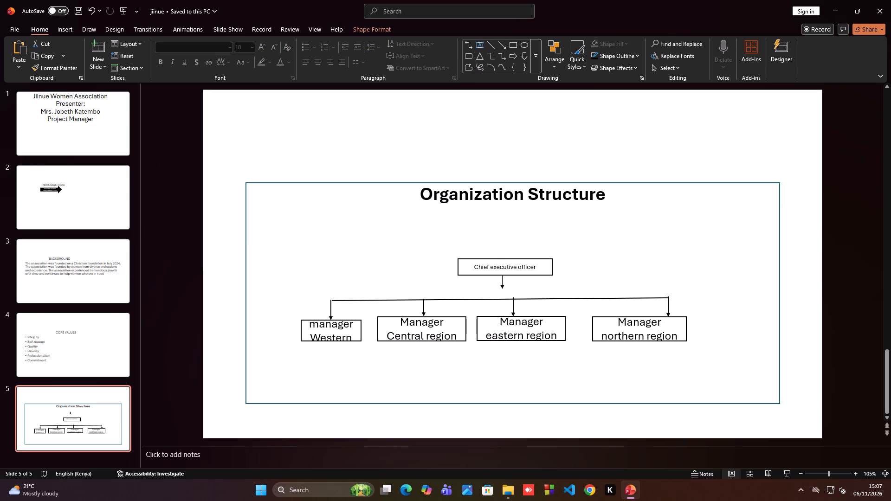
pyautogui.moveTo(502, 283); pyautogui.dragTo(503, 282)
pyautogui.click(503, 284)
# Raise the Chief executive officer box partway back toward the Organization Structure title.
pyautogui.click(512, 265)
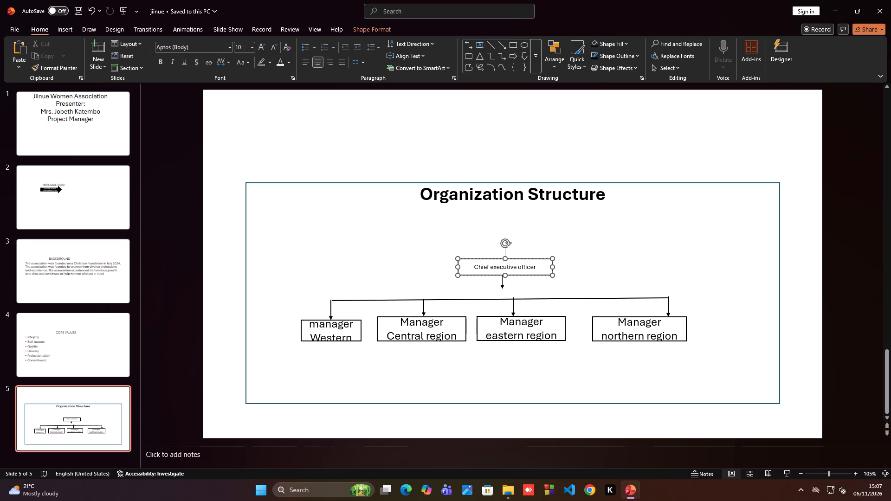
pyautogui.moveTo(540, 262); pyautogui.dragTo(541, 241)
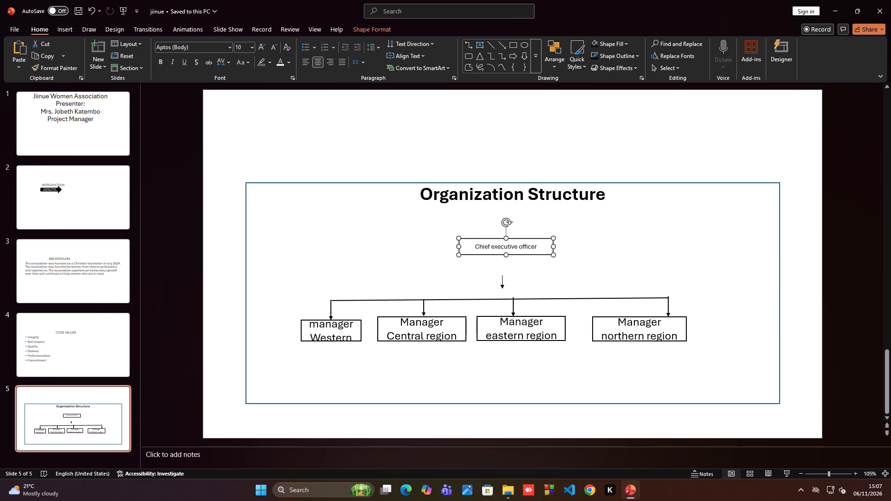
# Reattach the chief executive officer's arrow to the raised box's bottom edge and lengthen it slightly downward.
pyautogui.moveTo(501, 277); pyautogui.dragTo(505, 256)
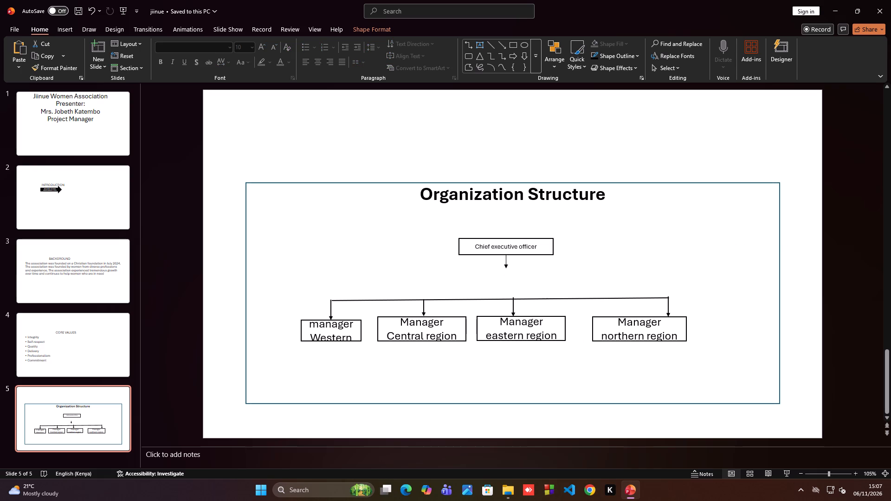
pyautogui.moveTo(505, 256); pyautogui.dragTo(505, 253)
pyautogui.moveTo(507, 264); pyautogui.dragTo(509, 270)
pyautogui.moveTo(505, 250); pyautogui.dragTo(505, 250)
pyautogui.moveTo(505, 250); pyautogui.dragTo(506, 256)
pyautogui.click(517, 270)
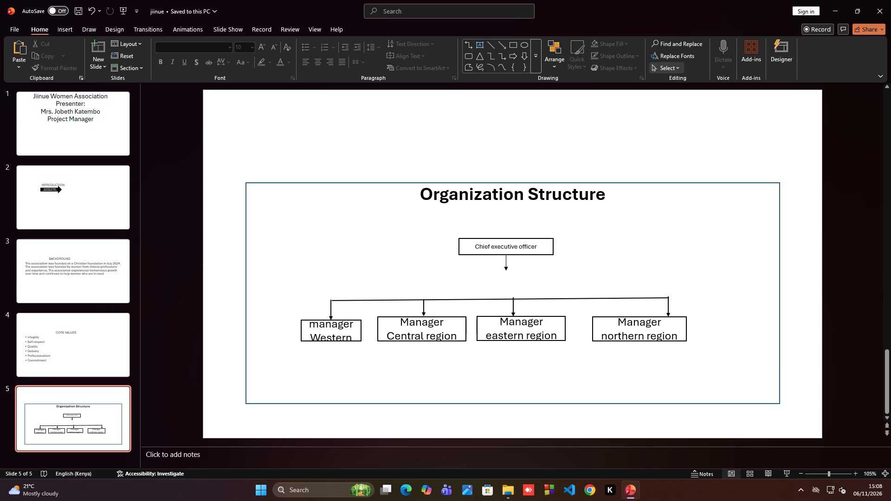
# Raise the horizontal connecting line to the tip of the chief executive officer's arrow.
pyautogui.moveTo(556, 300); pyautogui.dragTo(553, 281)
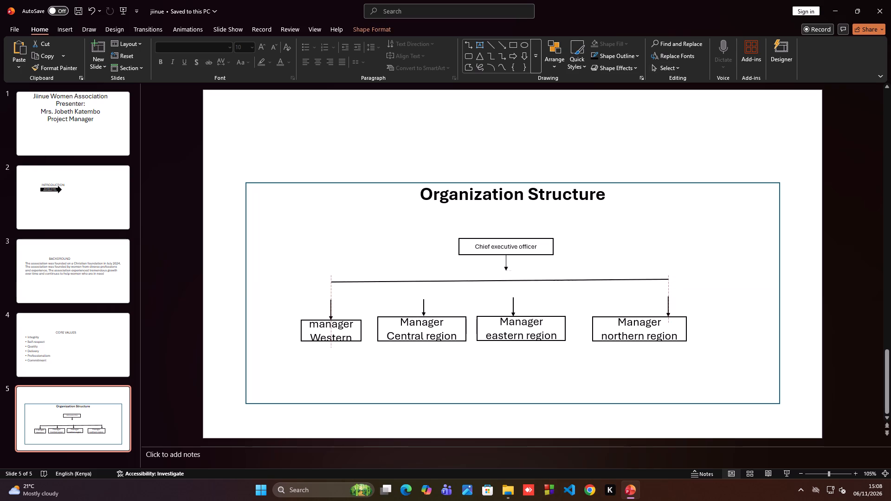
pyautogui.moveTo(553, 281); pyautogui.dragTo(553, 272)
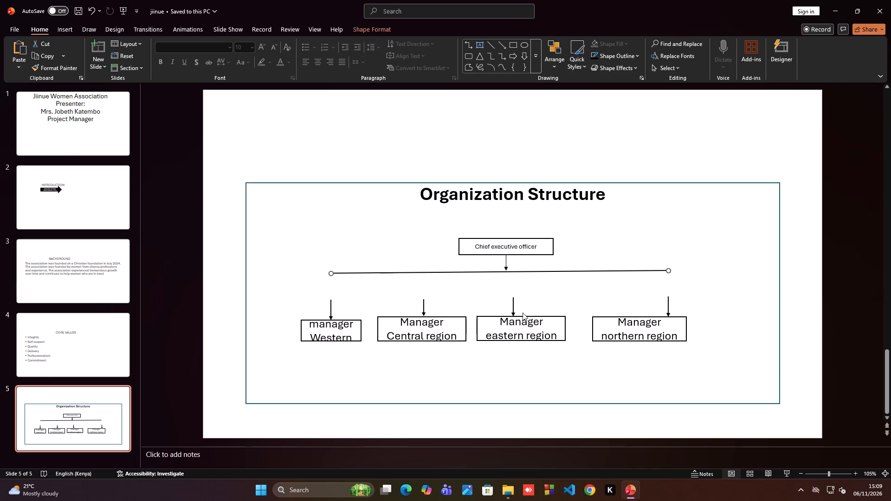
# Raise the eastern region manager's arrow so its top touches the raised connecting line.
pyautogui.moveTo(512, 306); pyautogui.dragTo(513, 306)
pyautogui.moveTo(513, 306); pyautogui.dragTo(516, 283)
pyautogui.moveTo(516, 283); pyautogui.dragTo(516, 280)
# Raise the northern region manager's arrow so its top touches the end of the horizontal connecting line.
pyautogui.moveTo(669, 301); pyautogui.dragTo(671, 276)
pyautogui.moveTo(671, 276); pyautogui.dragTo(671, 276)
# Raise the Central region manager's arrow so its top touches the horizontal connecting line.
pyautogui.moveTo(422, 300); pyautogui.dragTo(421, 279)
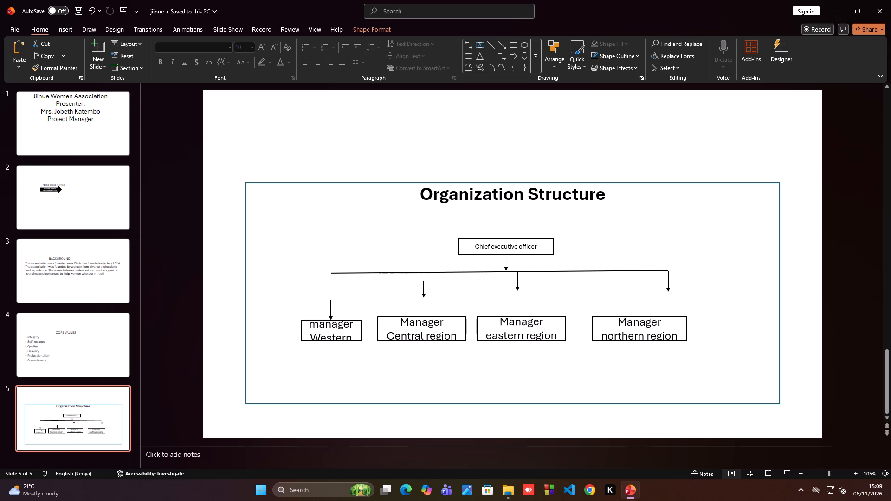
pyautogui.moveTo(421, 279); pyautogui.dragTo(419, 271)
# Raise the Western manager's arrow so its top meets the end of the horizontal connecting line.
pyautogui.moveTo(330, 307); pyautogui.dragTo(330, 305)
pyautogui.moveTo(330, 305); pyautogui.dragTo(335, 287)
pyautogui.moveTo(335, 287); pyautogui.dragTo(331, 282)
pyautogui.moveTo(331, 282); pyautogui.dragTo(331, 280)
# Raise the manager Western box until its top edge meets the tip of its arrow.
pyautogui.moveTo(326, 327); pyautogui.dragTo(334, 325)
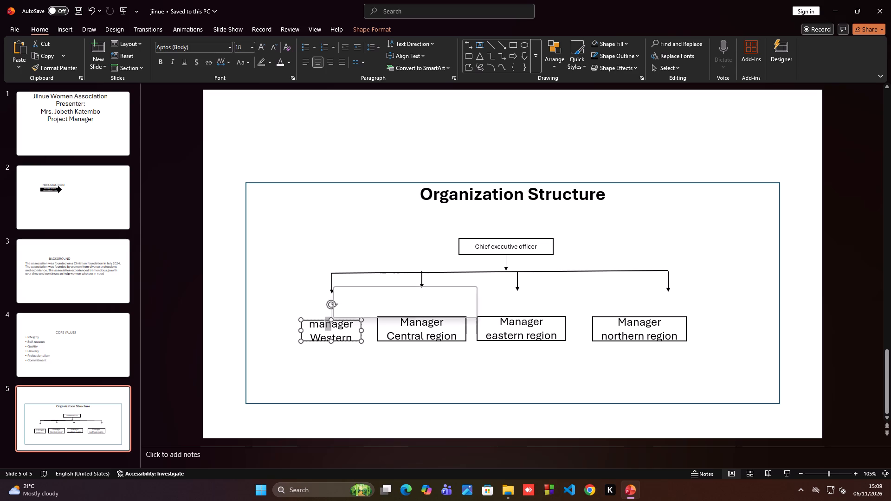
pyautogui.click(344, 333)
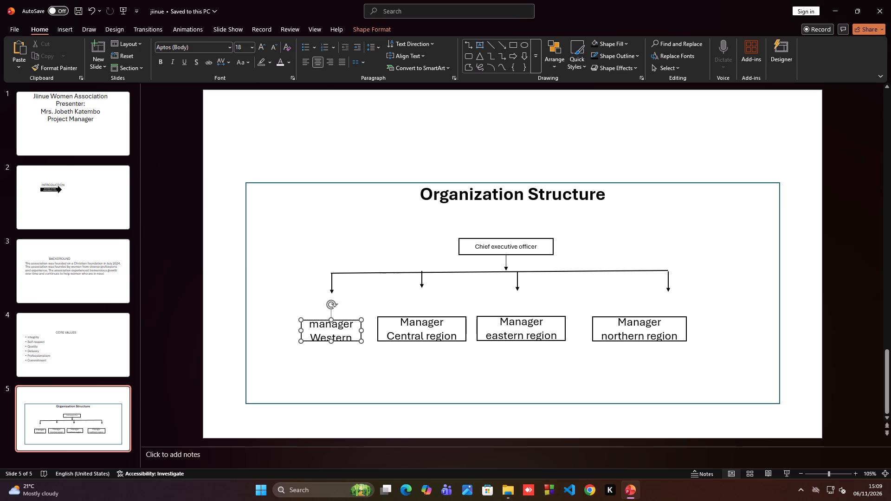
pyautogui.moveTo(353, 334); pyautogui.dragTo(354, 314)
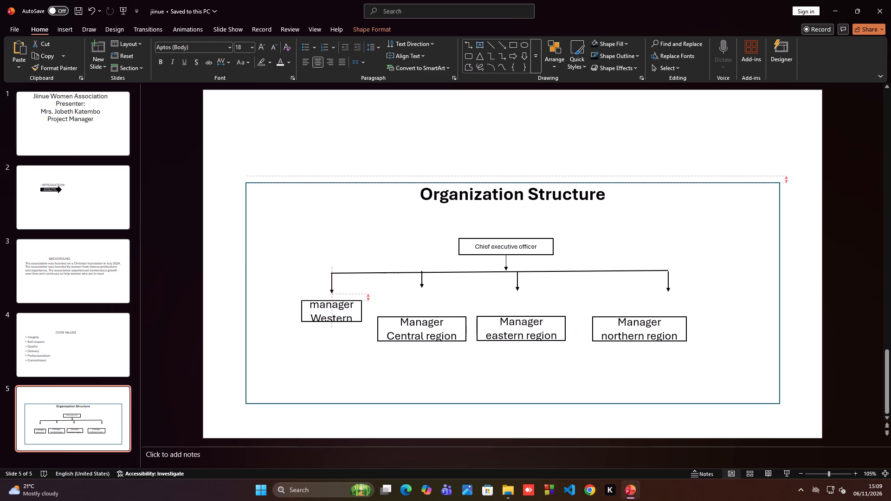
pyautogui.moveTo(354, 314); pyautogui.dragTo(354, 308)
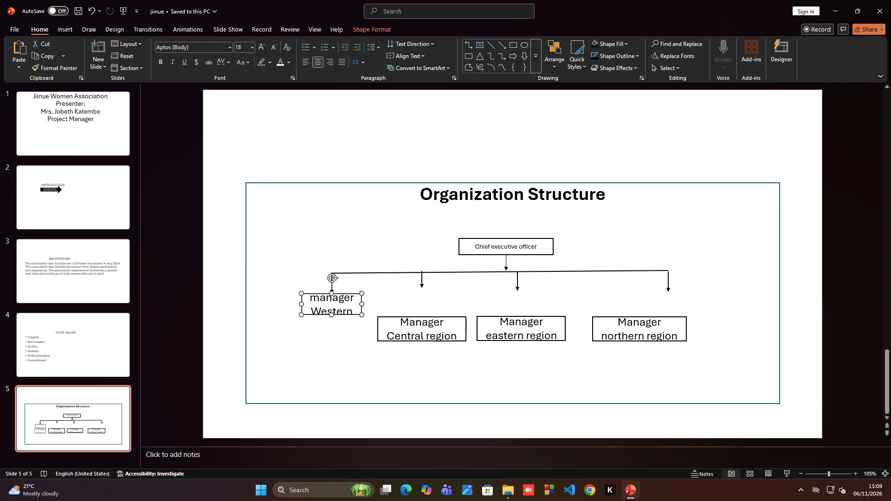
# Raise the Manager Central region box to just below its arrow, roughly level with the manager Western box.
pyautogui.click(399, 328)
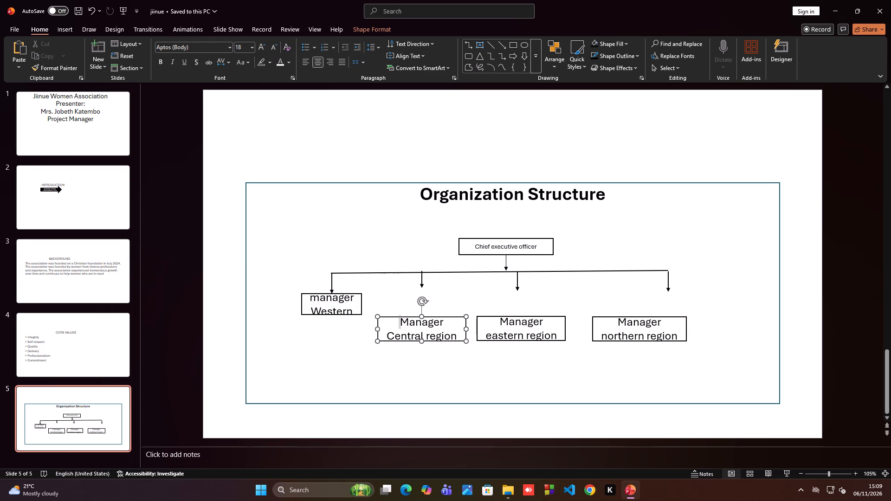
pyautogui.click(453, 327)
pyautogui.moveTo(458, 325); pyautogui.dragTo(458, 306)
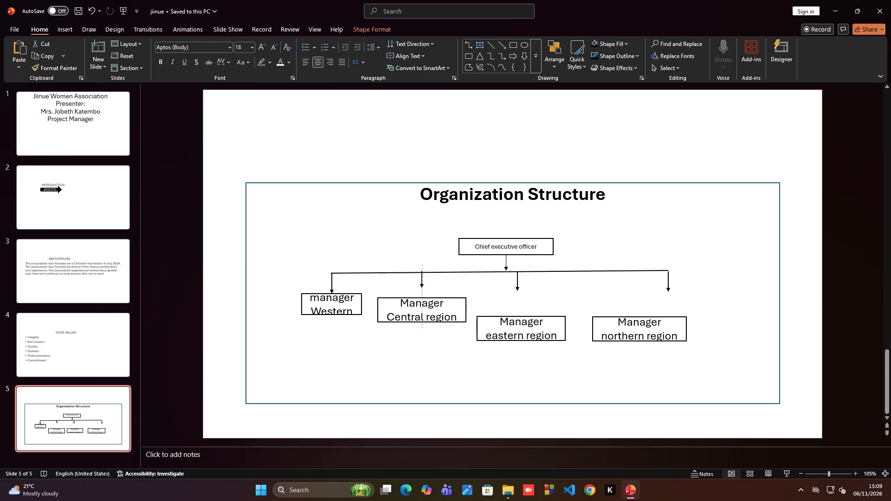
pyautogui.moveTo(458, 306); pyautogui.dragTo(458, 300)
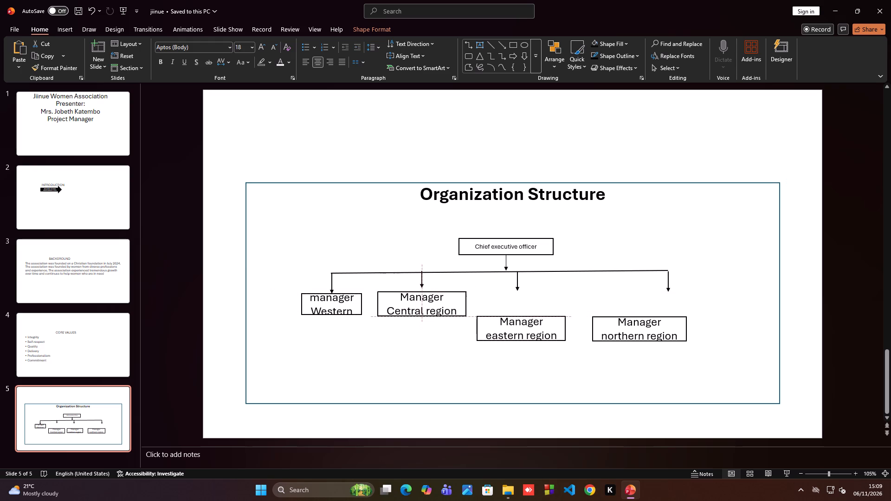
pyautogui.moveTo(458, 300); pyautogui.dragTo(458, 302)
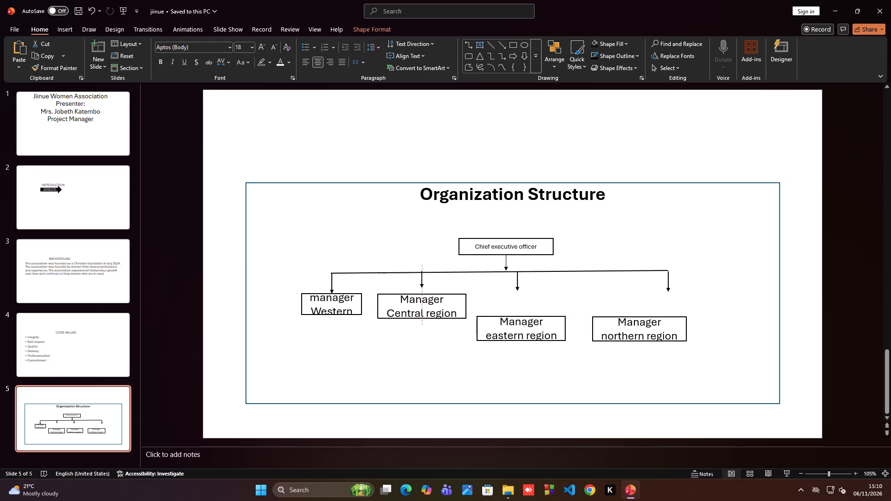
pyautogui.moveTo(458, 302); pyautogui.dragTo(458, 300)
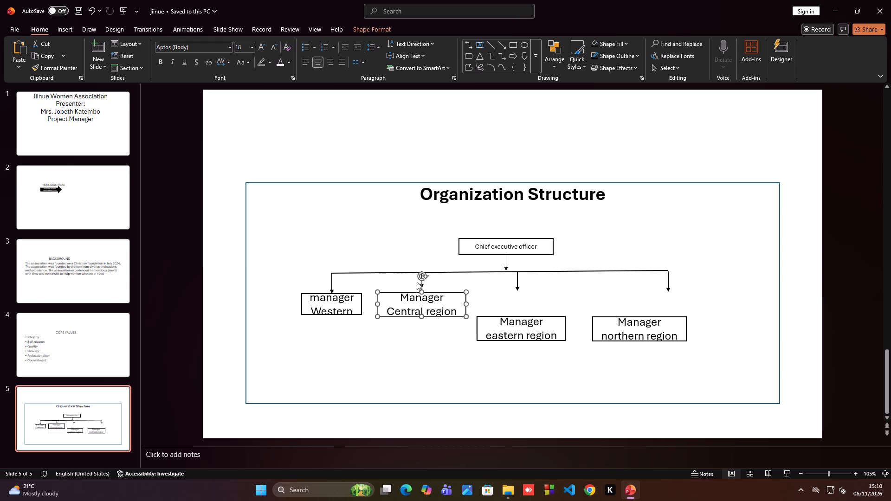
# Extend the Central region manager's arrow downward and attach its tip to the top edge of the box.
pyautogui.click(431, 280)
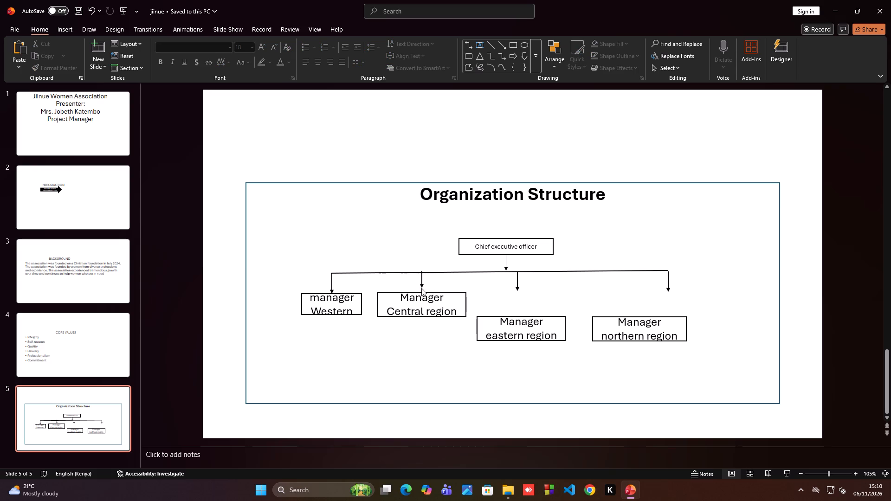
pyautogui.click(421, 278)
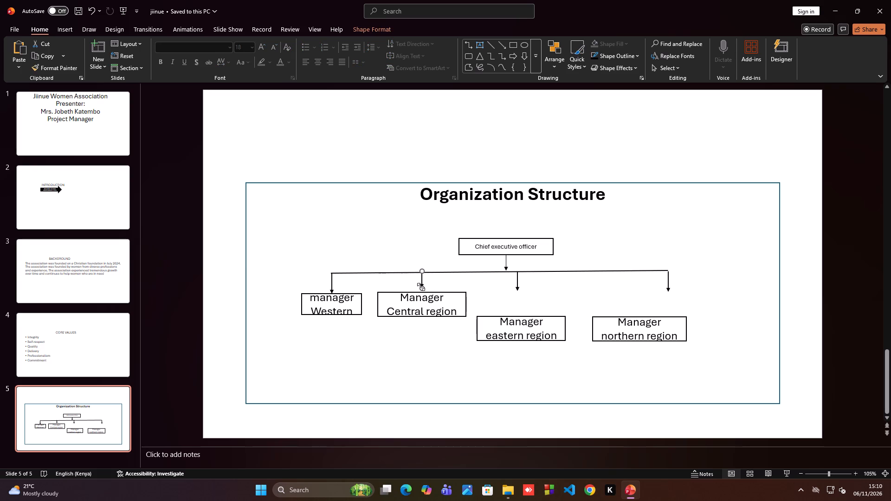
pyautogui.click(421, 287)
pyautogui.click(422, 290)
pyautogui.click(459, 287)
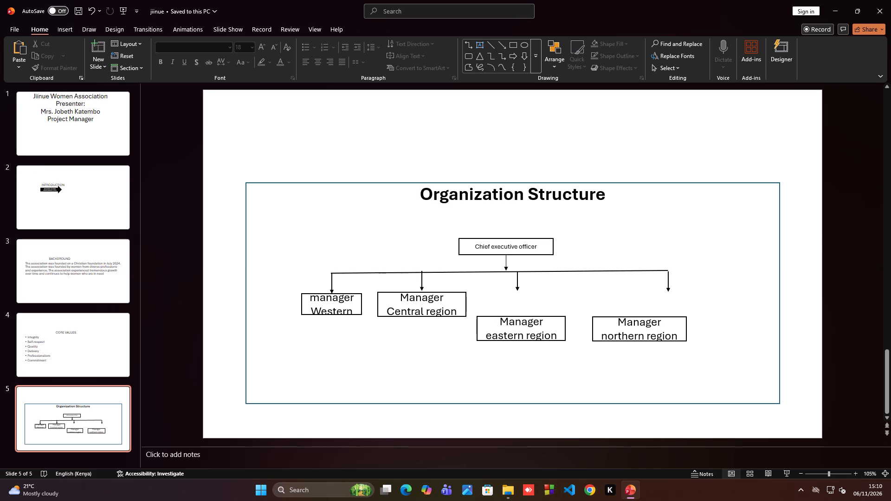
# Nudge the Manager Central region box slightly upward so its bottom edge lines up with the manager Western box.
pyautogui.click(455, 302)
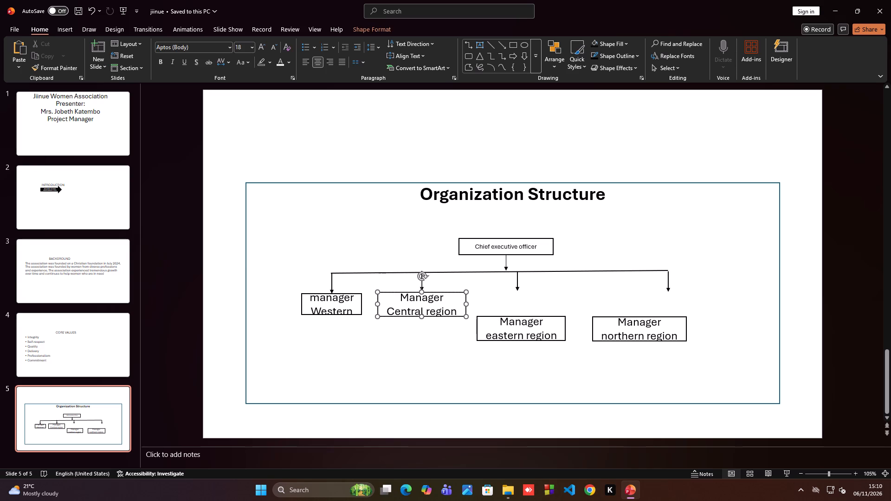
pyautogui.click(459, 300)
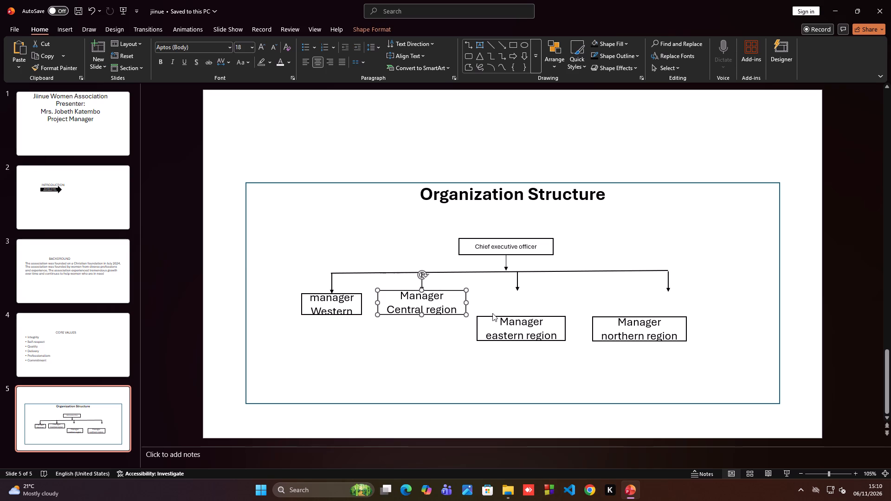
# Raise the Manager eastern region box to the tip of its arrow, level with the Central region box.
pyautogui.click(491, 325)
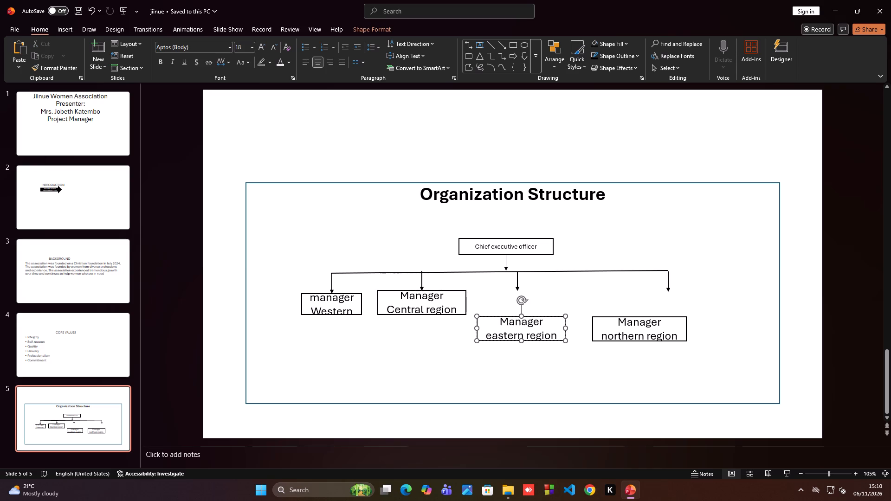
pyautogui.moveTo(482, 325); pyautogui.dragTo(484, 303)
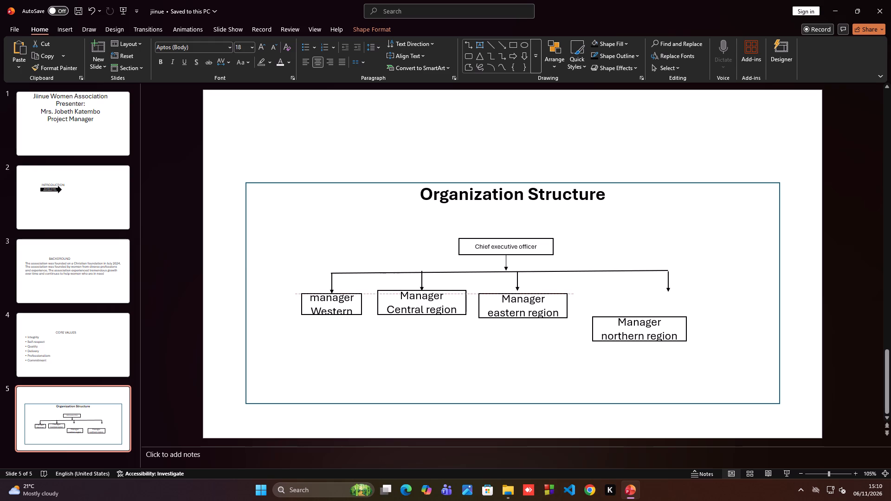
pyautogui.moveTo(484, 303); pyautogui.dragTo(485, 300)
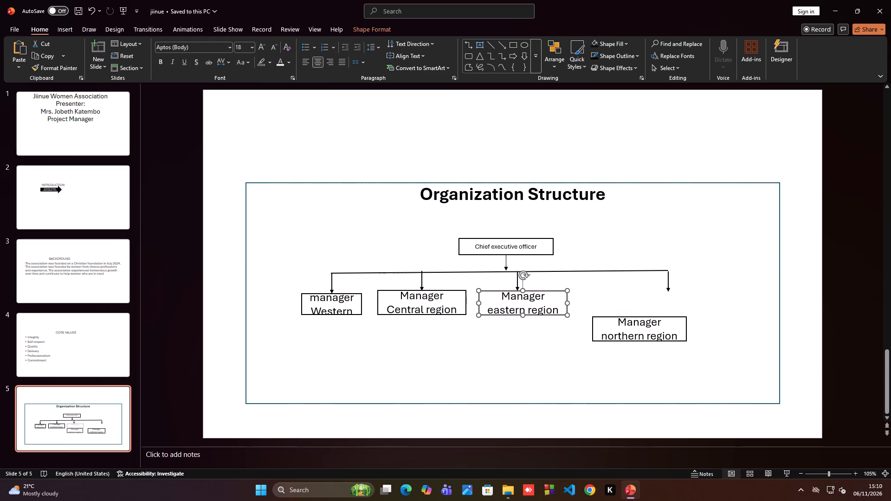
# Raise the Manager northern region box to its arrow's tip and shift it slightly right, in line with the other managers' boxes.
pyautogui.click(669, 329)
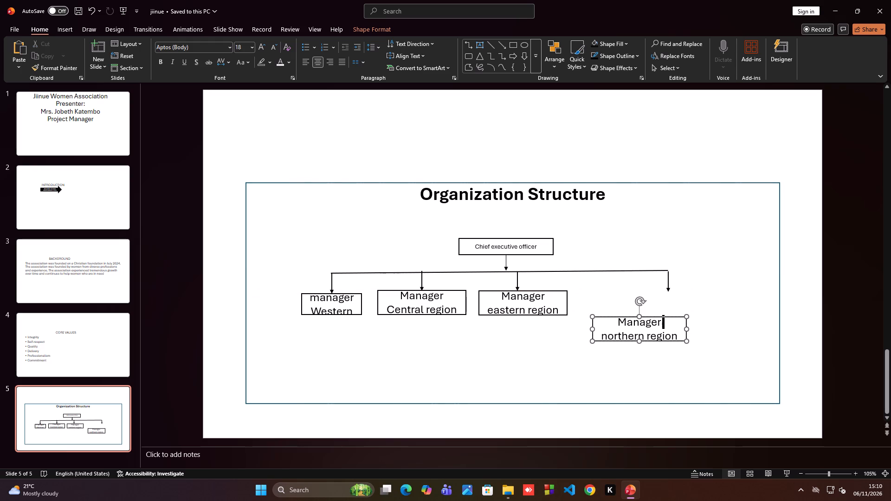
pyautogui.click(670, 327)
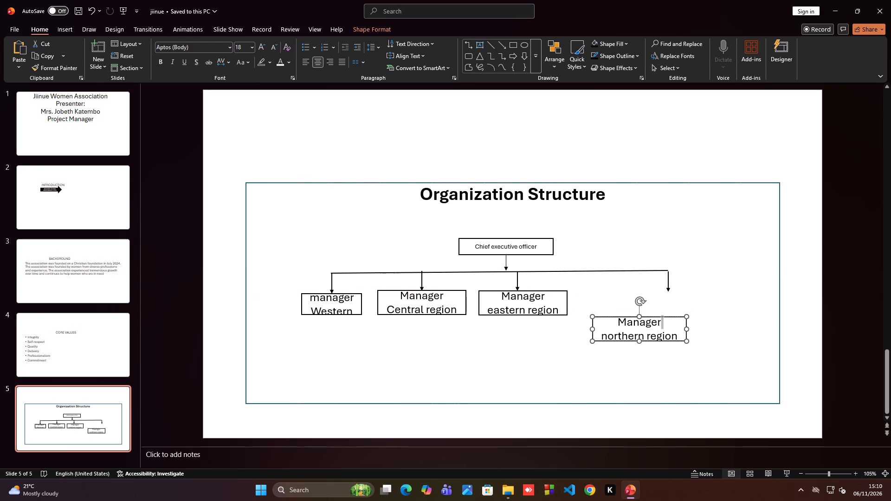
pyautogui.click(671, 328)
pyautogui.click(674, 327)
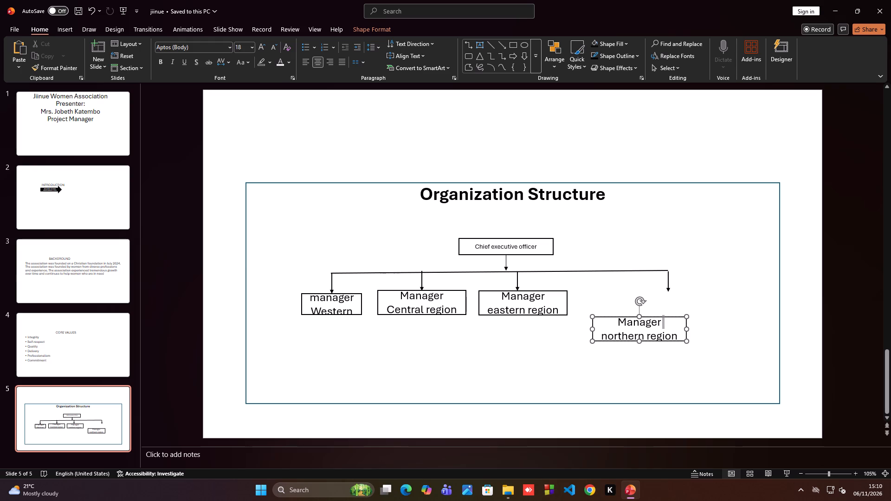
pyautogui.click(666, 326)
pyautogui.click(599, 327)
pyautogui.moveTo(600, 327); pyautogui.dragTo(609, 306)
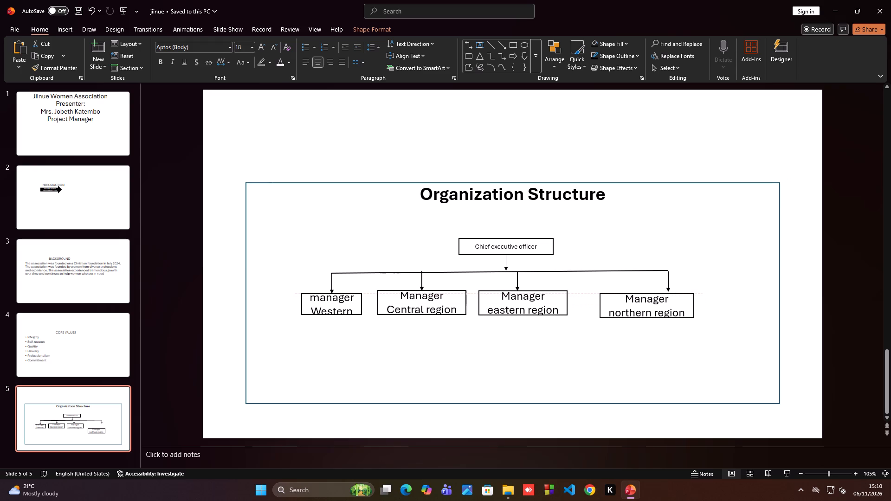
pyautogui.moveTo(609, 306); pyautogui.dragTo(610, 303)
pyautogui.click(606, 338)
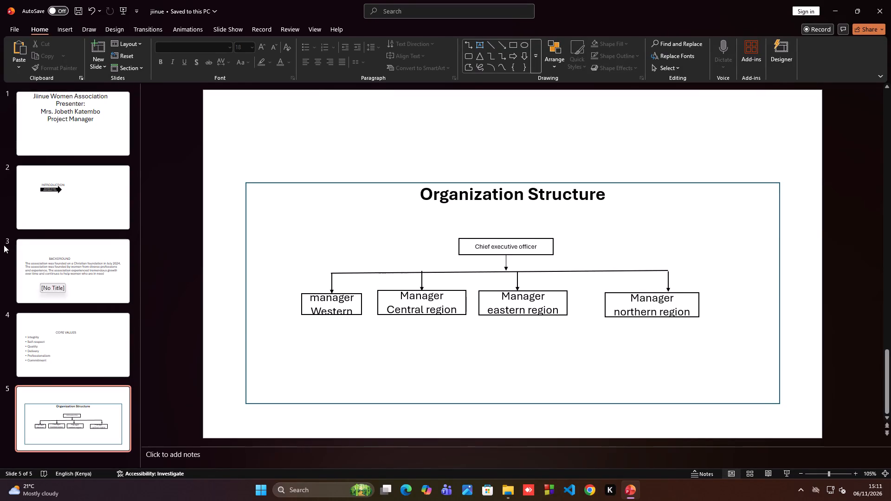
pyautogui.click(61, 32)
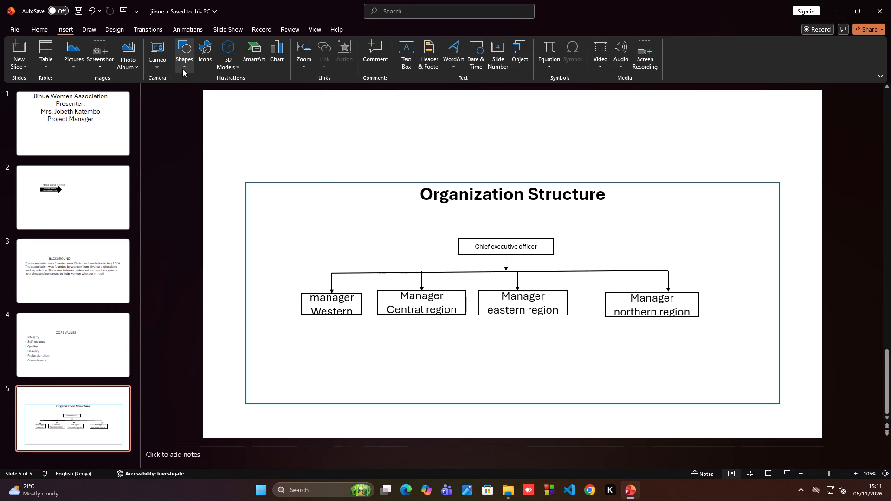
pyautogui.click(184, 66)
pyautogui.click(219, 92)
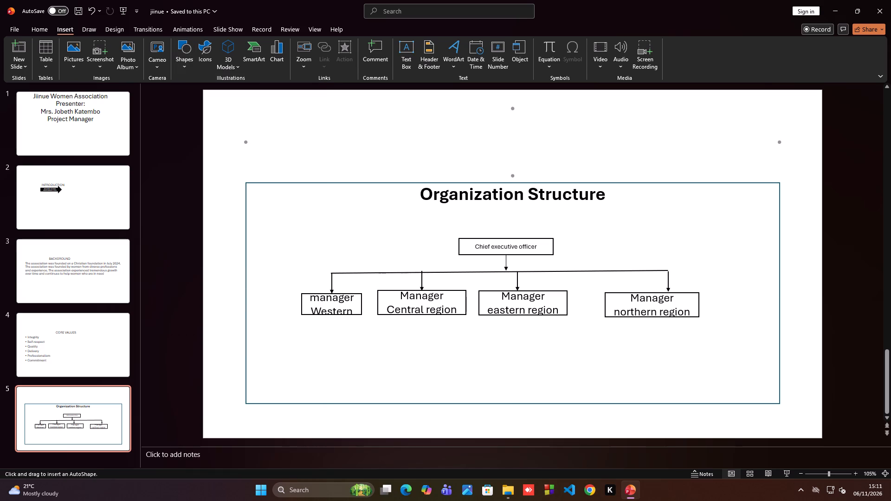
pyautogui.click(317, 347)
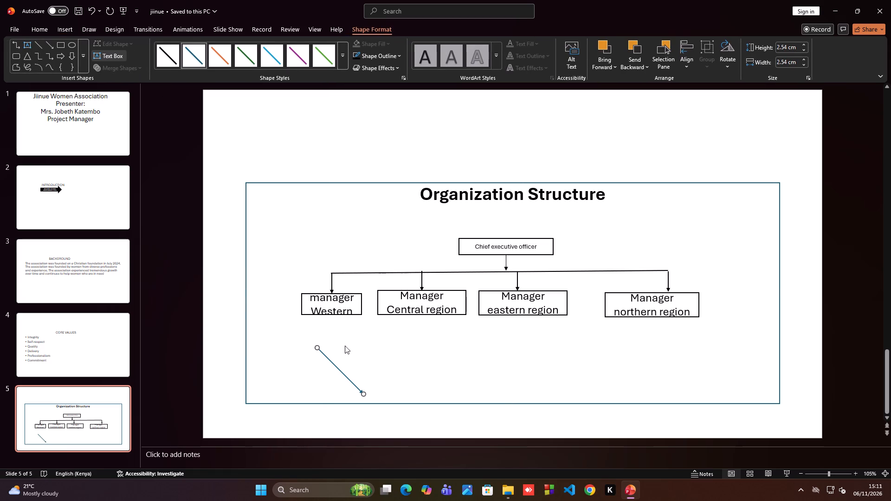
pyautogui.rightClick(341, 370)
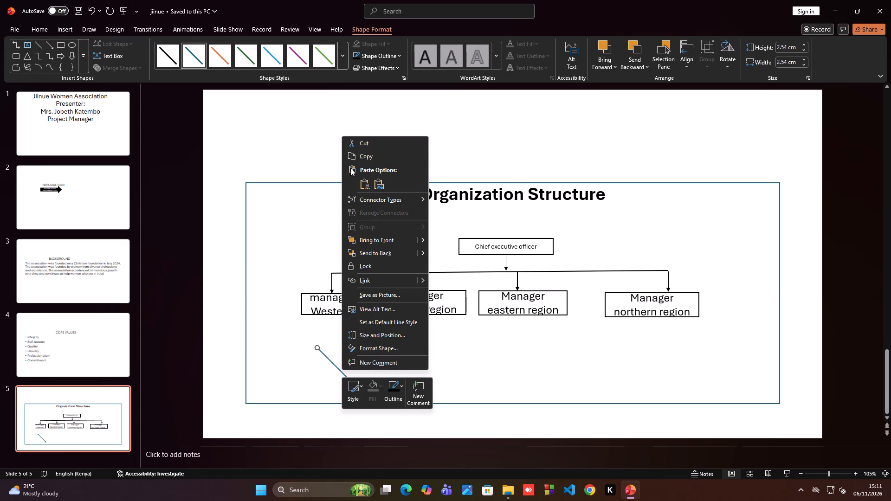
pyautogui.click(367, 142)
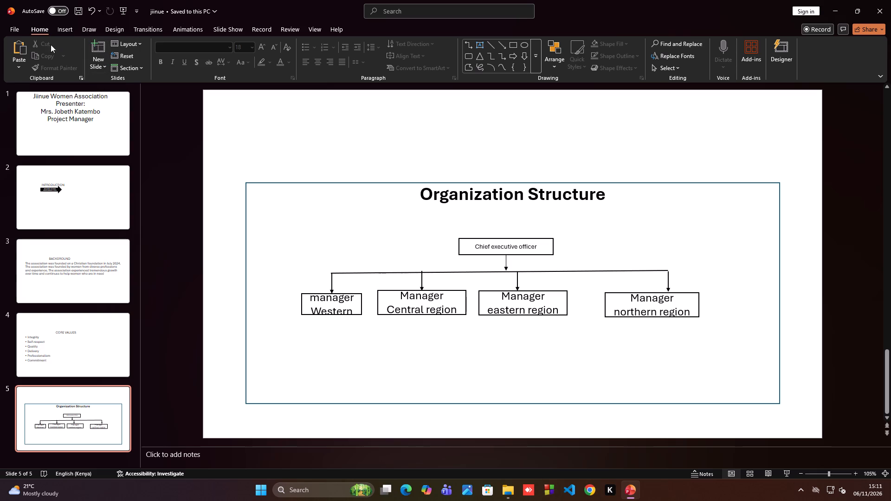
# Insert a rectangle about 1.29 cm high and 2.49 cm wide below the manager Western box, aligning their left edges.
pyautogui.click(70, 27)
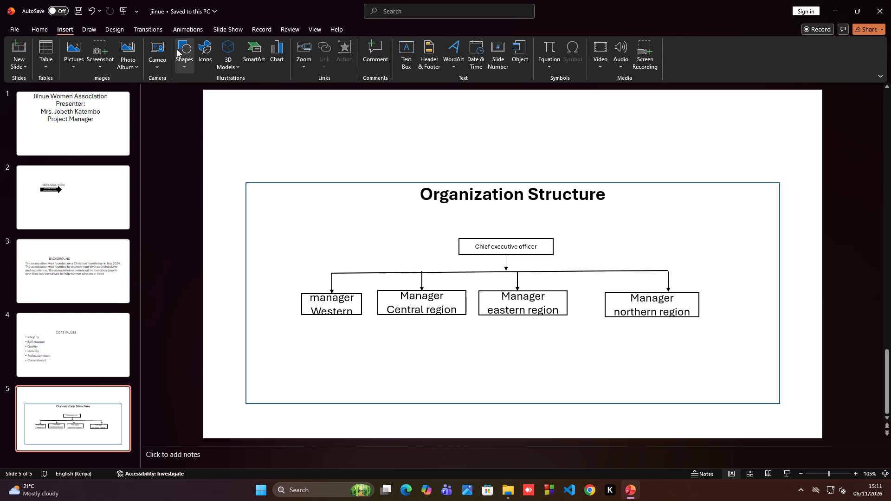
pyautogui.click(186, 65)
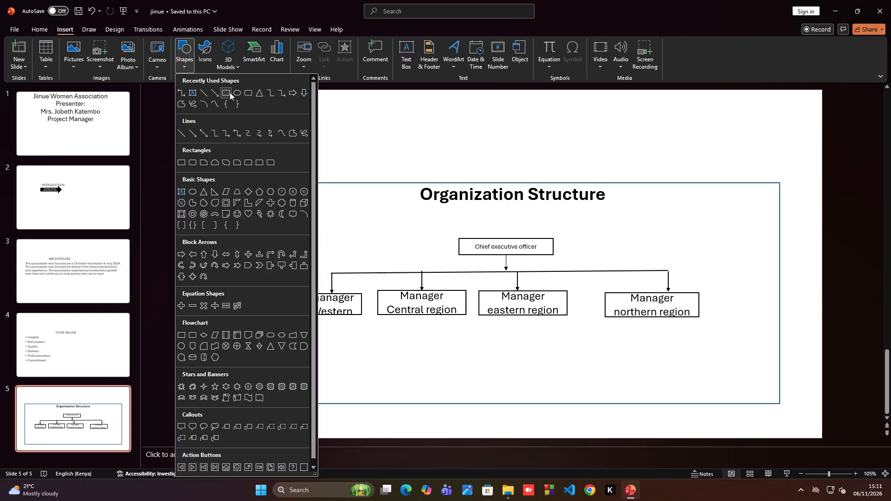
pyautogui.click(229, 91)
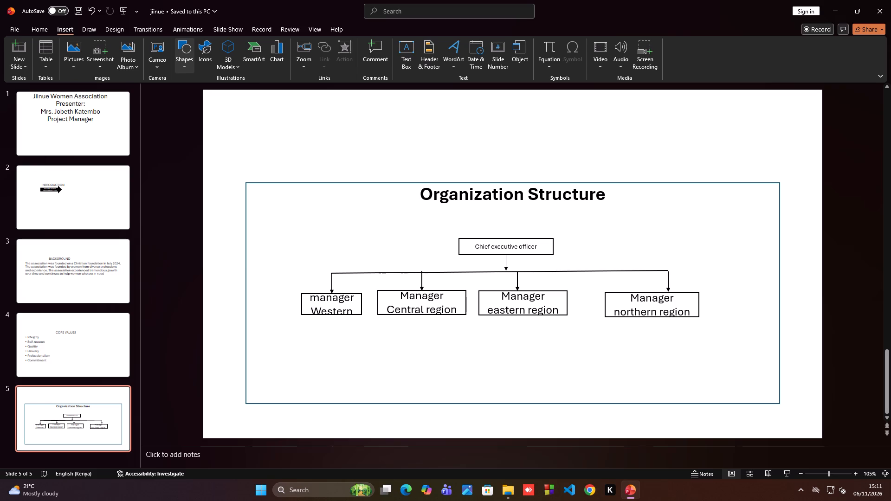
pyautogui.click(312, 338)
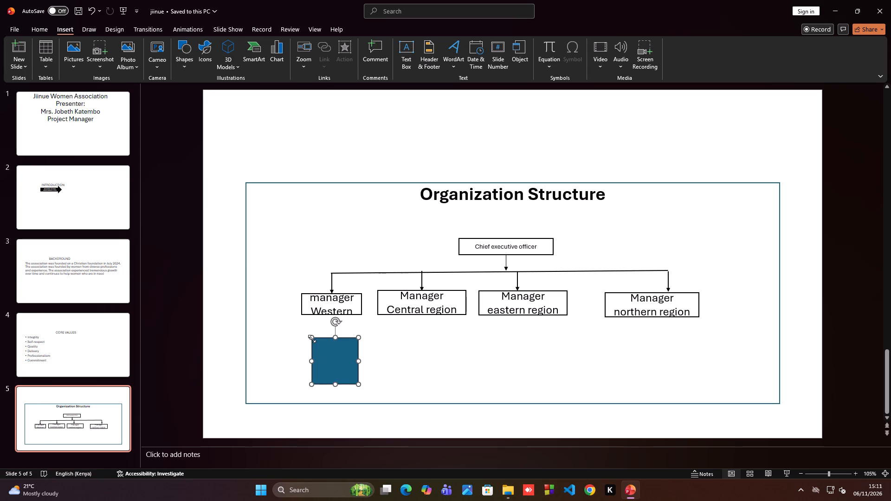
pyautogui.moveTo(360, 384); pyautogui.dragTo(357, 363)
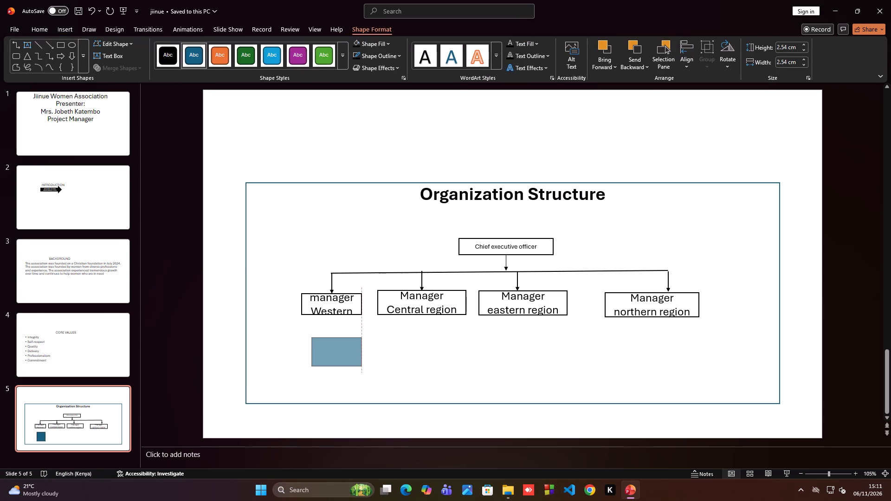
pyautogui.moveTo(357, 363); pyautogui.dragTo(357, 364)
pyautogui.moveTo(326, 351); pyautogui.dragTo(316, 350)
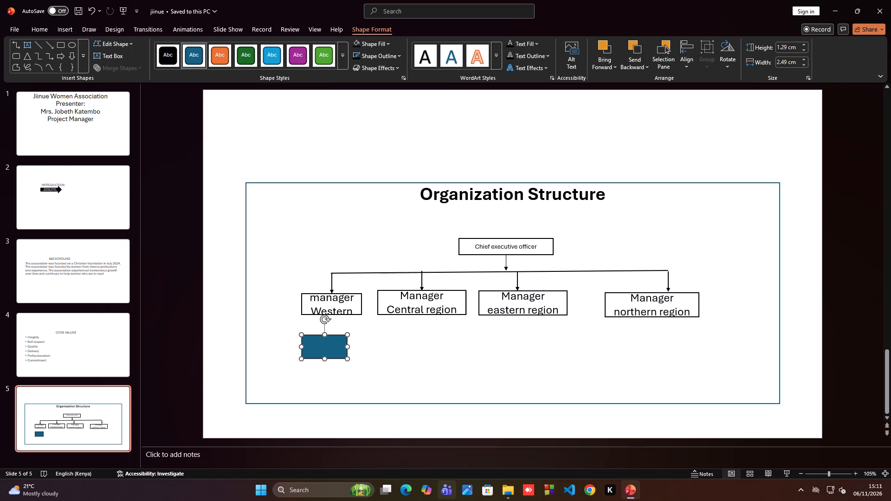
# Label the new rectangle "Region women representative".
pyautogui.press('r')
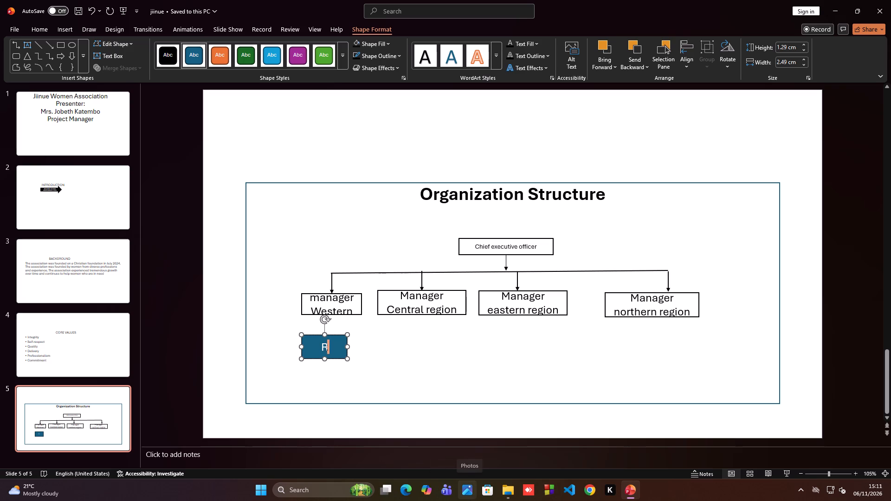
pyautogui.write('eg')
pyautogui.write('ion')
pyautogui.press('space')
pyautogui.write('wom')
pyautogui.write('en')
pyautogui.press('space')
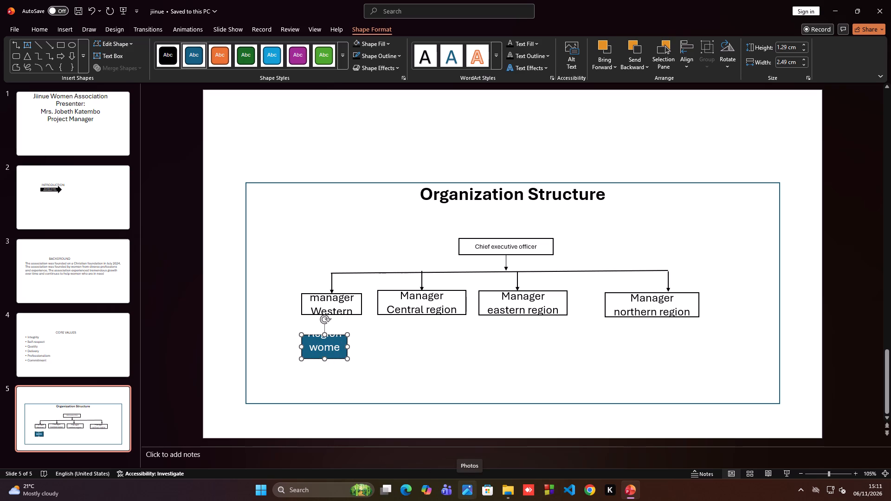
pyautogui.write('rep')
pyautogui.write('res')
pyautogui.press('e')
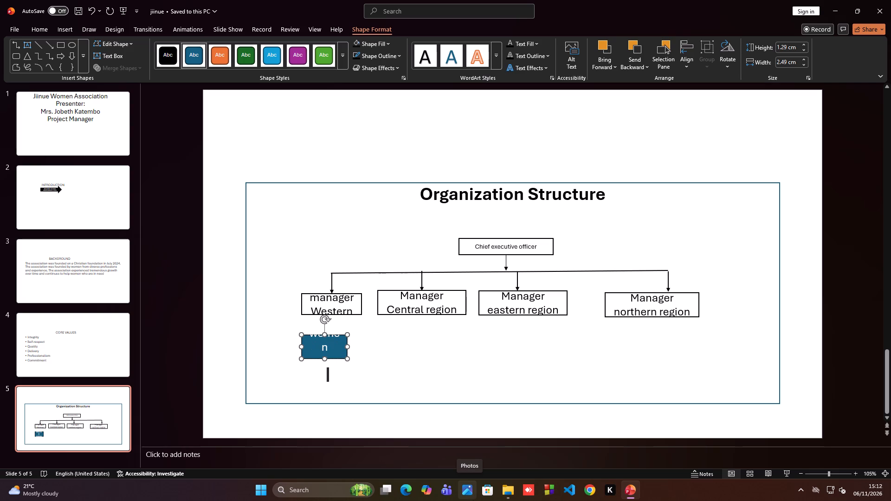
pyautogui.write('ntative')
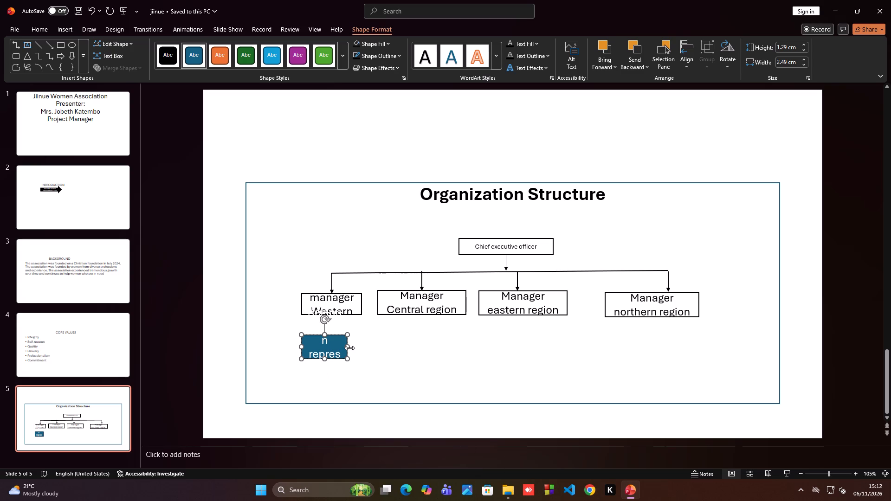
# Widen the Region women representative box to about 4.62 cm so its whole label fits on two lines.
pyautogui.moveTo(349, 347); pyautogui.dragTo(364, 347)
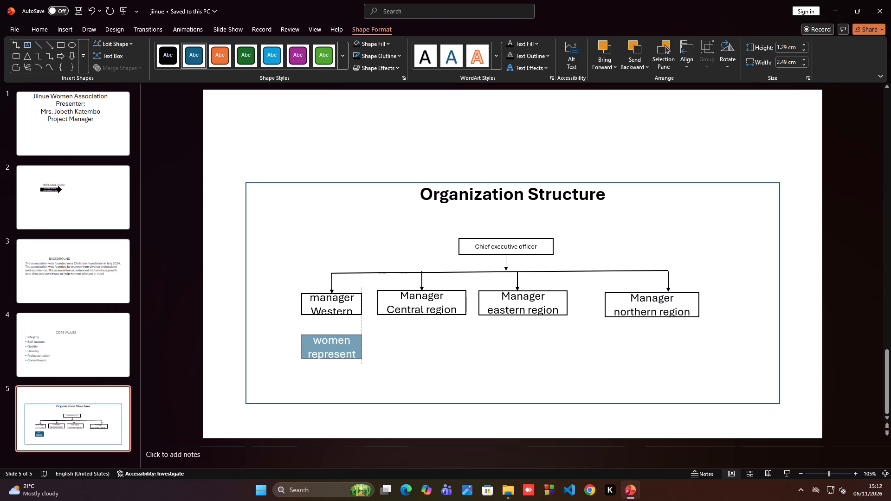
pyautogui.moveTo(364, 347); pyautogui.dragTo(371, 340)
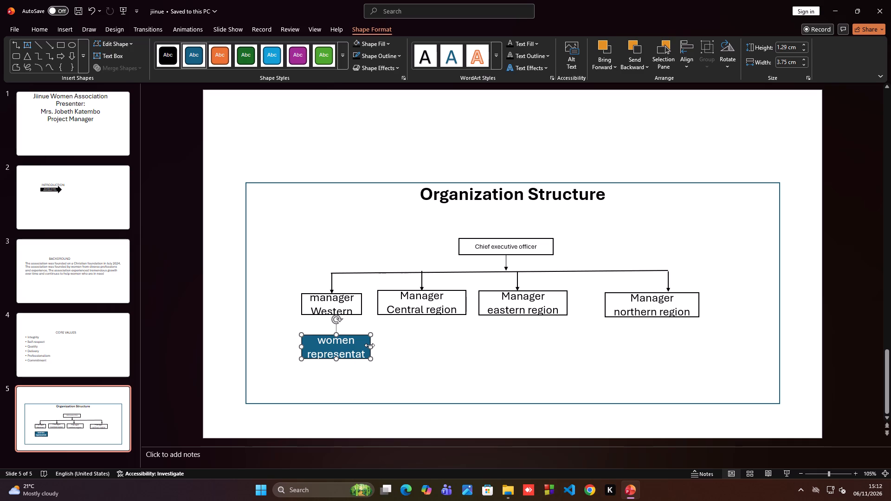
pyautogui.moveTo(369, 346); pyautogui.dragTo(382, 346)
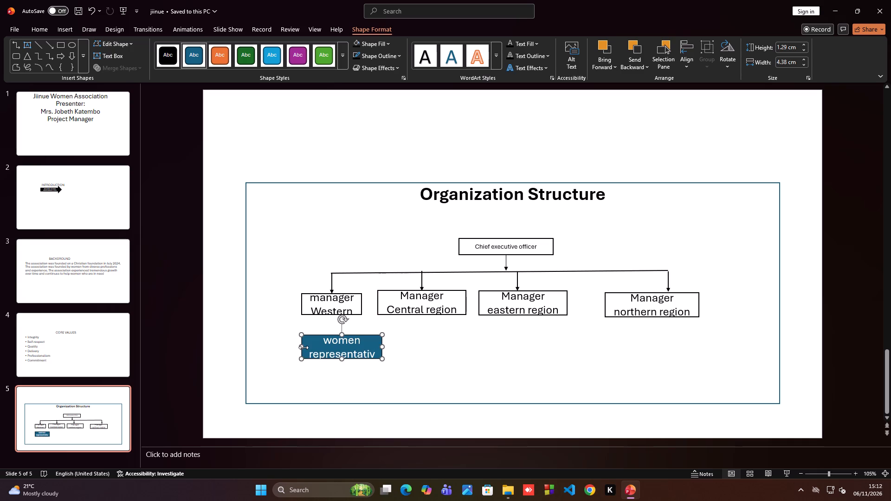
pyautogui.moveTo(303, 347); pyautogui.dragTo(297, 347)
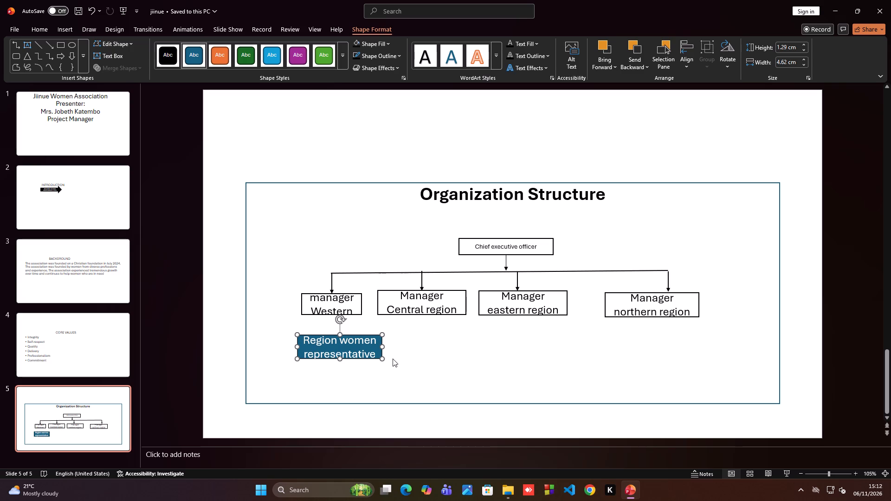
pyautogui.click(418, 346)
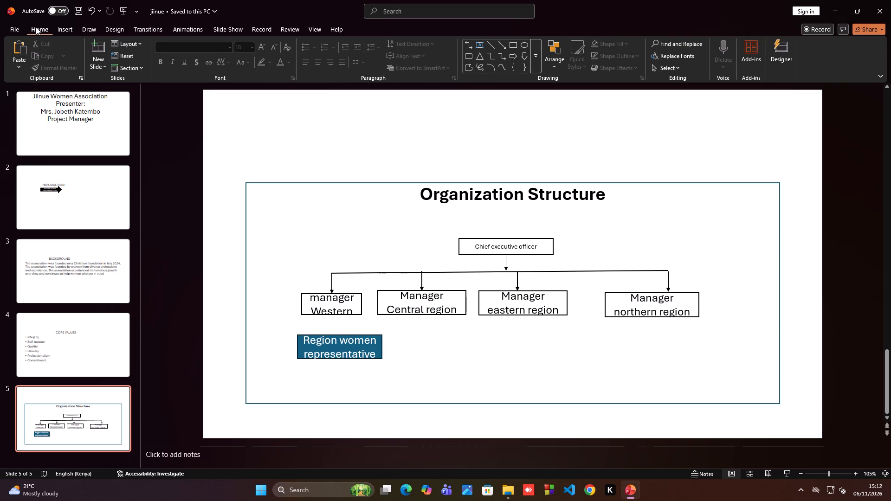
# Insert a second rectangle below the Manager Central region box, level with and as tall as the women representative box, and widen it.
pyautogui.click(58, 31)
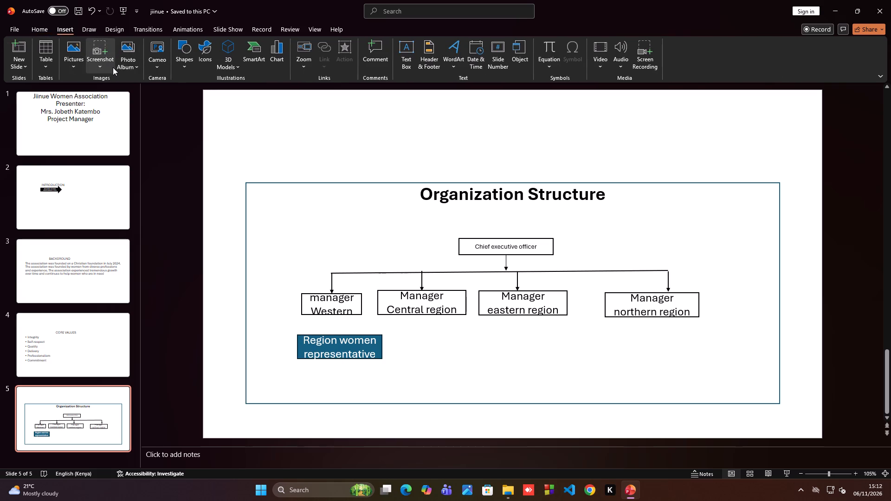
pyautogui.click(183, 65)
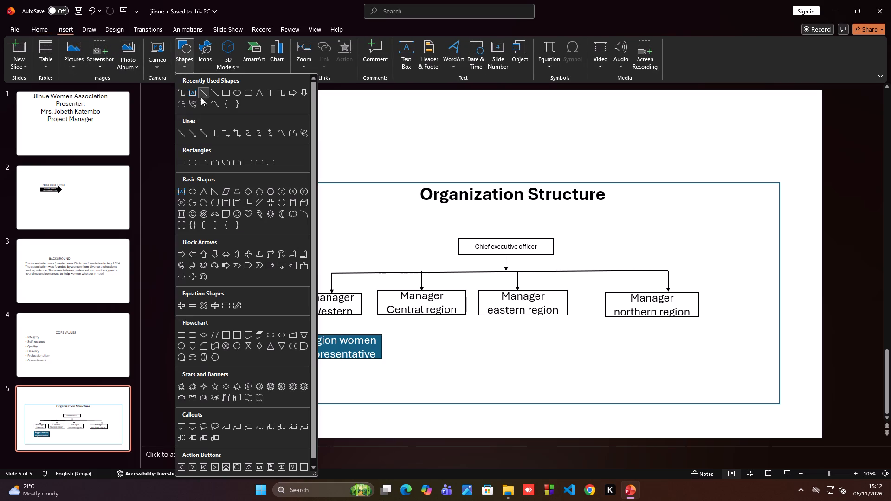
pyautogui.click(227, 94)
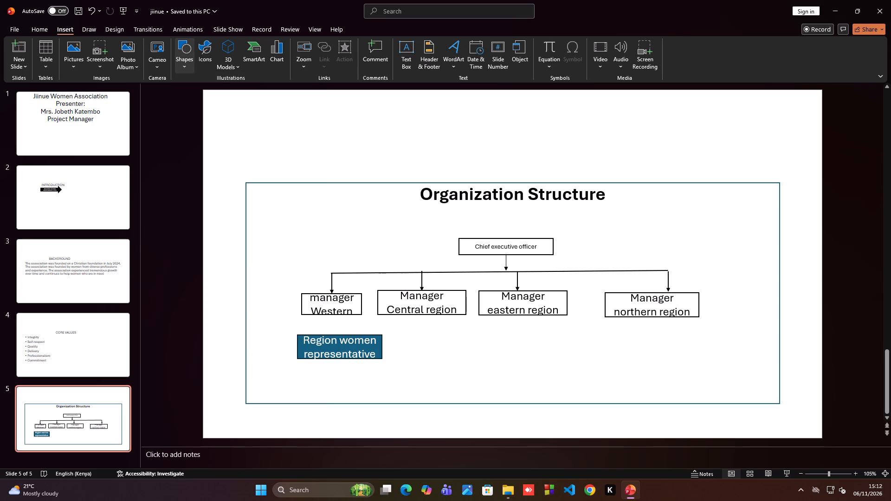
pyautogui.click(410, 344)
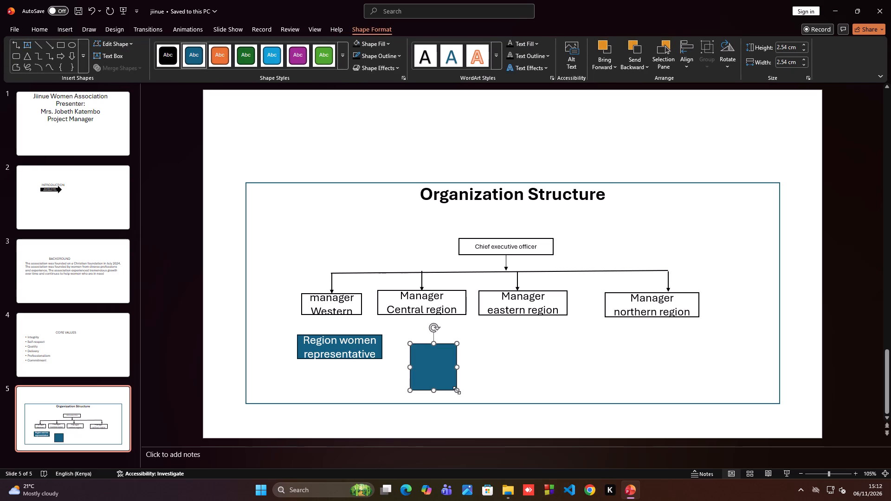
pyautogui.moveTo(457, 390); pyautogui.dragTo(453, 369)
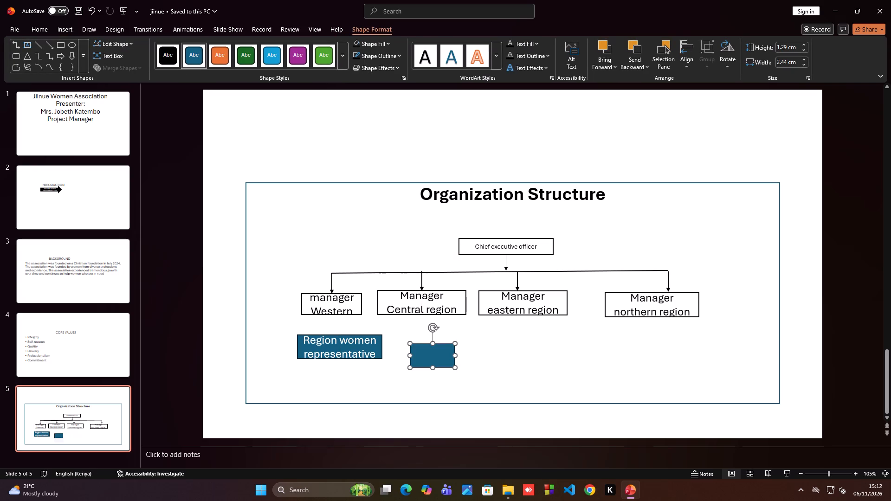
pyautogui.moveTo(442, 353); pyautogui.dragTo(443, 350)
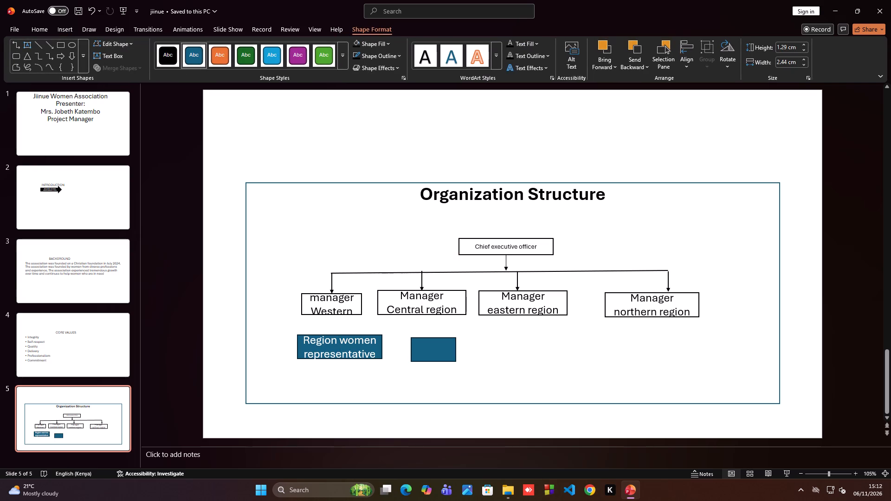
pyautogui.moveTo(443, 350); pyautogui.dragTo(435, 340)
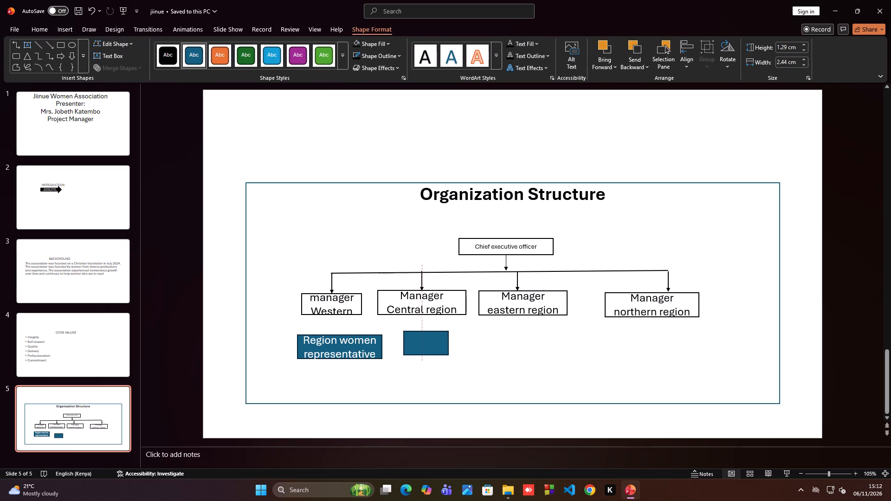
pyautogui.moveTo(435, 340); pyautogui.dragTo(434, 344)
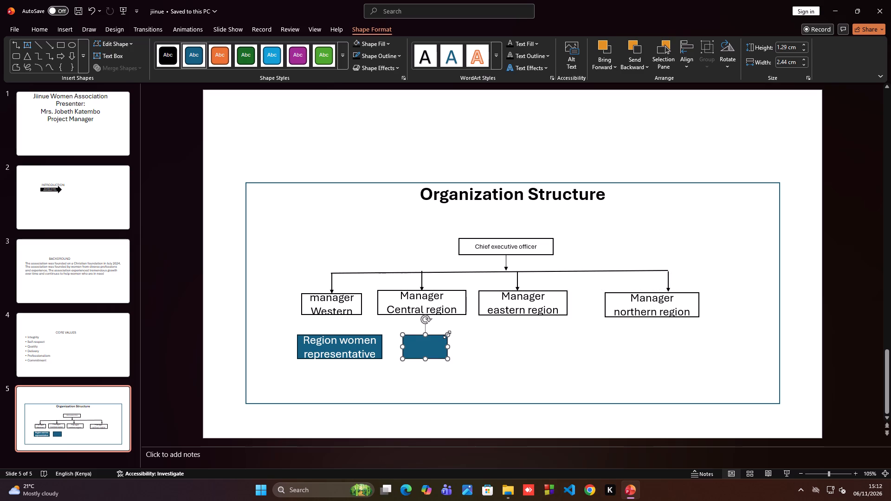
pyautogui.moveTo(447, 334); pyautogui.dragTo(473, 335)
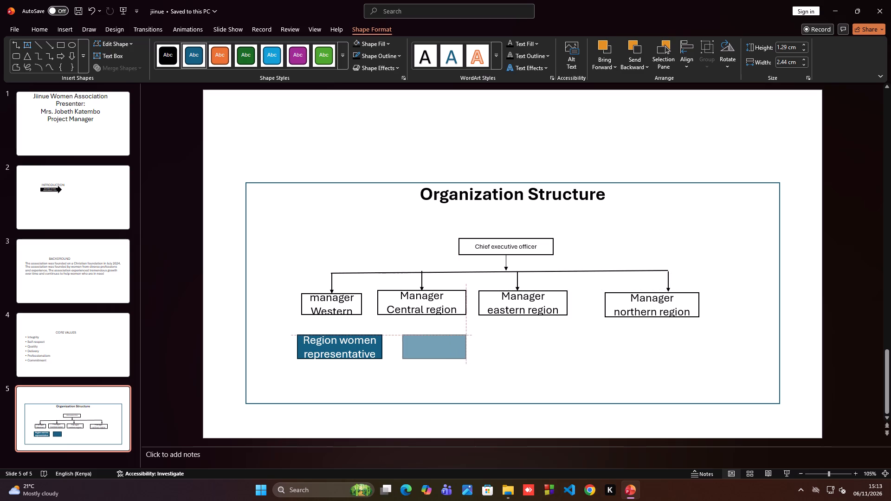
# Widen the empty rectangle below the Manager Central region box to about 3.89 cm.
pyautogui.moveTo(473, 335); pyautogui.dragTo(474, 335)
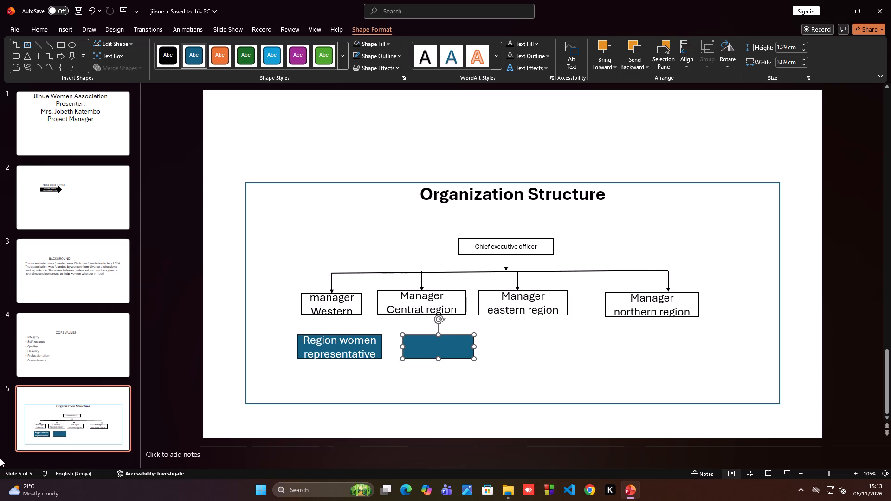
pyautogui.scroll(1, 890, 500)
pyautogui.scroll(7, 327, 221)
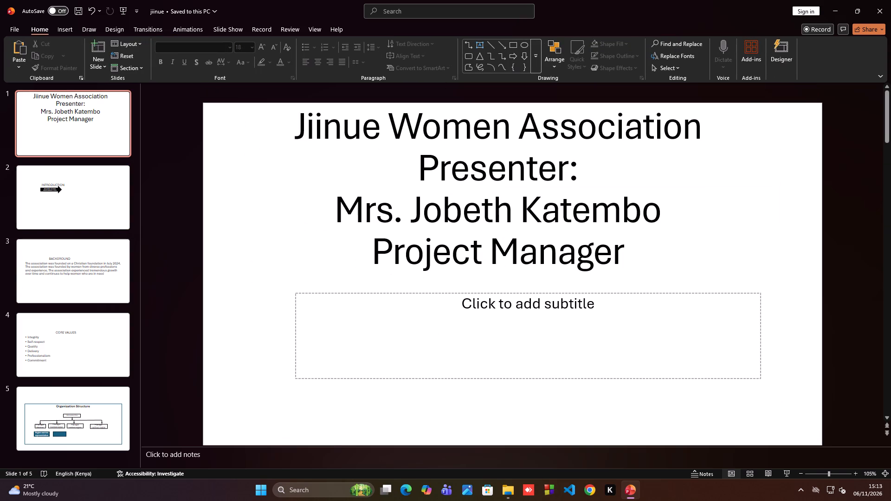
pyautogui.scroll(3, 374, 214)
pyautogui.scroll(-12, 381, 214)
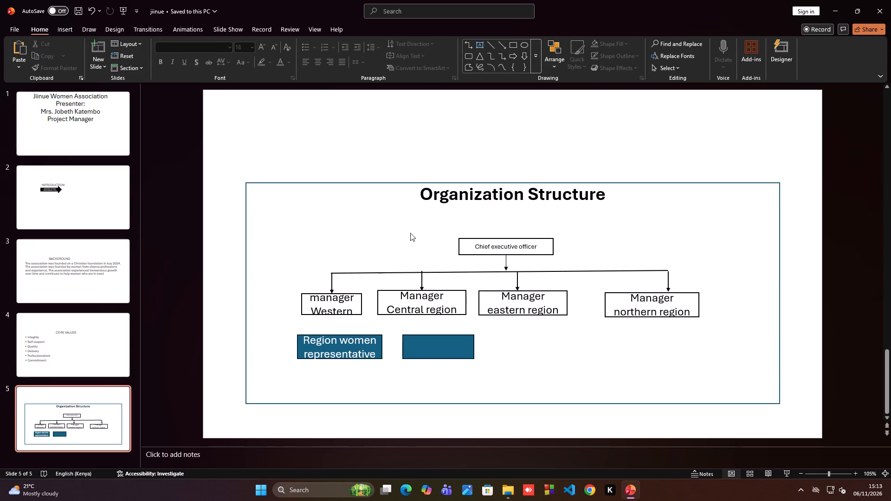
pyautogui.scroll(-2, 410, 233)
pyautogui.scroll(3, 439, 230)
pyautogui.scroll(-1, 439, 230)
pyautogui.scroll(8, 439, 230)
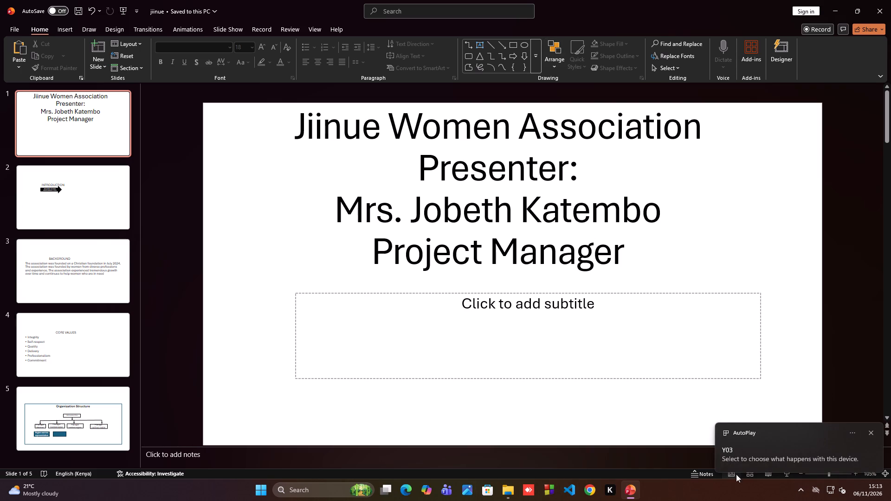
# Dismiss the action choices for the connected Y03 device and switch to File Explorer.
pyautogui.doubleClick(757, 453)
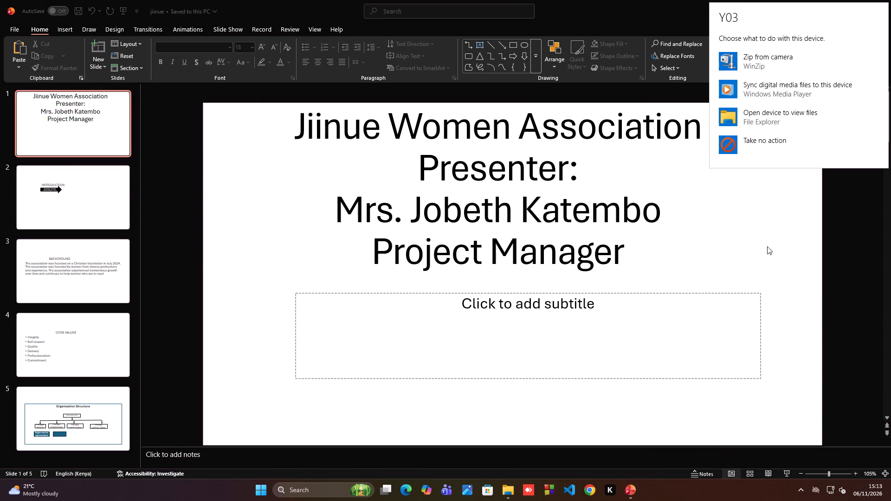
pyautogui.moveTo(480, 242); pyautogui.dragTo(486, 252)
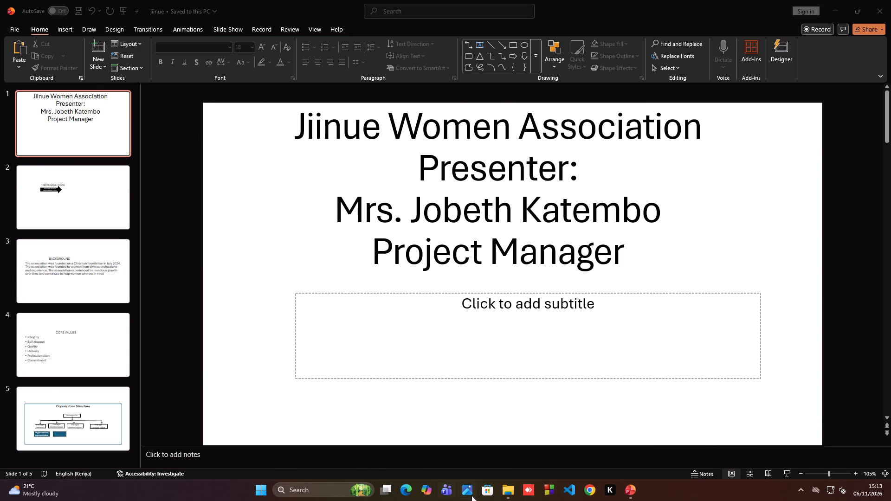
pyautogui.click(503, 488)
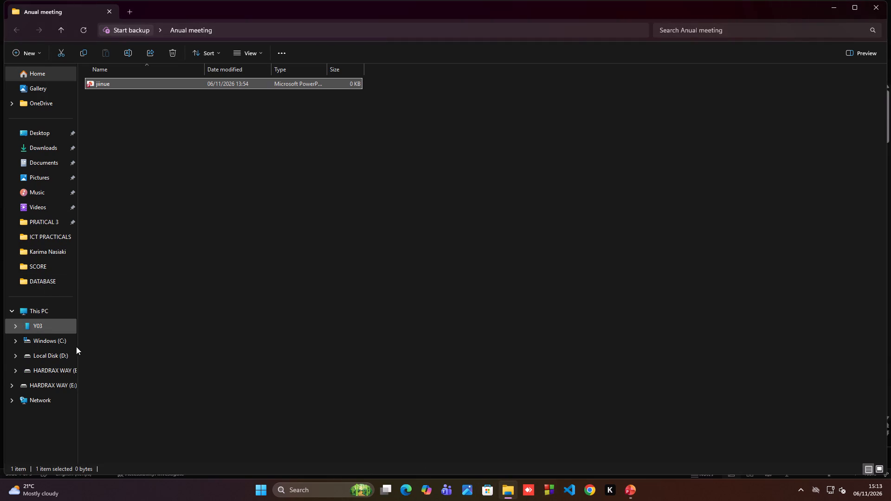
# Switch to File Explorer, open the Marvindata Access database from the candidate's exam subfolder on the HARDRAX WAY (E:) drive, and close it.
pyautogui.doubleClick(69, 369)
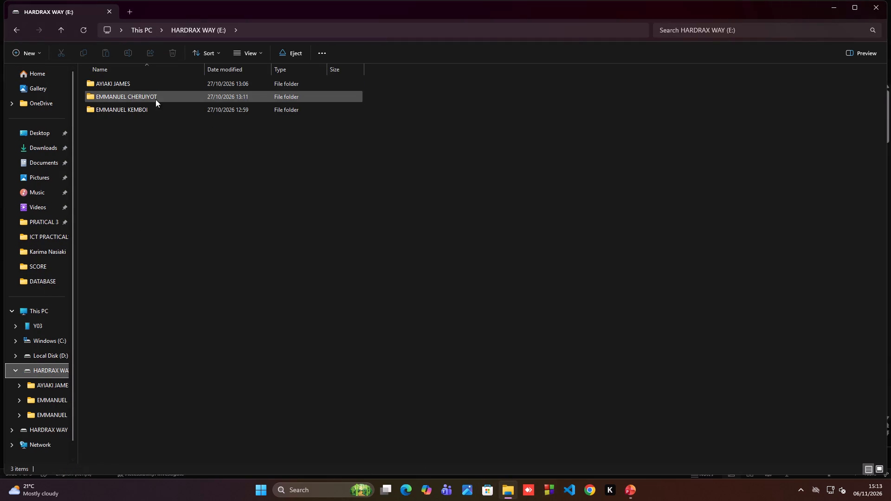
pyautogui.doubleClick(148, 105)
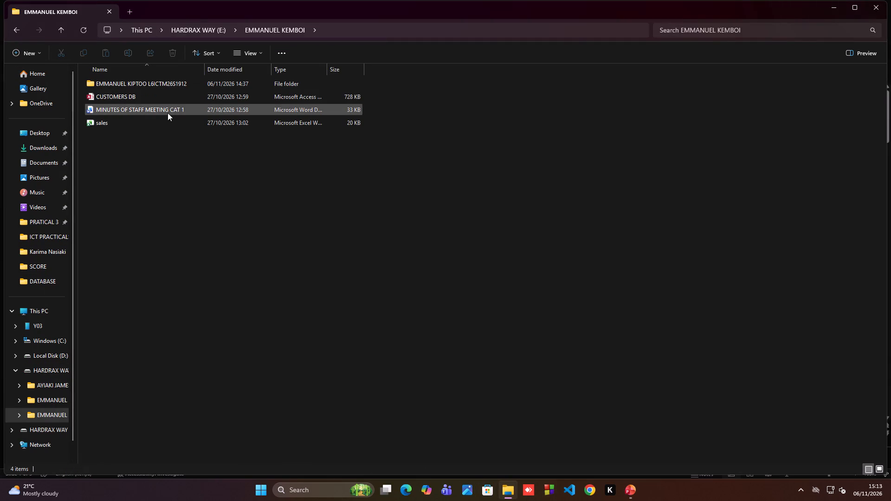
pyautogui.doubleClick(168, 85)
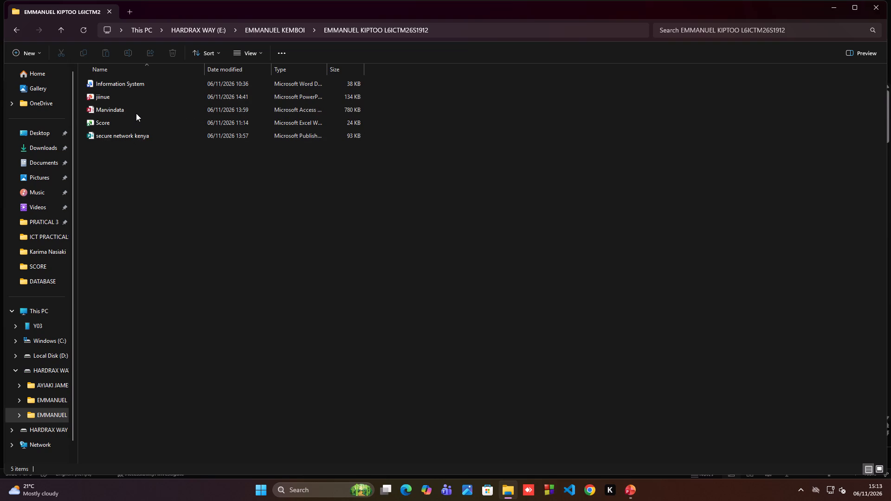
pyautogui.doubleClick(136, 113)
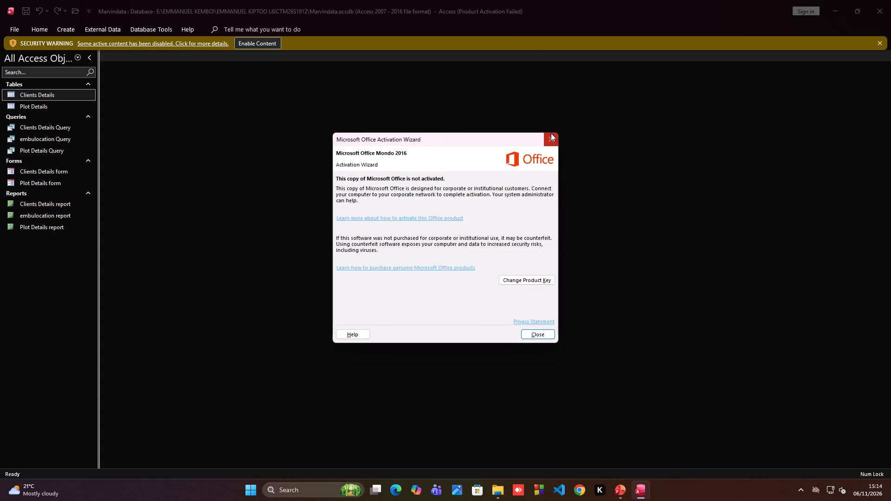
pyautogui.click(552, 136)
pyautogui.click(886, 19)
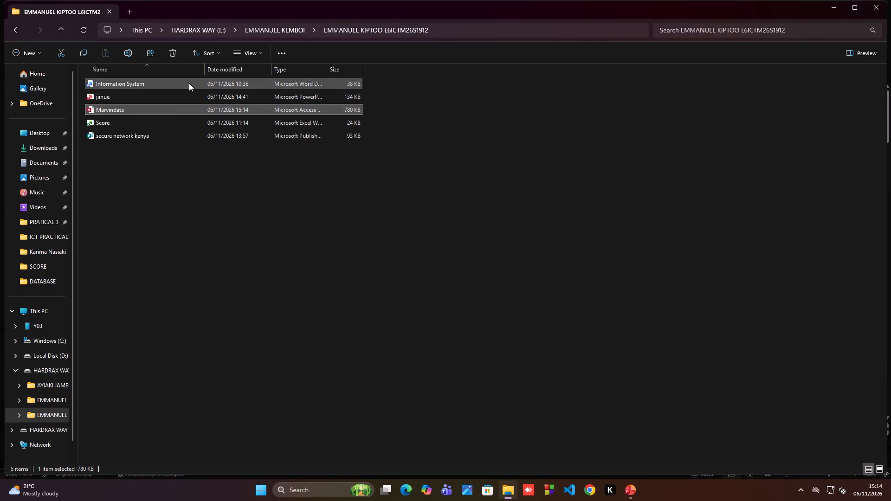
# Open the existing jiinue PowerPoint presentation from the candidate's exam subfolder on the HARDRAX WAY (E:) drive.
pyautogui.click(177, 95)
pyautogui.click(177, 95)
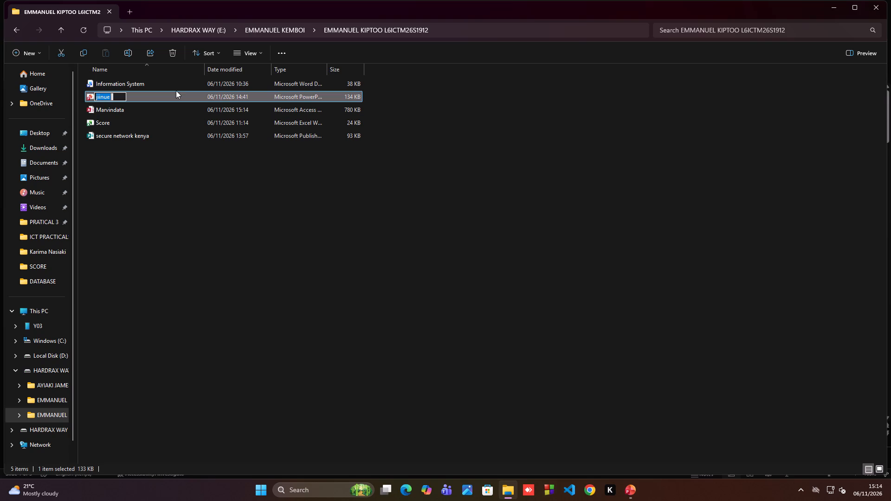
pyautogui.click(134, 148)
pyautogui.doubleClick(177, 101)
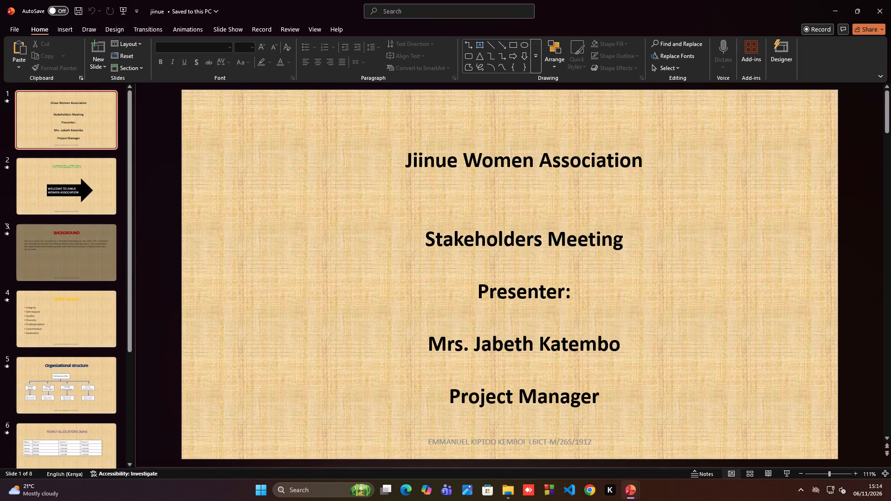
# Examine all slides of the opened jiinue presentation, including the organizational structure, yearly allocations table, chart and conclusion, and close it.
pyautogui.scroll(-8, 431, 279)
pyautogui.scroll(1, 446, 290)
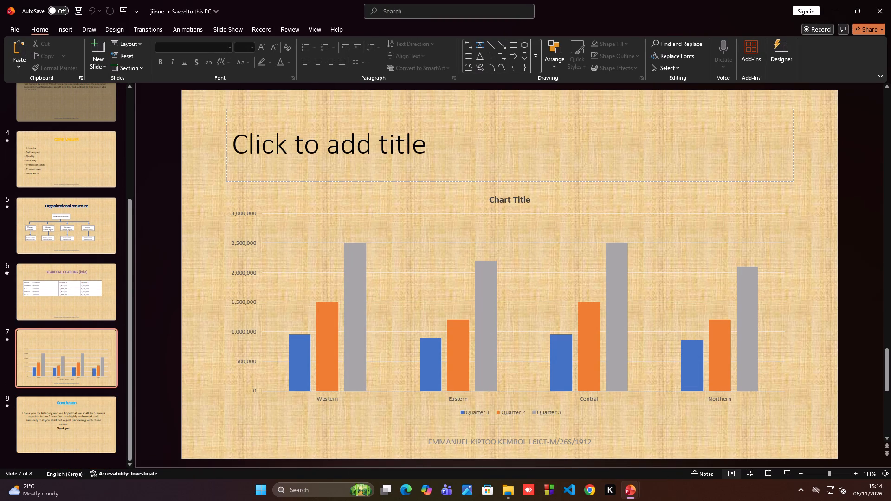
pyautogui.scroll(-2, 502, 264)
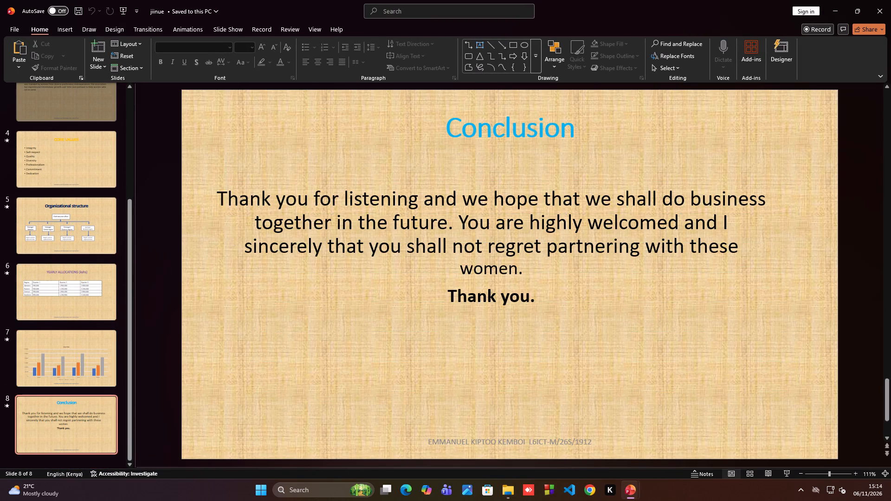
pyautogui.scroll(-4, 502, 266)
pyautogui.scroll(11, 505, 283)
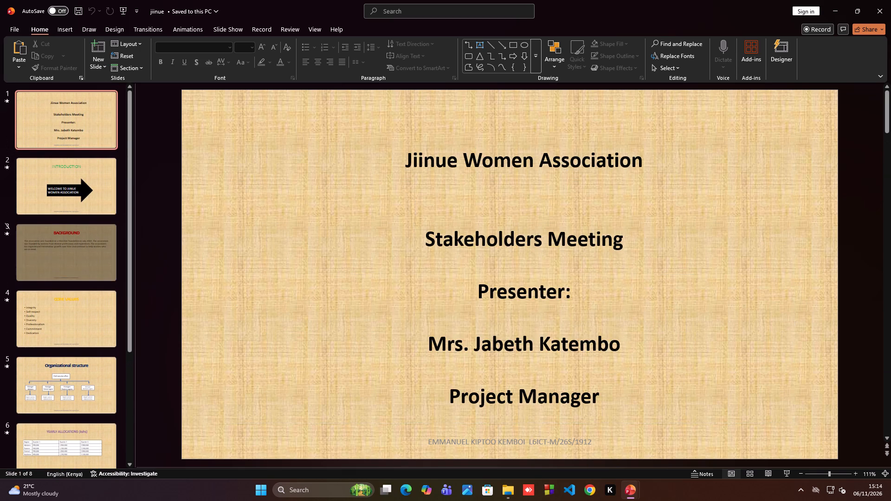
pyautogui.scroll(3, 511, 288)
pyautogui.scroll(-12, 509, 300)
pyautogui.scroll(4, 516, 292)
pyautogui.scroll(-1, 515, 295)
pyautogui.scroll(2, 515, 295)
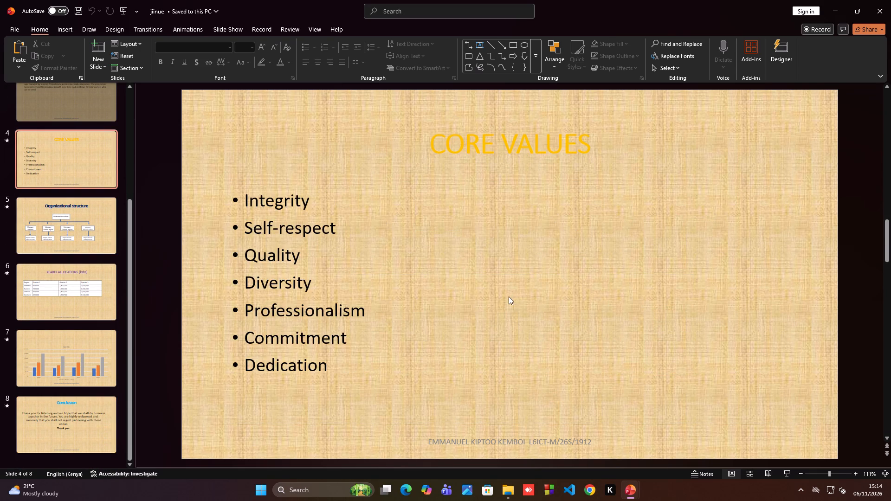
pyautogui.scroll(-3, 507, 308)
pyautogui.scroll(4, 507, 308)
pyautogui.scroll(-3, 513, 309)
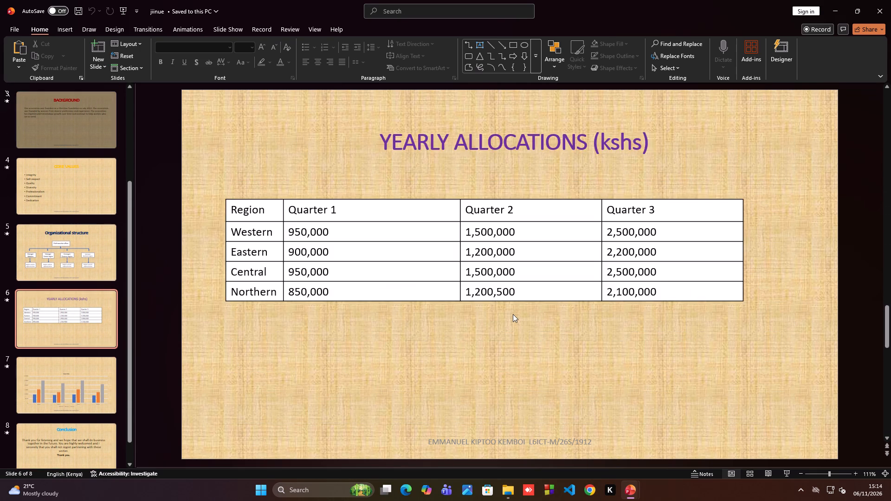
pyautogui.scroll(-4, 514, 373)
pyautogui.scroll(4, 540, 354)
pyautogui.scroll(-1, 540, 353)
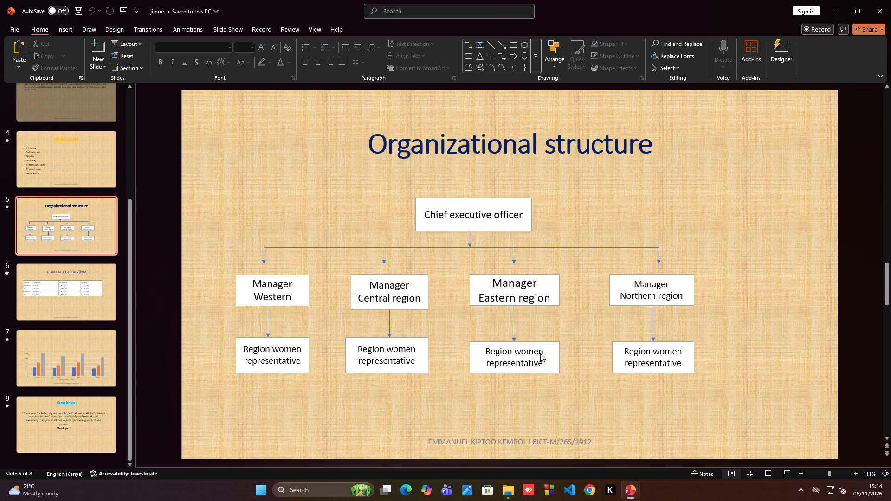
pyautogui.scroll(-12, 545, 353)
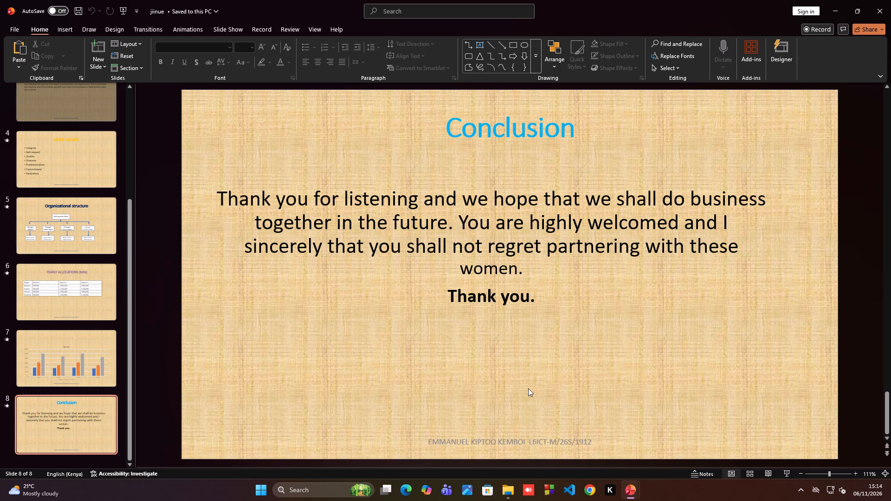
pyautogui.scroll(5, 552, 302)
pyautogui.scroll(-1, 489, 301)
pyautogui.scroll(8, 517, 304)
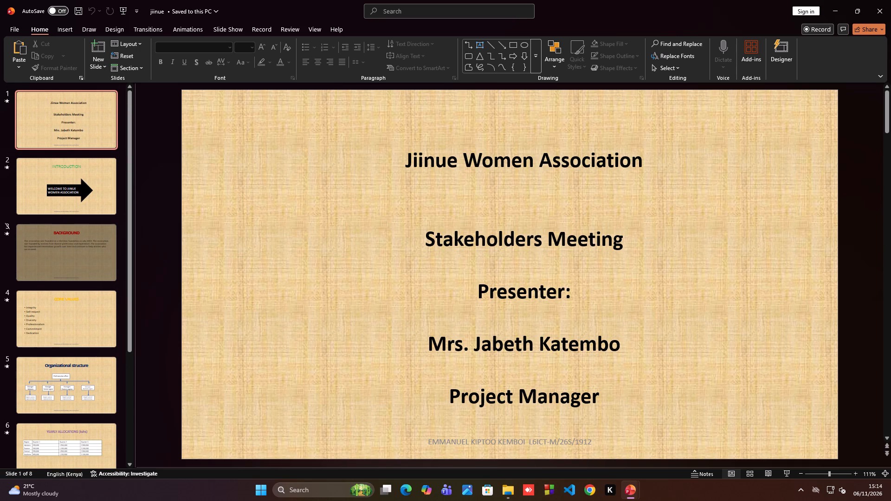
pyautogui.click(889, 17)
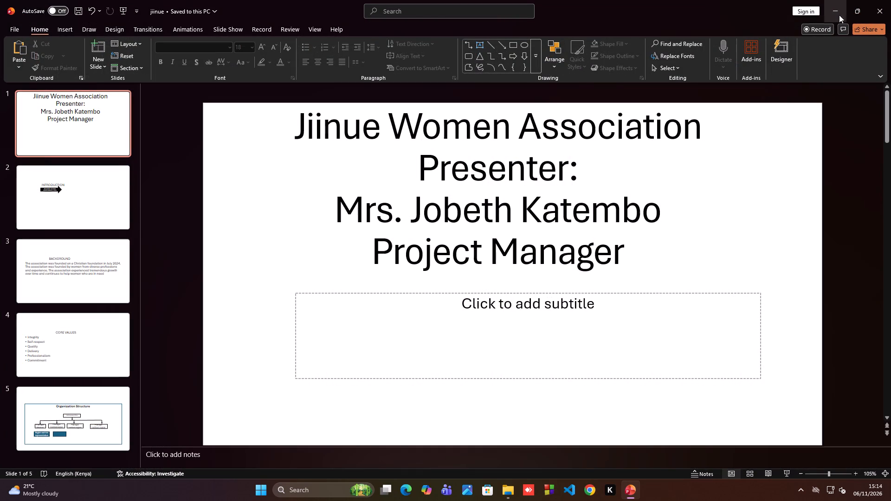
# Close the five-slide jiinue presentation with the plain white background.
pyautogui.click(852, 10)
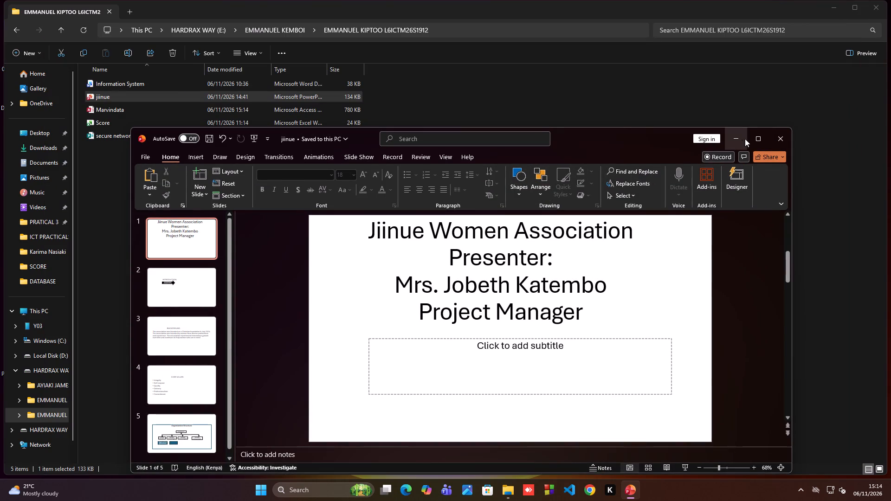
pyautogui.click(752, 139)
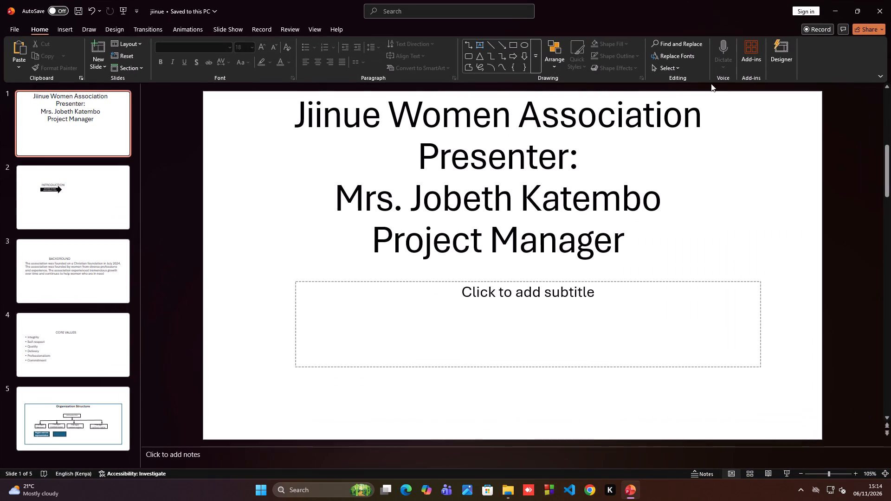
pyautogui.click(881, 10)
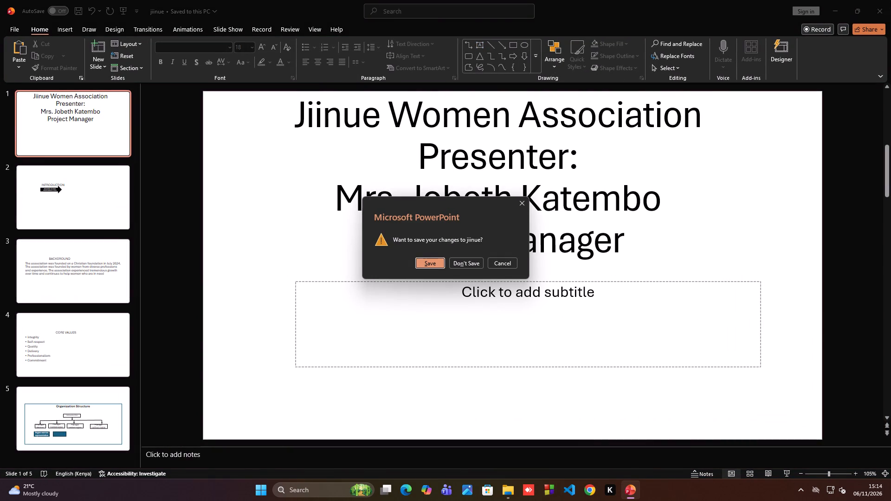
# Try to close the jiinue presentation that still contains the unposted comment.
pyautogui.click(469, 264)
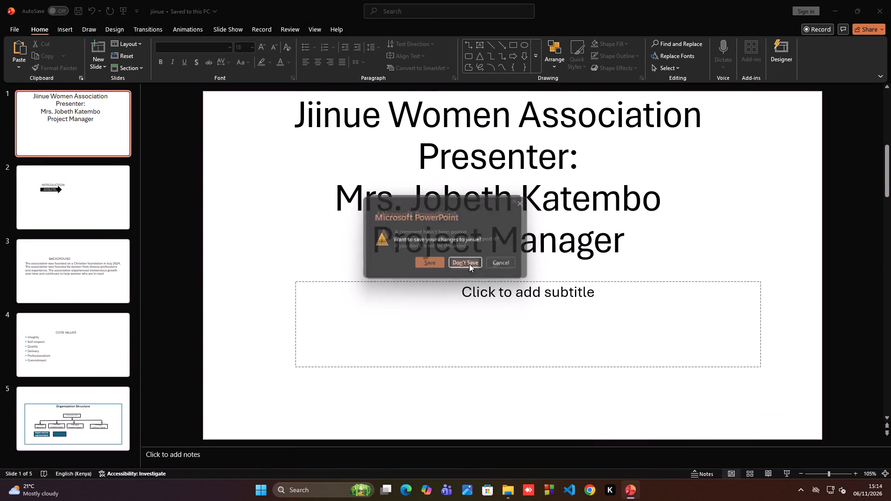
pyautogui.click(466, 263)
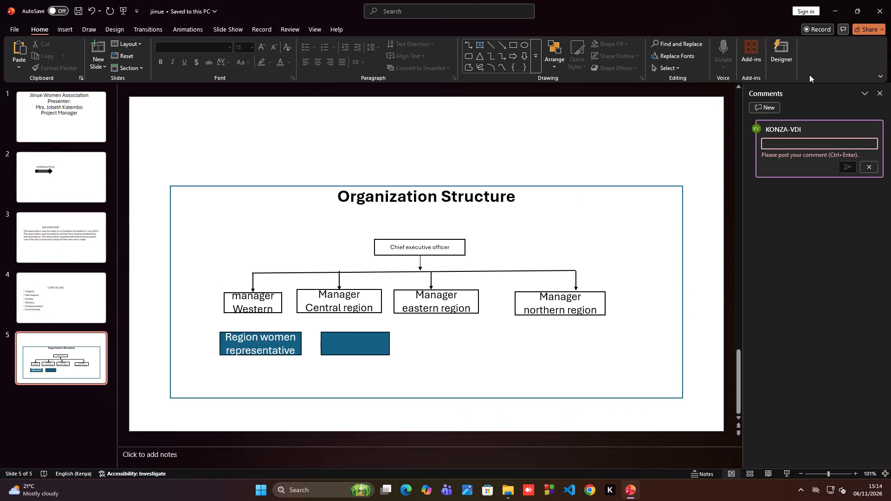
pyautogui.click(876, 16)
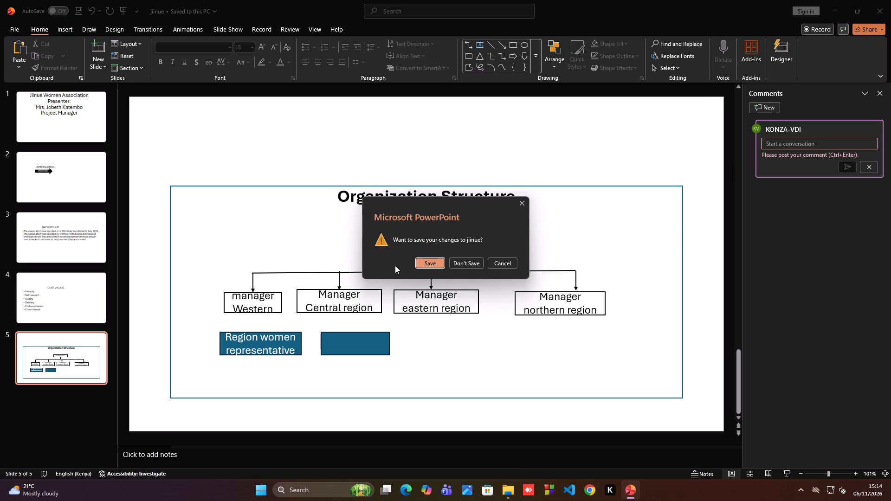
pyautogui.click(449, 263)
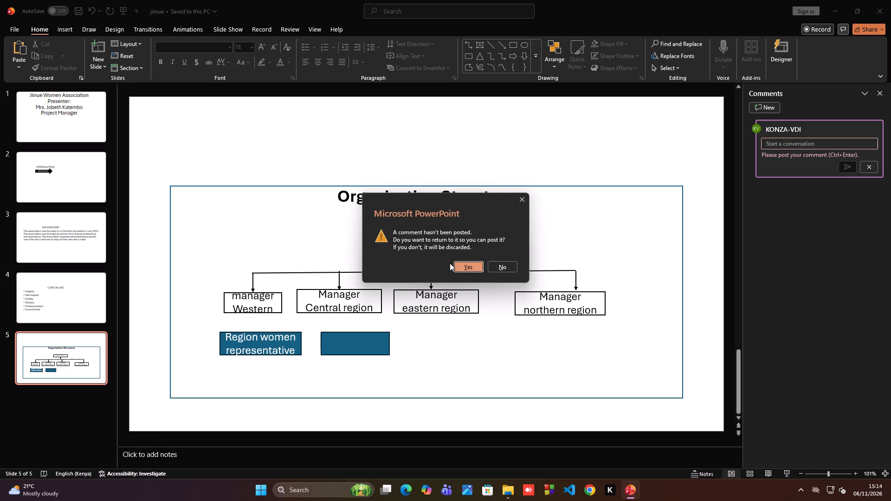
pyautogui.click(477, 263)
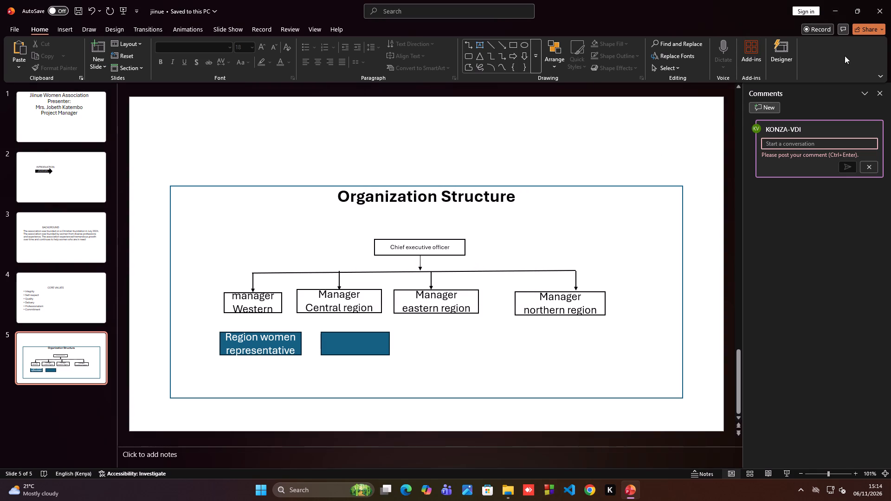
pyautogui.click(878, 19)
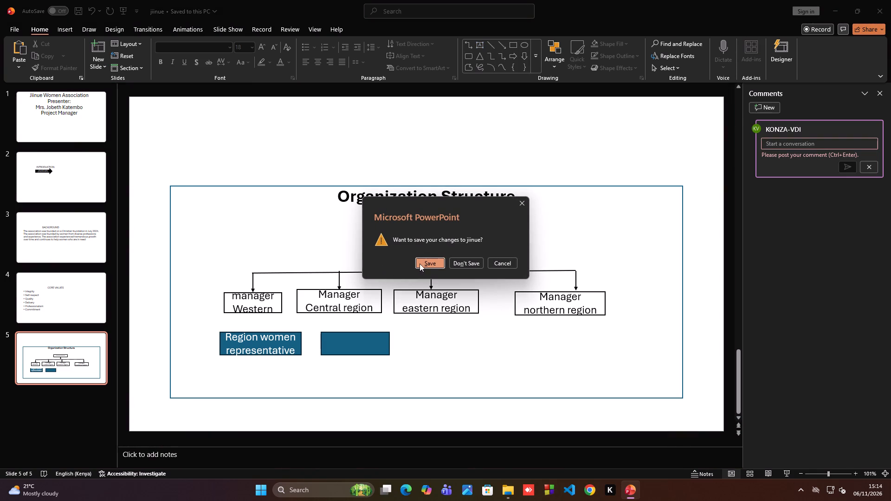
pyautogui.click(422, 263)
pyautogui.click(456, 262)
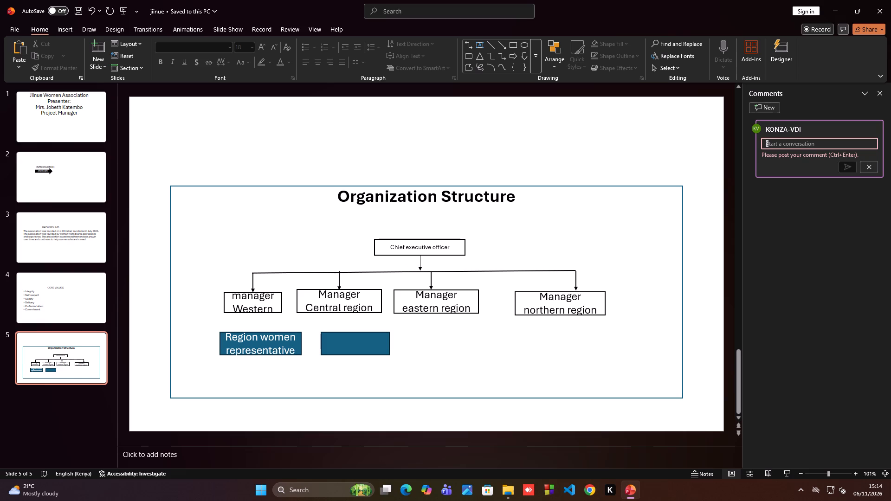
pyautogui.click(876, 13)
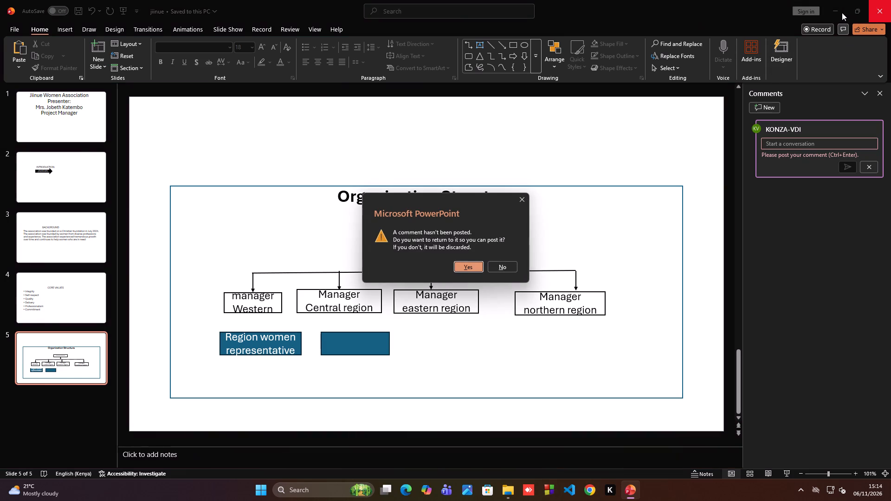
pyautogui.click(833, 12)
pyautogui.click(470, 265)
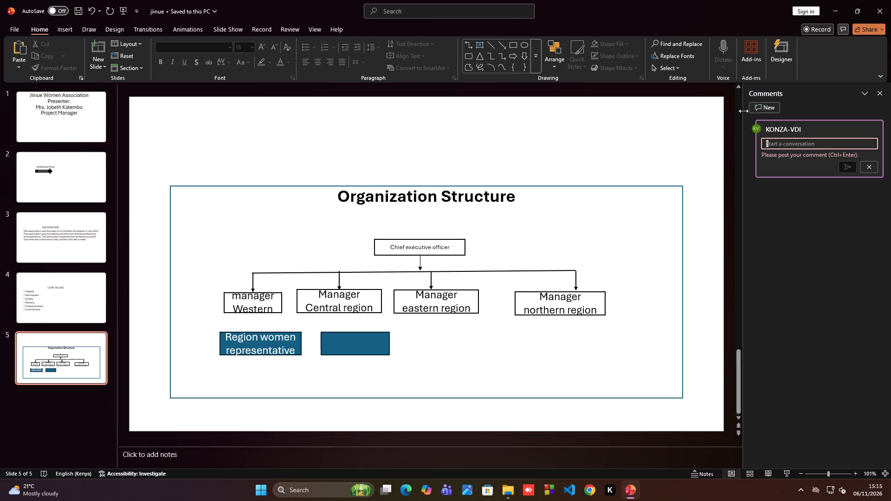
# Switch to File Explorer and copy jiinue from the candidate's E: drive subfolder into the personal Desktop folder listed between ICT PRACTICAL and SCORE.
pyautogui.click(835, 5)
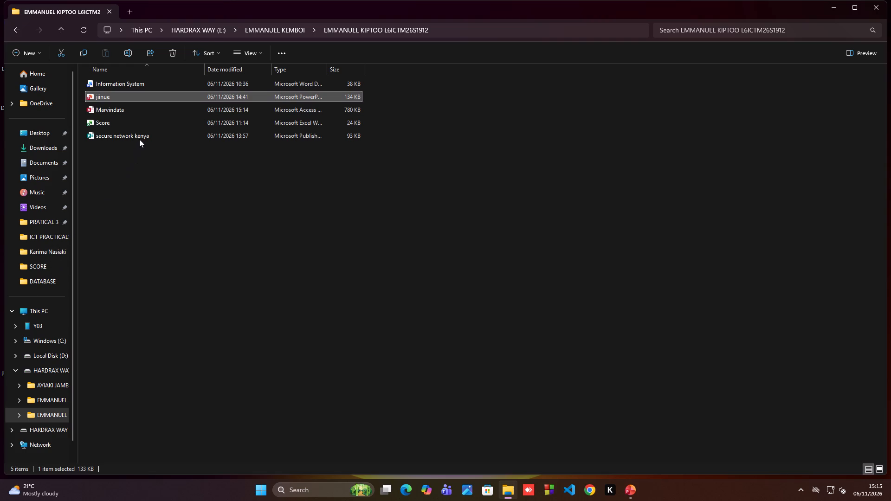
pyautogui.moveTo(148, 95); pyautogui.dragTo(146, 96)
pyautogui.moveTo(146, 96); pyautogui.dragTo(46, 255)
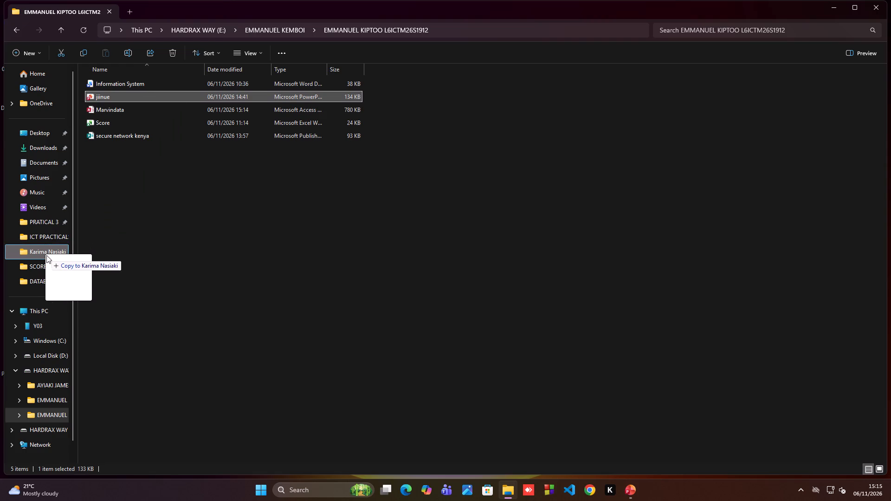
pyautogui.moveTo(46, 255); pyautogui.dragTo(50, 251)
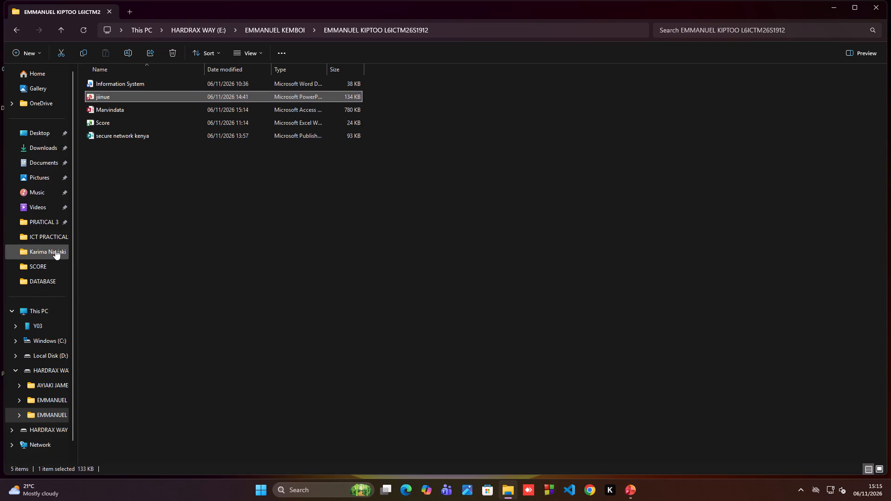
# Open the copied jiinue presentation from that personal Desktop folder and look over its slides.
pyautogui.doubleClick(55, 250)
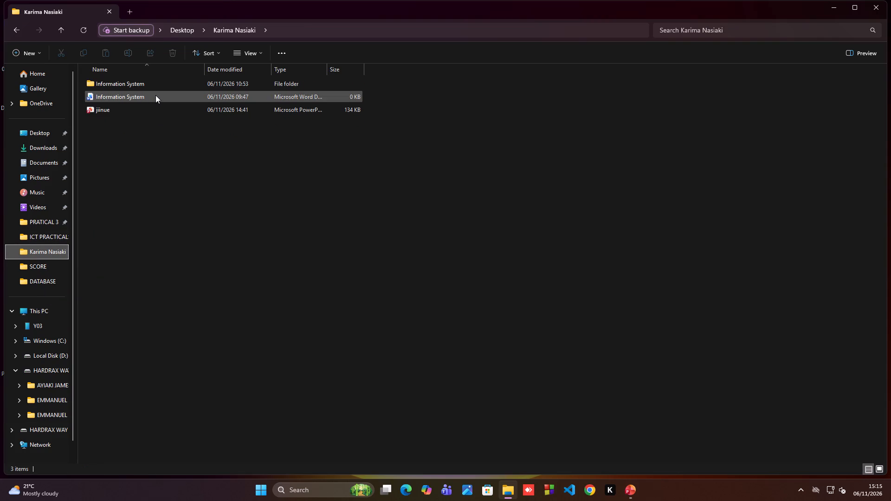
pyautogui.doubleClick(138, 109)
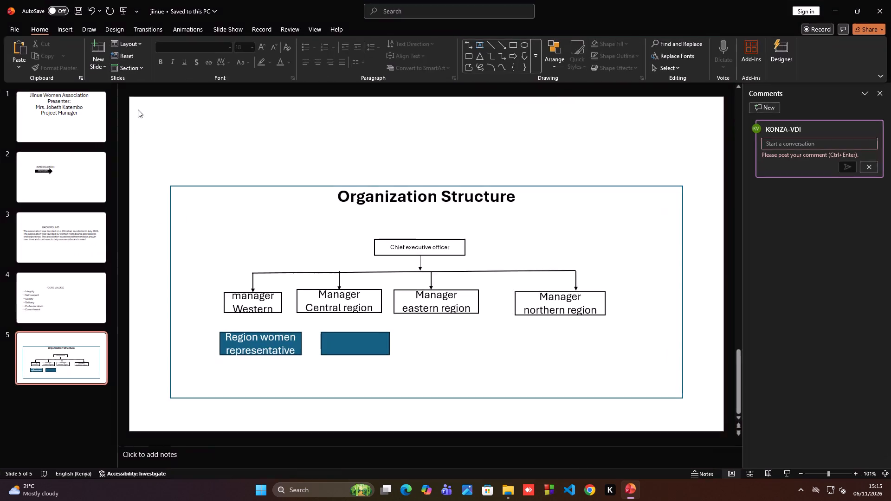
pyautogui.scroll(-5, 367, 247)
pyautogui.scroll(6, 382, 260)
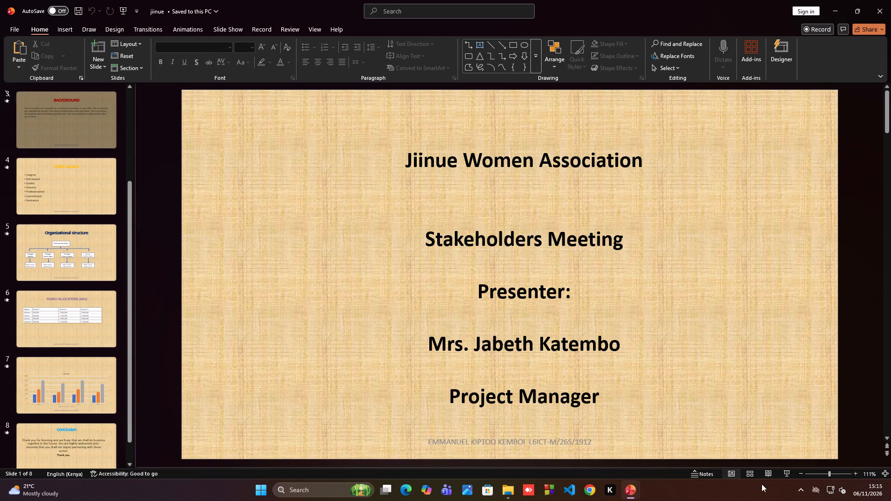
pyautogui.scroll(5, 391, 500)
pyautogui.scroll(-1, 222, 303)
pyautogui.scroll(2, 208, 259)
pyautogui.scroll(3, 8, 109)
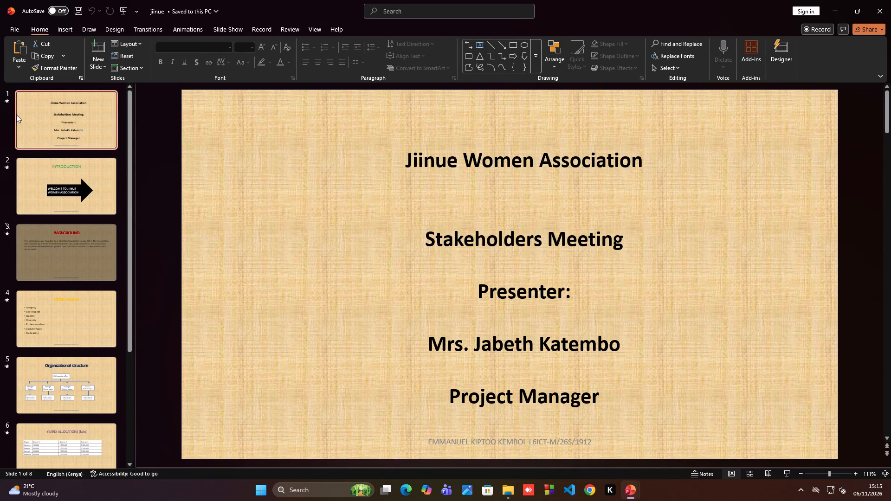
pyautogui.scroll(2, 16, 115)
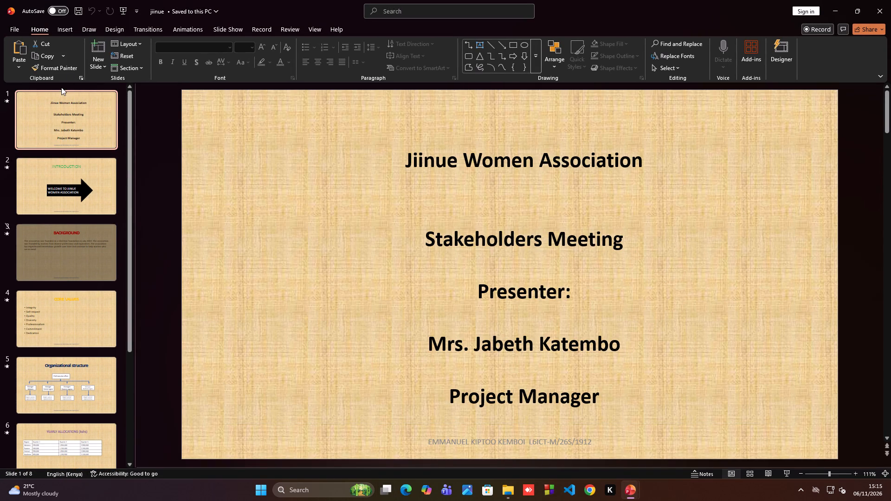
# Change the background of all slides in the copied presentation to a gradient fill.
pyautogui.hotkey('ctrl', 'a')
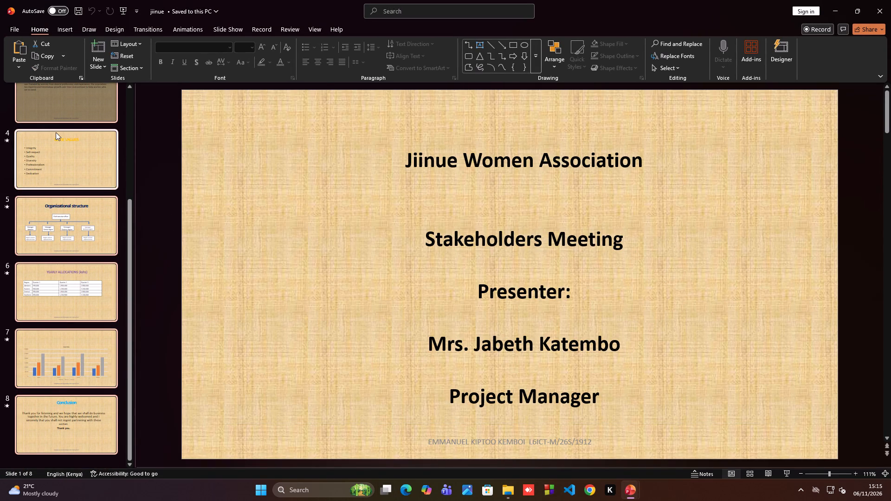
pyautogui.click(66, 28)
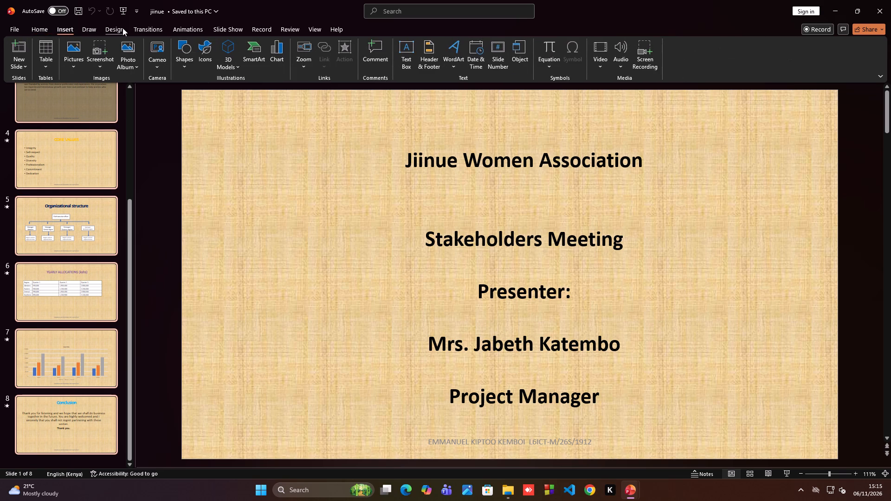
pyautogui.click(239, 26)
pyautogui.click(263, 28)
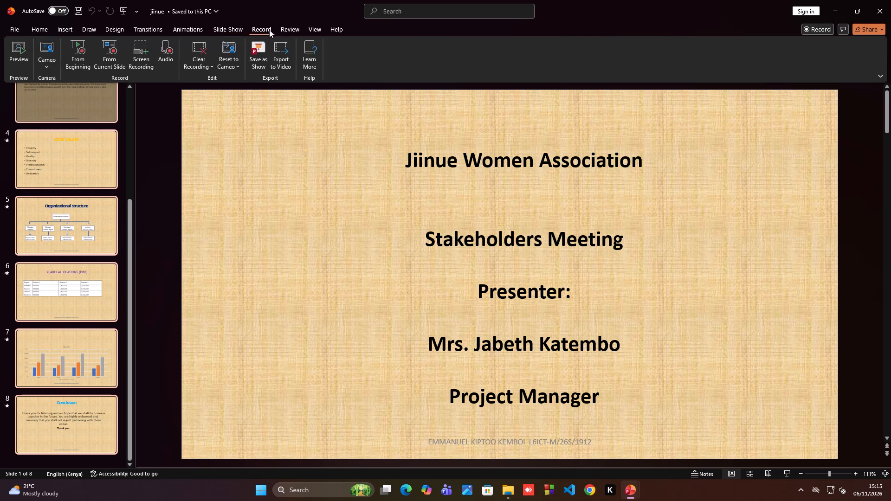
pyautogui.click(282, 28)
pyautogui.click(300, 28)
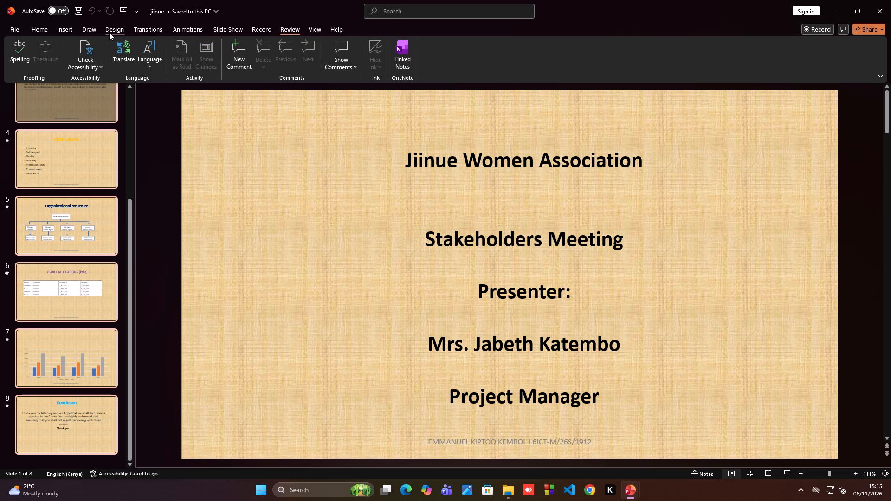
pyautogui.click(122, 28)
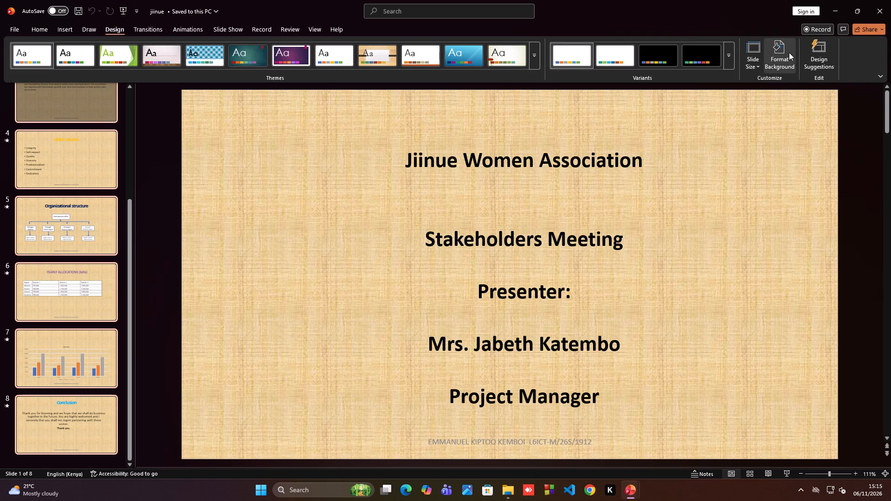
pyautogui.click(764, 62)
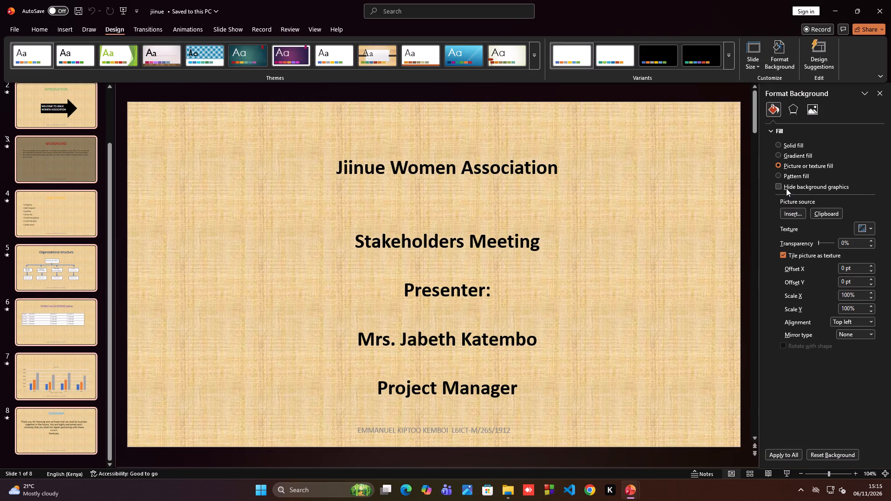
pyautogui.click(778, 153)
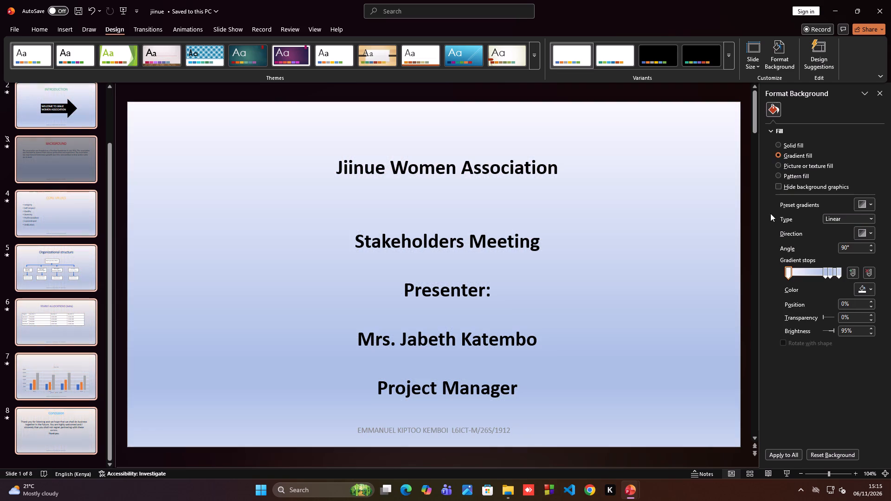
# Examine the new gradient background across the slides, from the title slide through to the Conclusion slide.
pyautogui.scroll(-14, 617, 273)
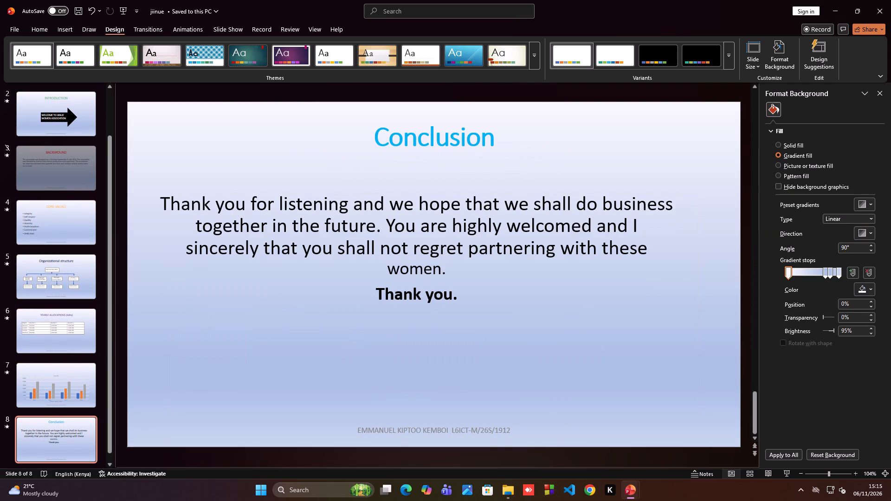
pyautogui.scroll(8, 615, 293)
pyautogui.scroll(-1, 611, 293)
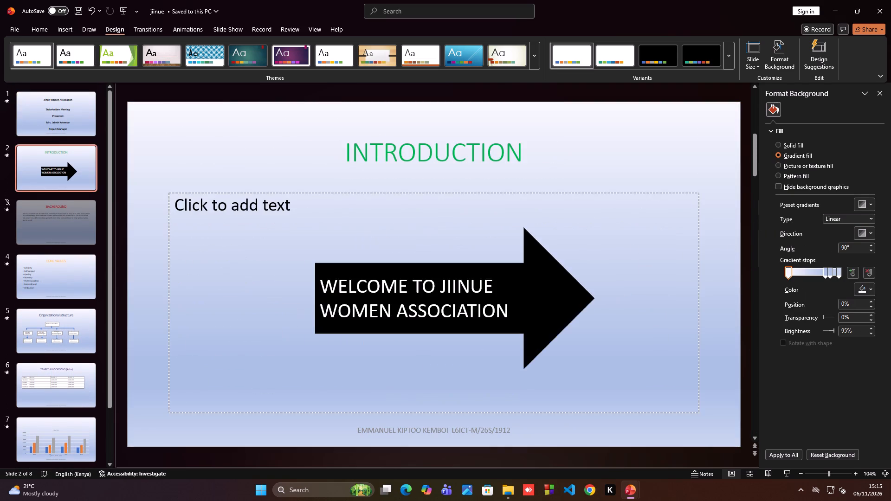
pyautogui.scroll(-7, 611, 293)
pyautogui.scroll(3, 603, 300)
pyautogui.scroll(-6, 602, 299)
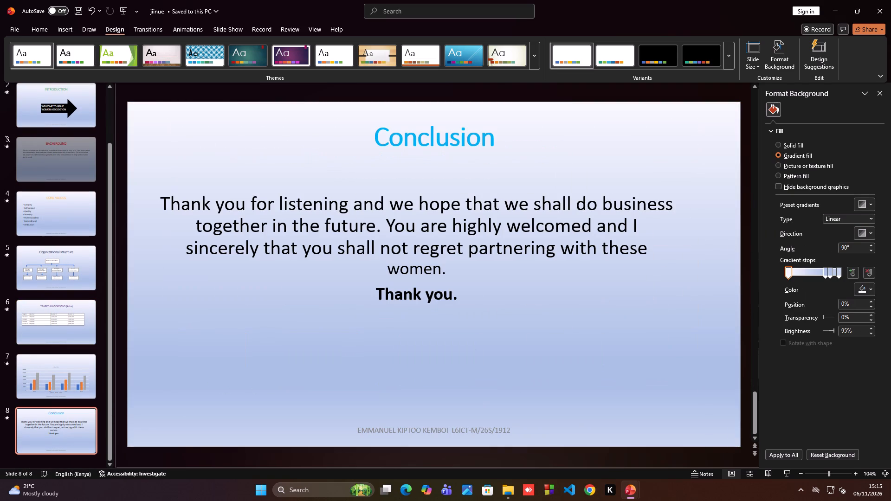
pyautogui.scroll(-1, 601, 303)
# Set the Conclusion slide's background to a pattern fill and pick a dark pattern.
pyautogui.click(777, 176)
pyautogui.click(852, 225)
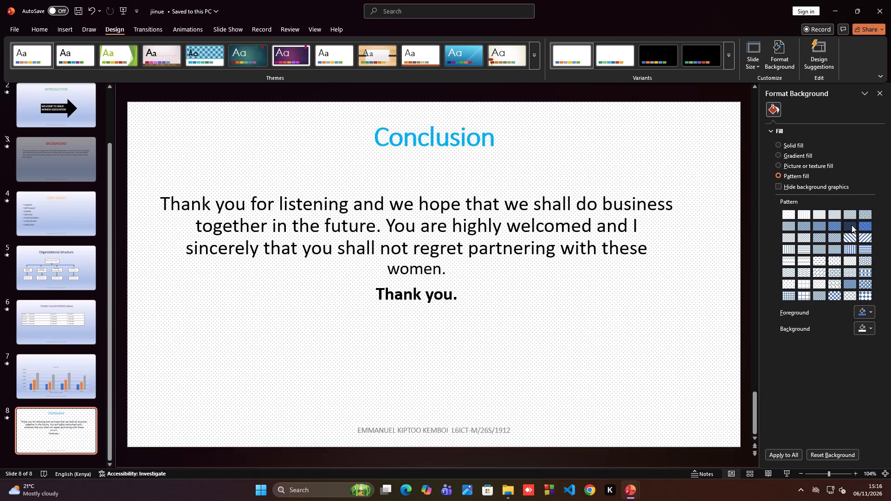
# Look over the slides' backgrounds from the Conclusion slide back to the title slide.
pyautogui.scroll(-5, 646, 274)
pyautogui.scroll(8, 640, 281)
pyautogui.scroll(-6, 637, 277)
pyautogui.scroll(6, 634, 281)
pyautogui.scroll(1, 574, 258)
pyautogui.scroll(-1, 564, 258)
pyautogui.scroll(3, 562, 257)
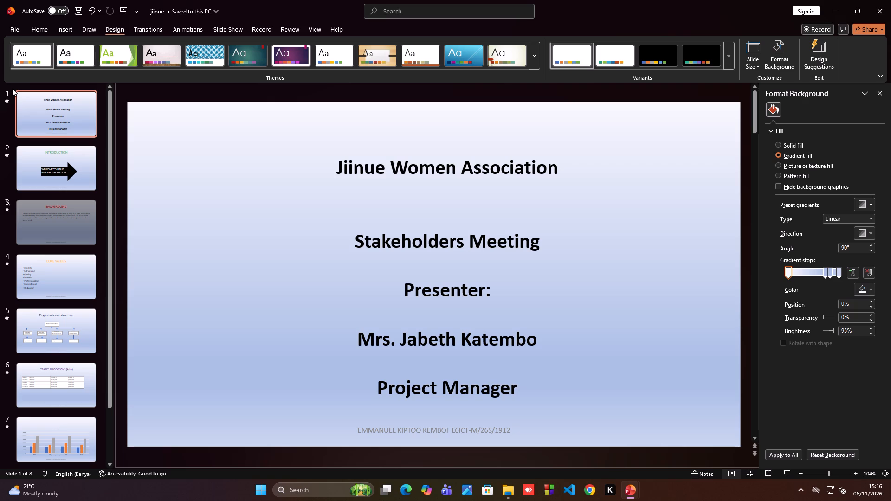
# Select all slides, try gradient, texture and pattern fills as their background, and settle on a solid blue fill.
pyautogui.click(38, 81)
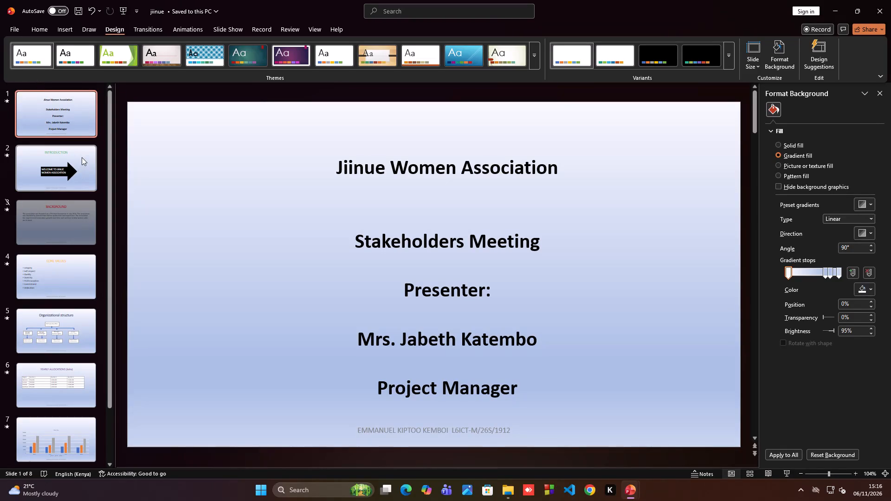
pyautogui.hotkey('ctrl', 'a')
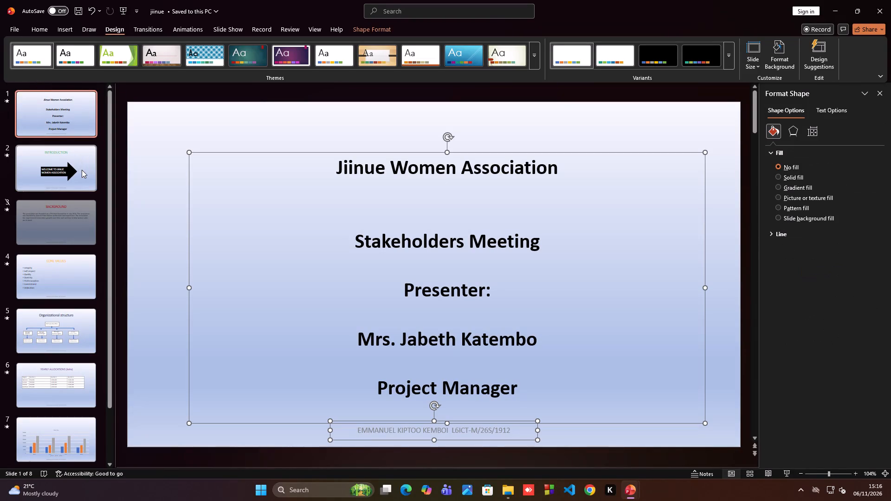
pyautogui.hotkey('ctrl', 's')
pyautogui.hotkey('ctrl', 'a')
pyautogui.hotkey('ctrl', 'a')
pyautogui.click(38, 259)
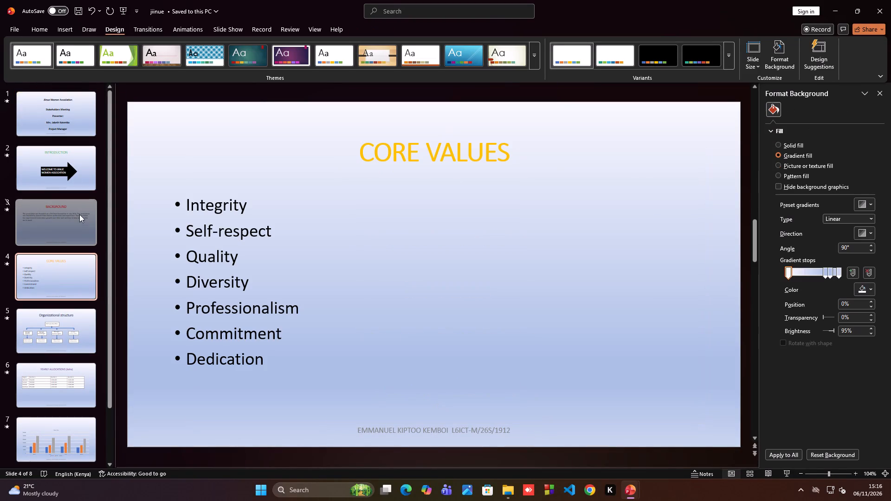
pyautogui.hotkey('ctrl', 'a')
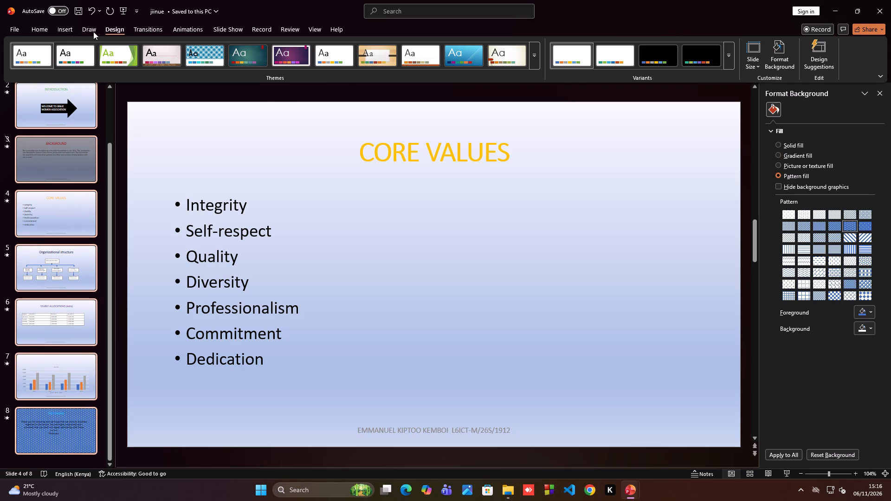
pyautogui.click(781, 64)
pyautogui.click(783, 67)
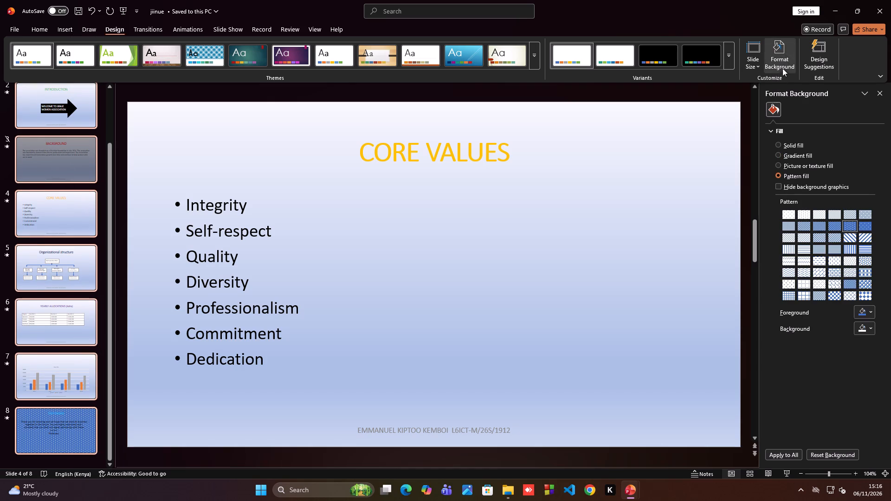
pyautogui.click(781, 65)
pyautogui.click(779, 62)
pyautogui.click(779, 157)
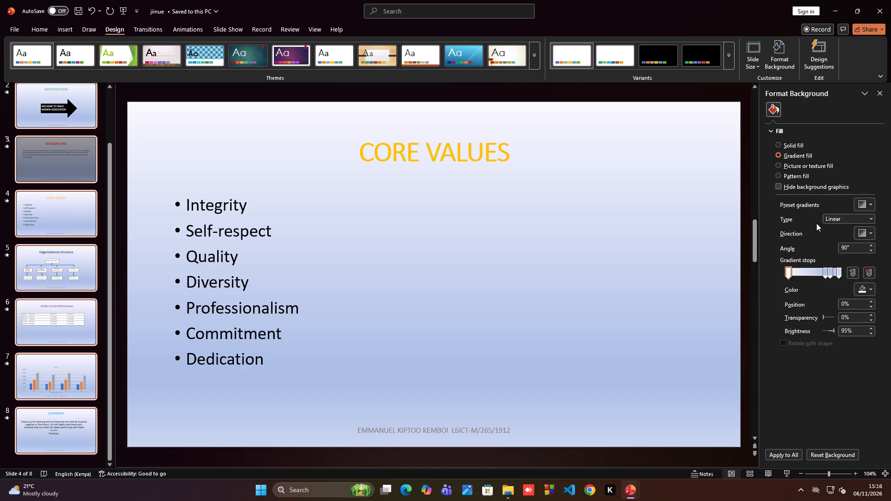
pyautogui.click(781, 168)
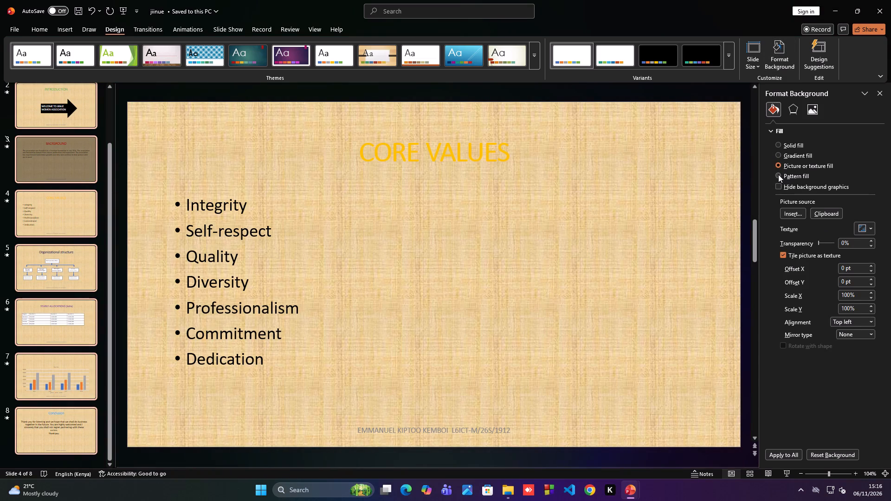
pyautogui.click(778, 174)
pyautogui.click(780, 182)
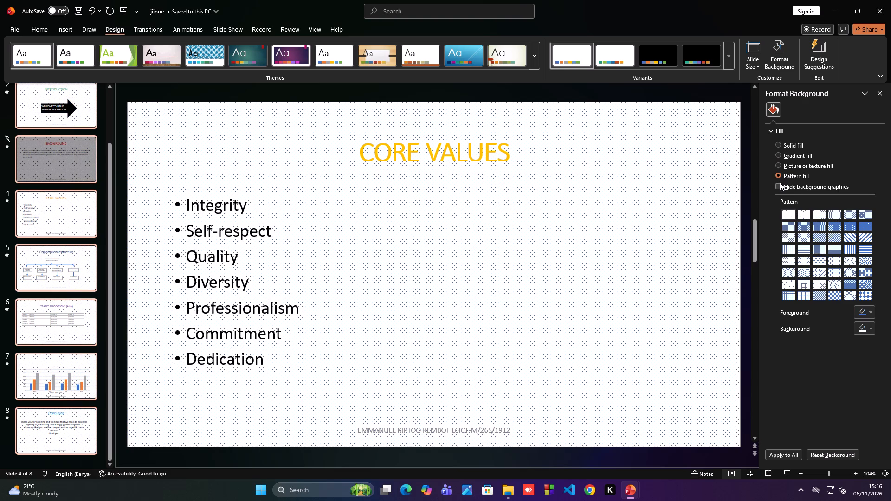
pyautogui.click(780, 157)
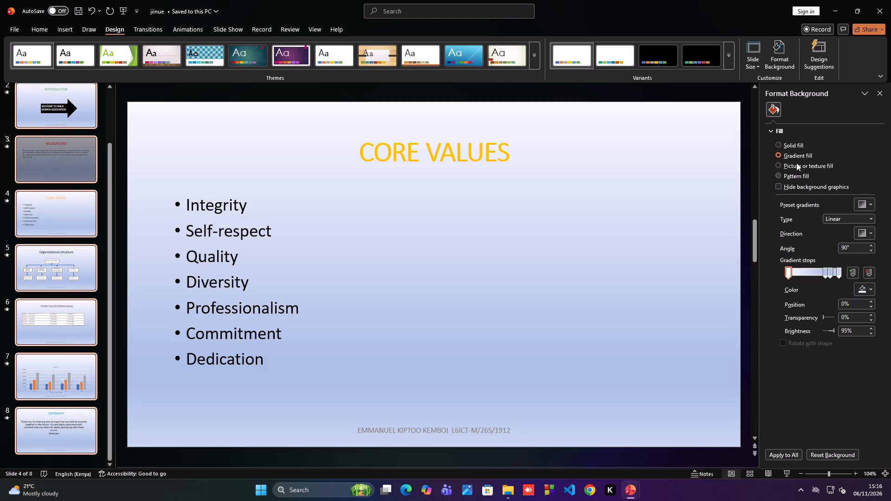
pyautogui.click(785, 145)
# Try a green background on the CORE VALUES slide, settle on the lightest grey theme colour, and save the presentation.
pyautogui.scroll(-5, 693, 230)
pyautogui.scroll(3, 684, 236)
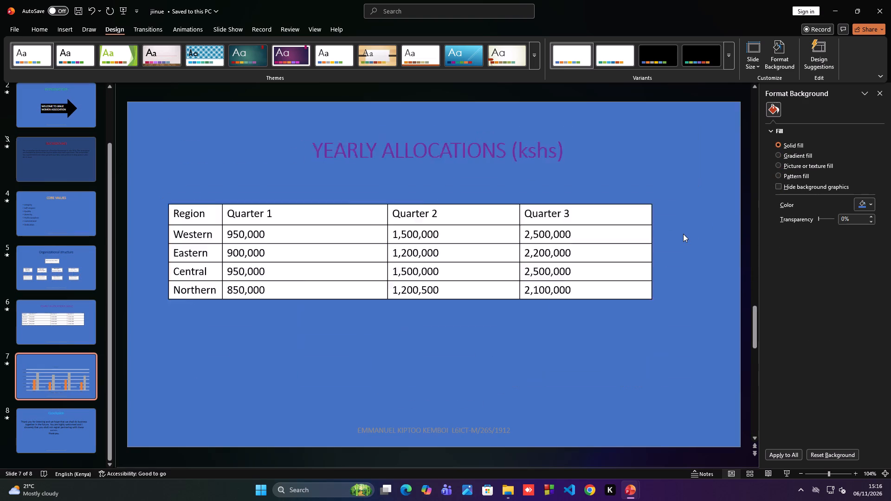
pyautogui.scroll(7, 683, 234)
pyautogui.scroll(-4, 691, 239)
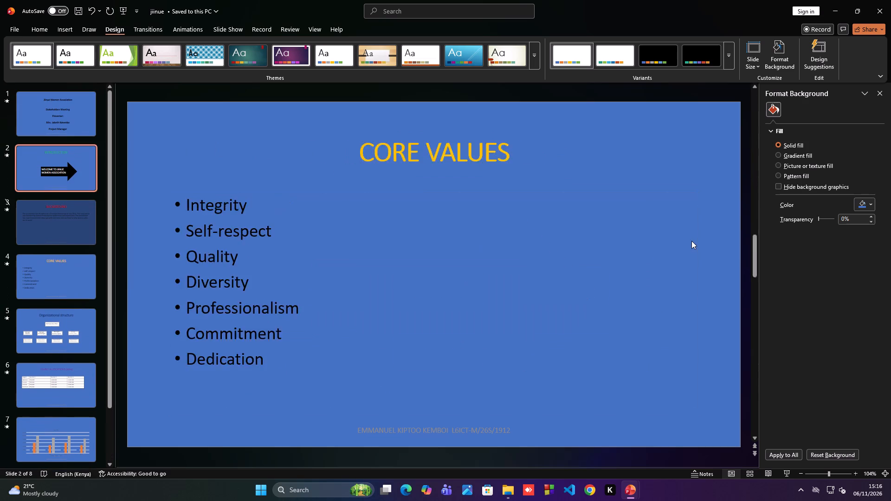
pyautogui.scroll(4, 760, 206)
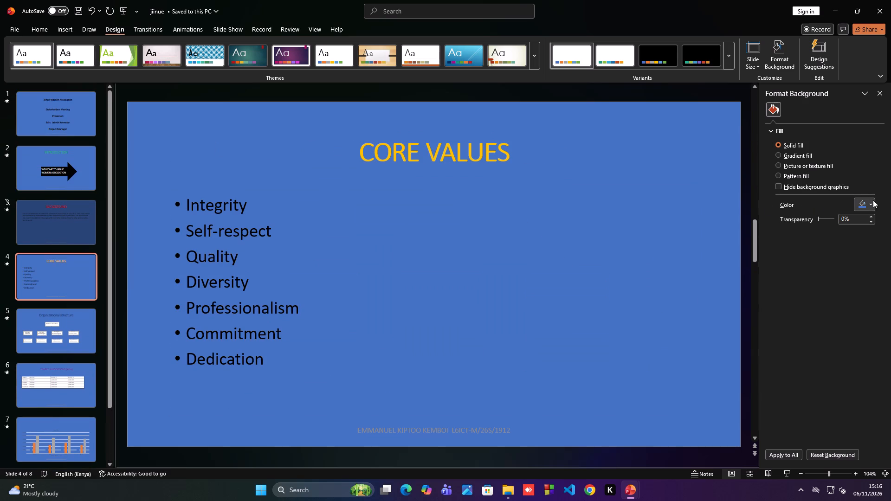
pyautogui.click(872, 201)
pyautogui.click(878, 265)
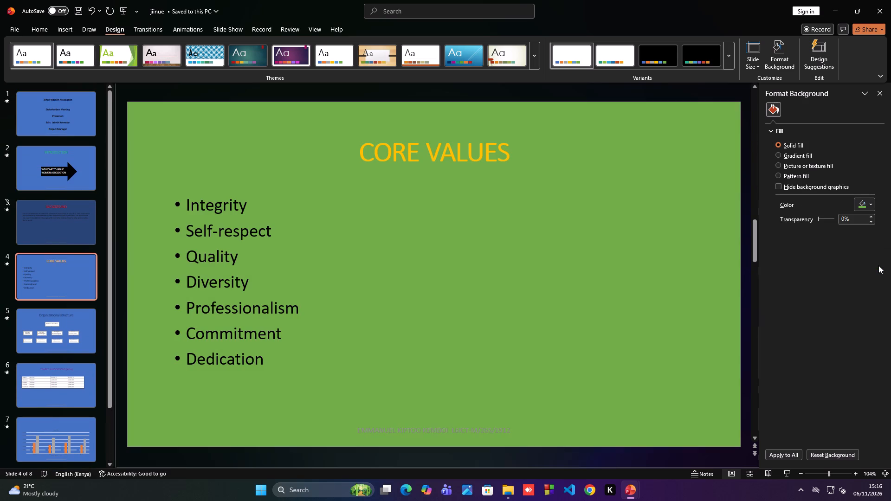
pyautogui.click(870, 208)
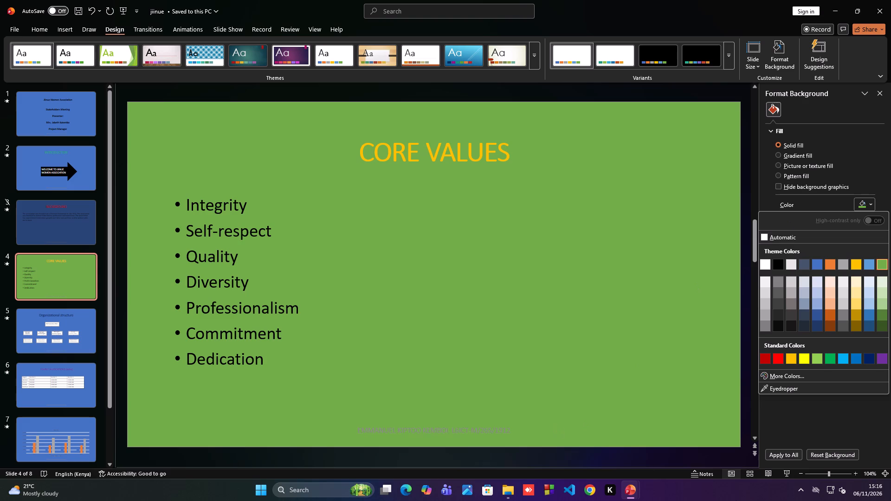
pyautogui.click(768, 280)
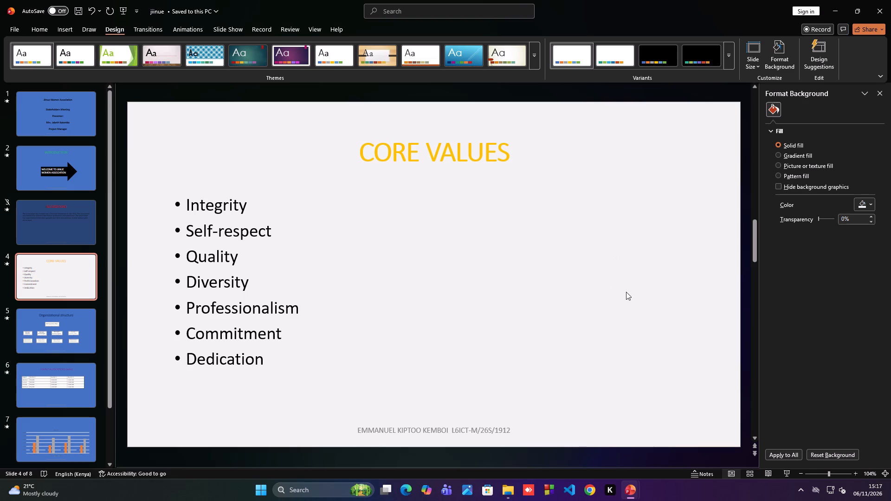
pyautogui.hotkey('ctrl', 's')
pyautogui.hotkey('ctrl', 's')
# Examine the solid backgrounds and the text legibility across the slides through to the Conclusion slide.
pyautogui.scroll(2, 427, 342)
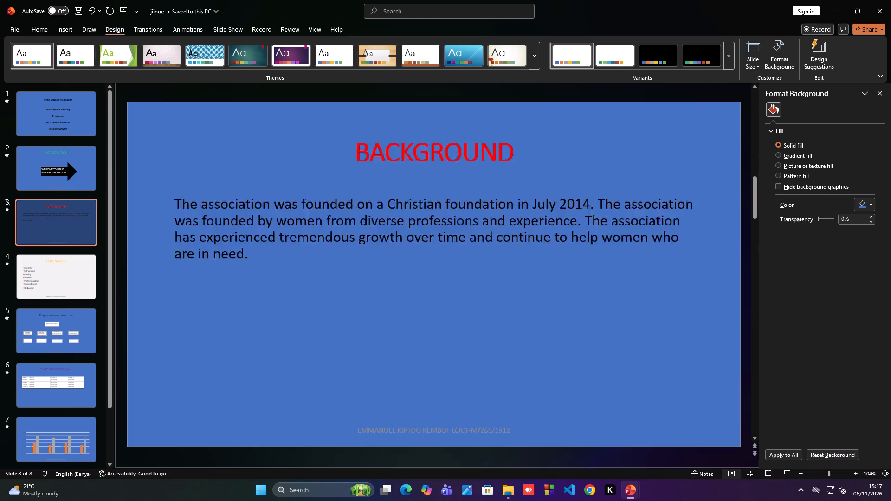
pyautogui.scroll(3, 427, 342)
pyautogui.scroll(-4, 476, 374)
pyautogui.scroll(1, 473, 379)
pyautogui.scroll(-7, 473, 379)
pyautogui.scroll(5, 448, 363)
pyautogui.scroll(-1, 450, 363)
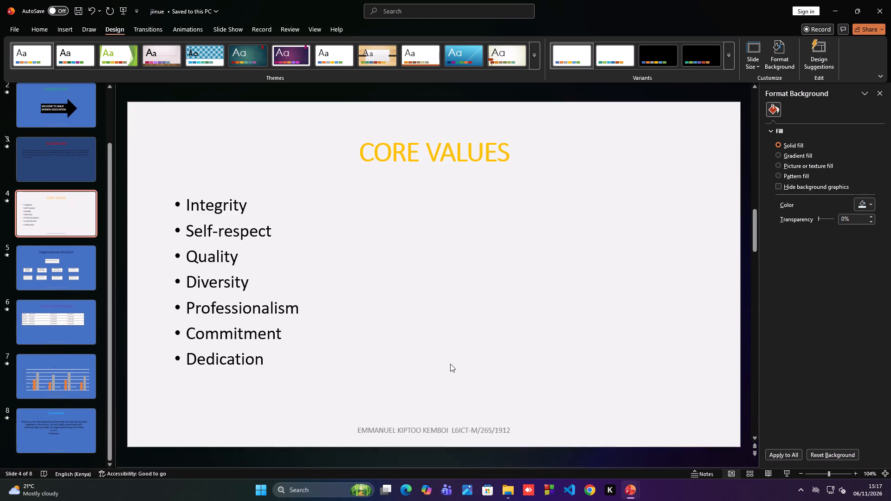
pyautogui.scroll(-2, 451, 364)
pyautogui.scroll(3, 451, 364)
pyautogui.scroll(-6, 451, 364)
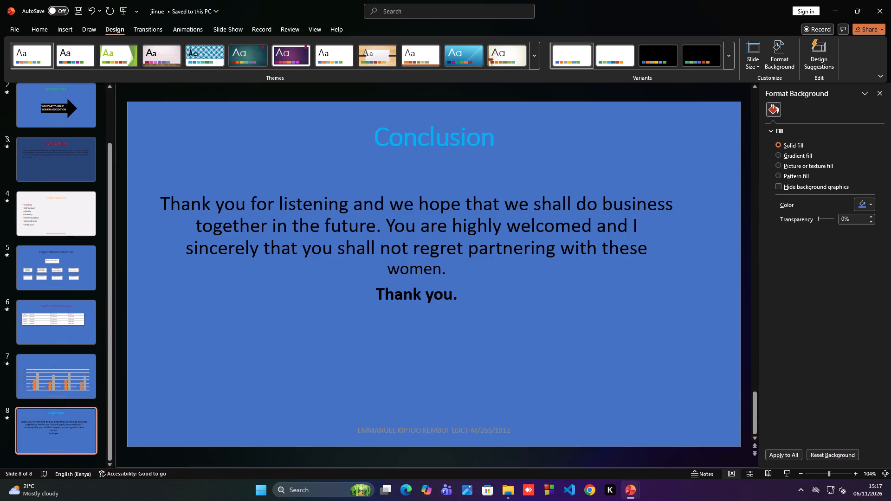
# Cut the quarterly column chart from slide 7.
pyautogui.scroll(1, 451, 364)
pyautogui.moveTo(349, 242); pyautogui.dragTo(328, 259, button='right')
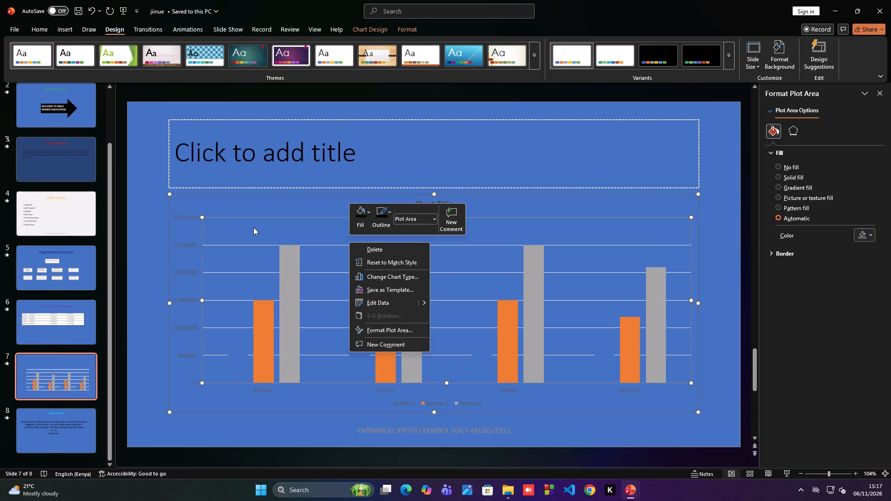
pyautogui.click(198, 215)
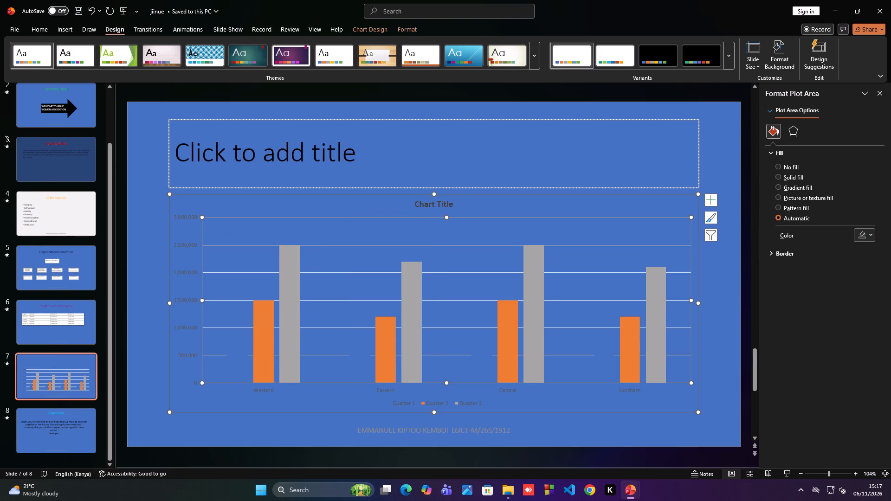
pyautogui.rightClick(339, 193)
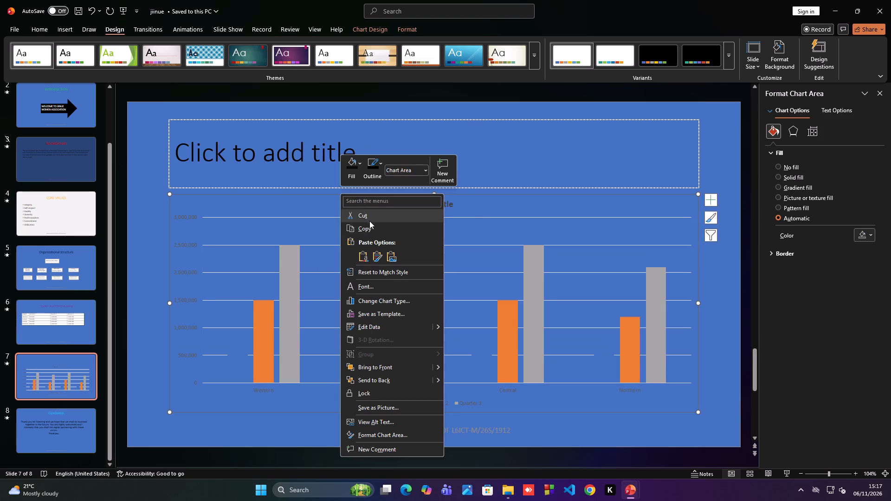
pyautogui.click(369, 219)
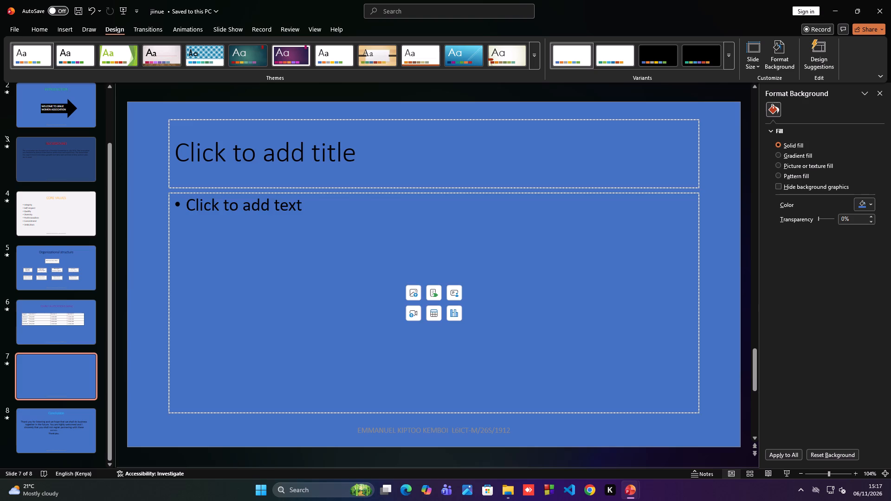
# Set the Organizational structure slide's background to a radial white-to-yellow preset gradient fill.
pyautogui.scroll(2, 415, 278)
pyautogui.scroll(-1, 407, 274)
pyautogui.scroll(1, 397, 270)
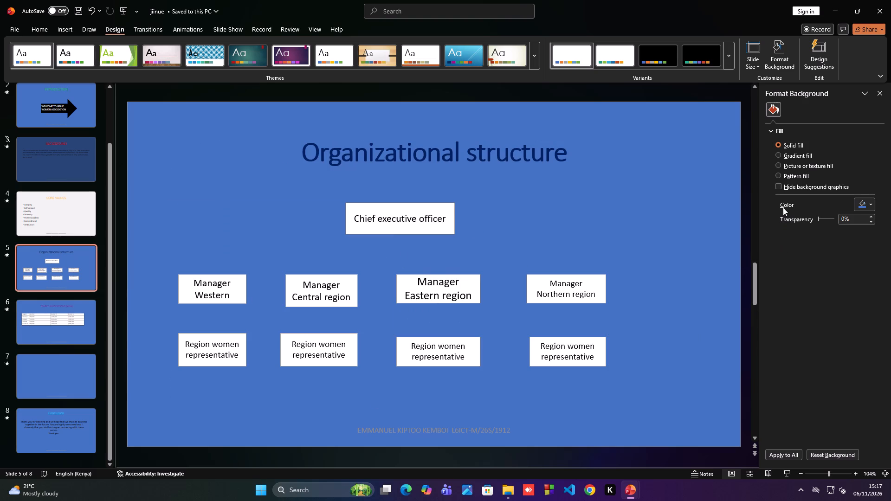
pyautogui.click(782, 147)
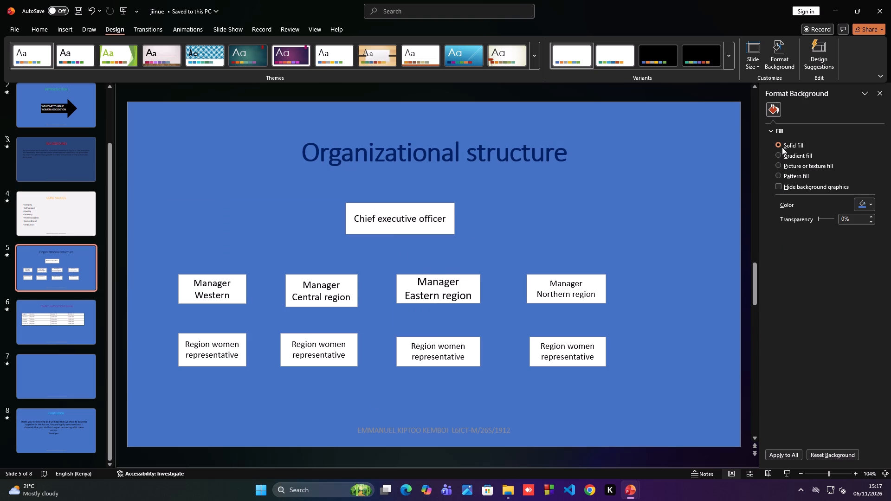
pyautogui.click(776, 155)
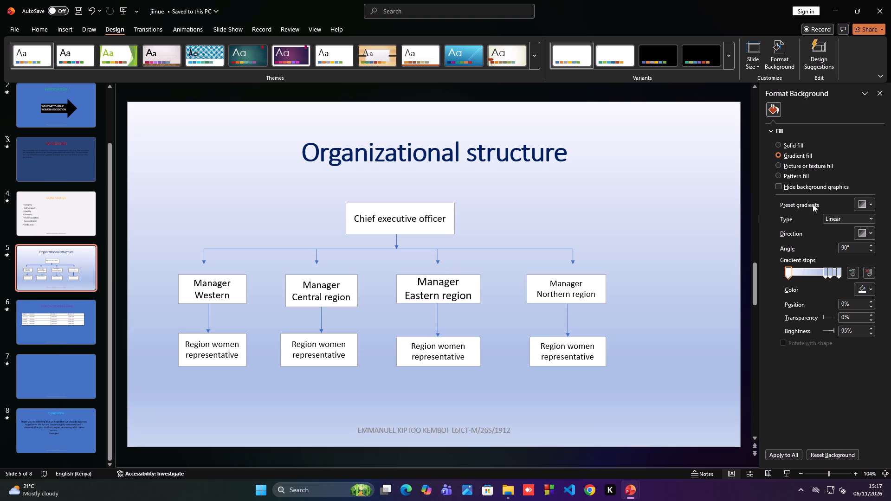
pyautogui.click(868, 205)
pyautogui.click(841, 243)
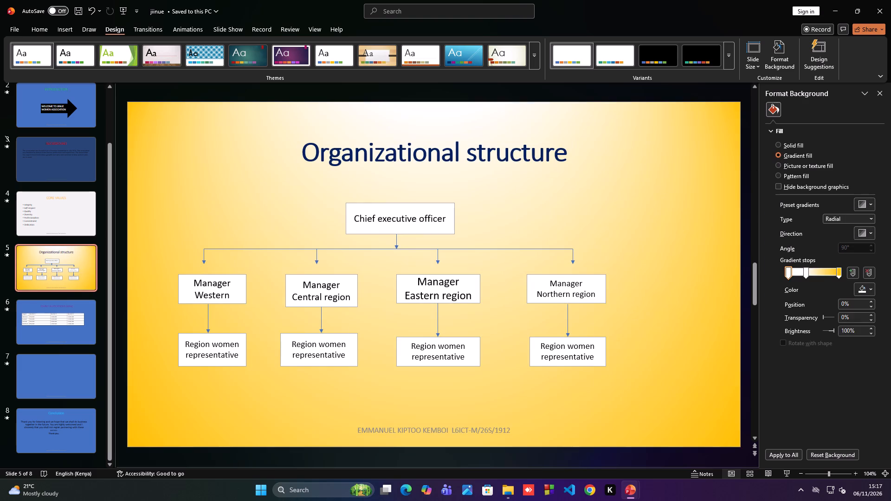
# Select all eight slides and set their backgrounds to a solid light gold theme colour, the third shade beneath the base gold.
pyautogui.scroll(1, 531, 359)
pyautogui.scroll(-2, 557, 329)
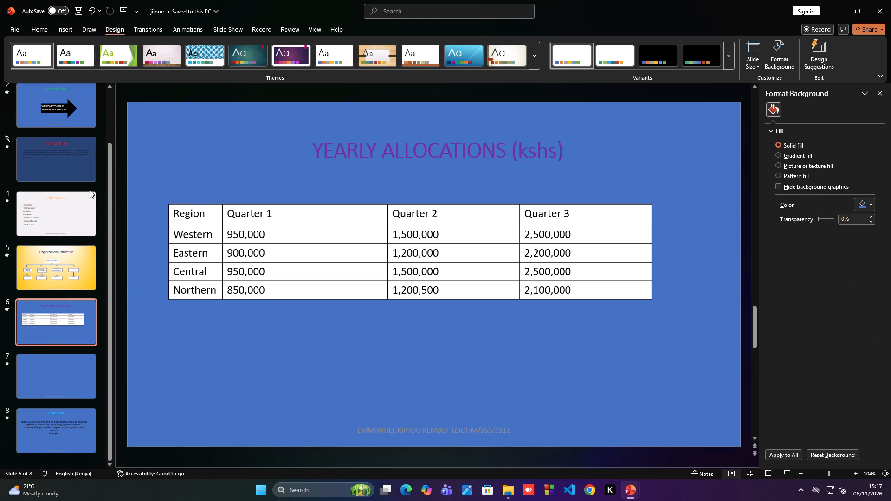
pyautogui.hotkey('ctrl', 'a')
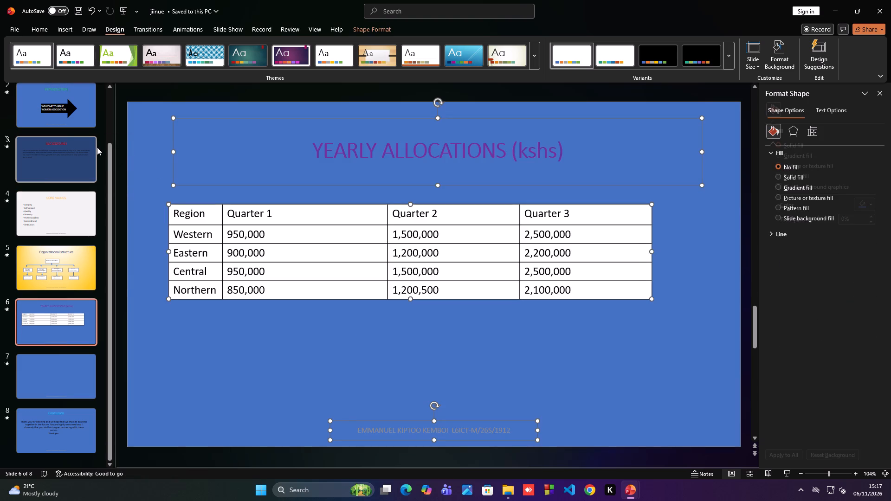
pyautogui.hotkey('ctrl', 'a')
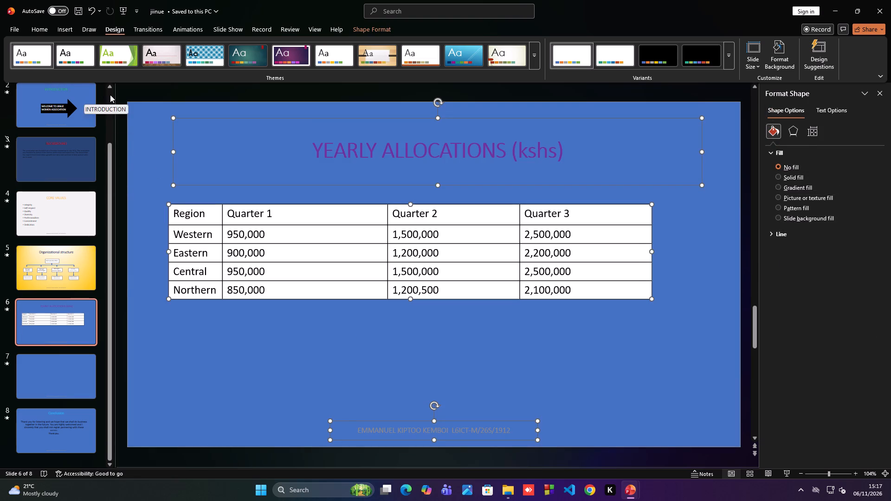
pyautogui.click(110, 95)
pyautogui.hotkey('ctrl', 'a')
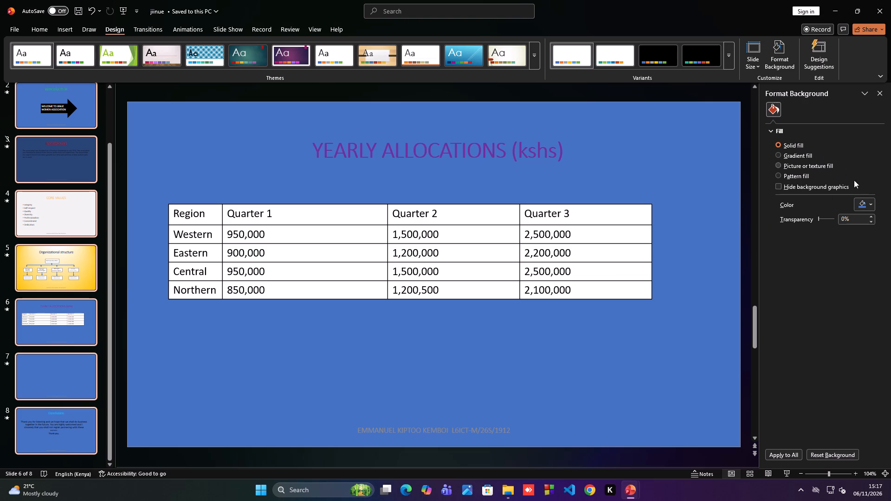
pyautogui.click(866, 202)
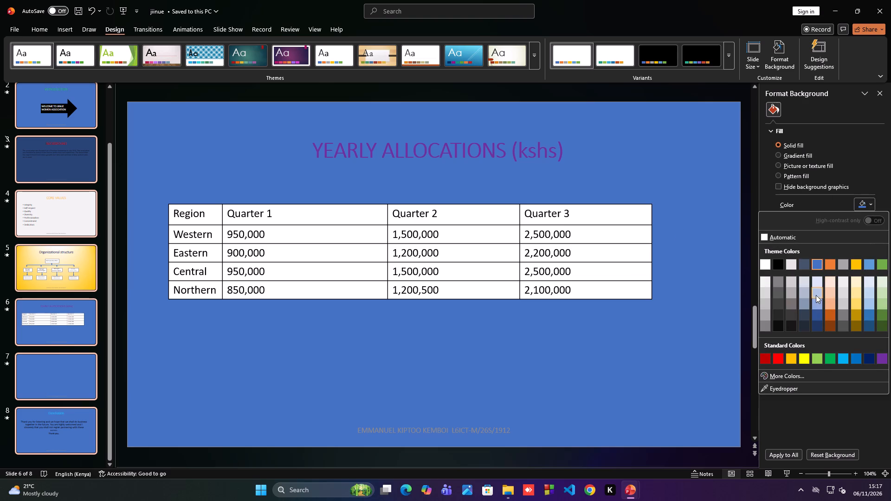
pyautogui.click(855, 302)
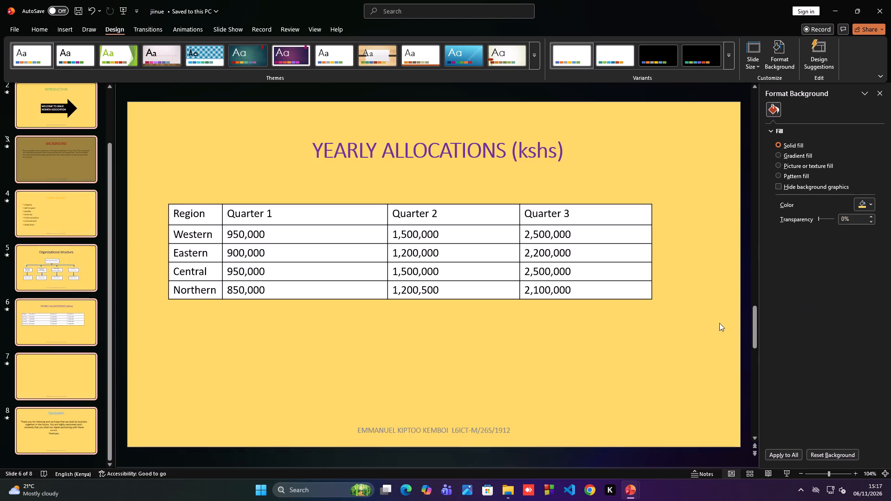
# Check the gold background across the CORE VALUES and Organizational structure slides and save the presentation.
pyautogui.click(716, 326)
pyautogui.scroll(5, 709, 310)
pyautogui.scroll(-1, 697, 309)
pyautogui.scroll(6, 697, 309)
pyautogui.scroll(-3, 680, 298)
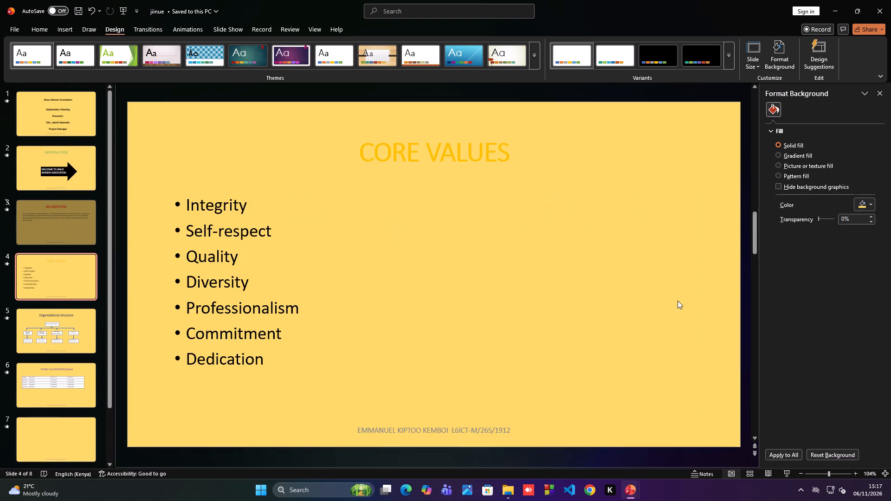
pyautogui.scroll(-2, 669, 299)
pyautogui.scroll(1, 663, 295)
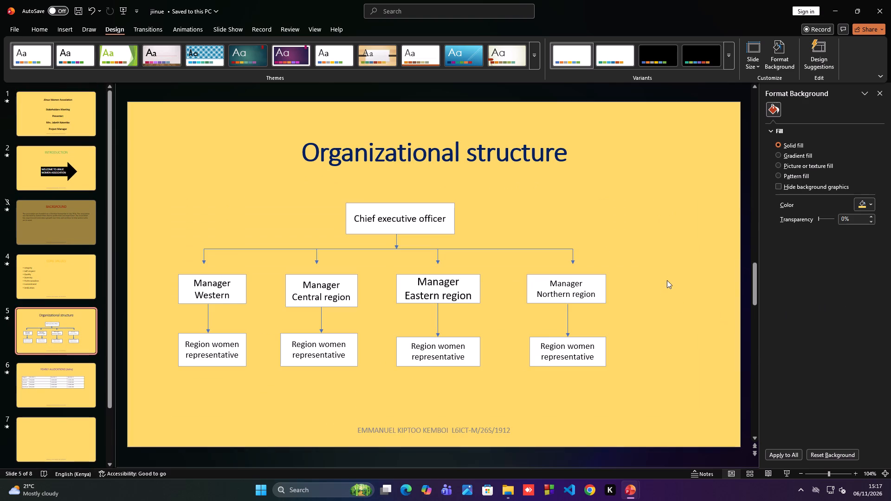
pyautogui.hotkey('ctrl', 's')
pyautogui.hotkey('ctrl', 's')
# Copy all rows and columns of the YEARLY ALLOCATIONS table on slide 6.
pyautogui.scroll(-4, 550, 257)
pyautogui.scroll(2, 536, 270)
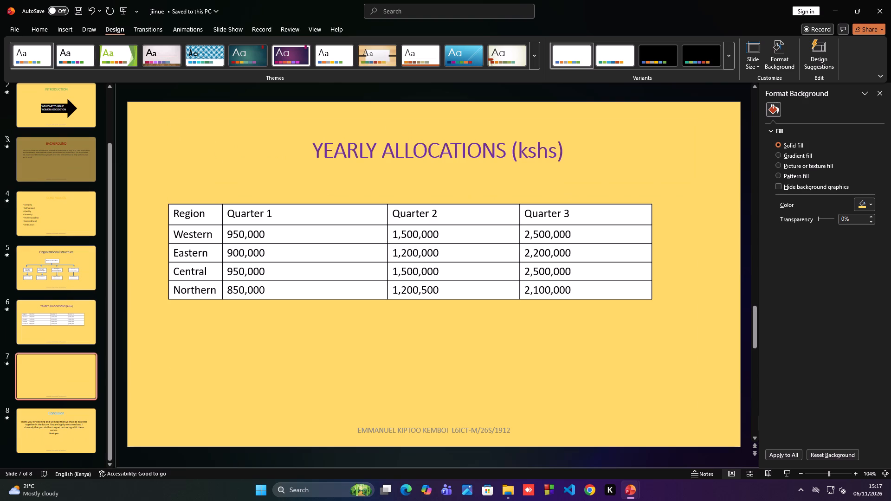
pyautogui.moveTo(190, 210); pyautogui.dragTo(515, 280)
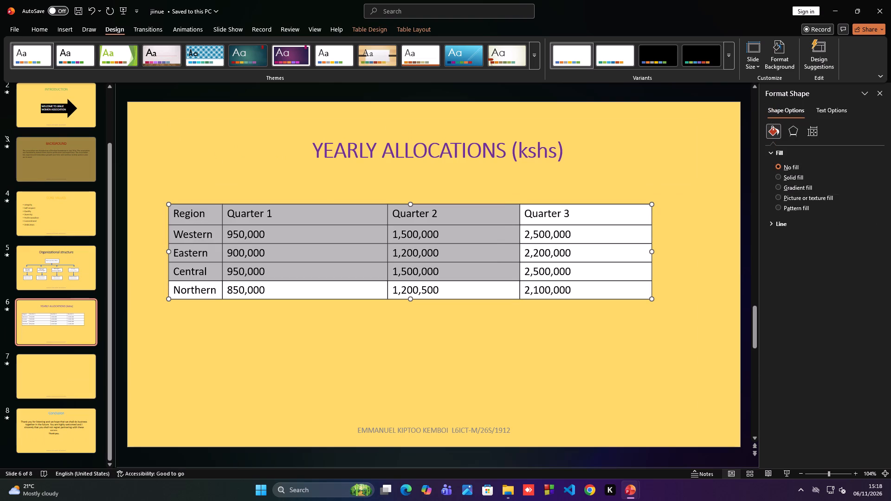
pyautogui.moveTo(515, 280); pyautogui.dragTo(562, 288)
pyautogui.rightClick(497, 270)
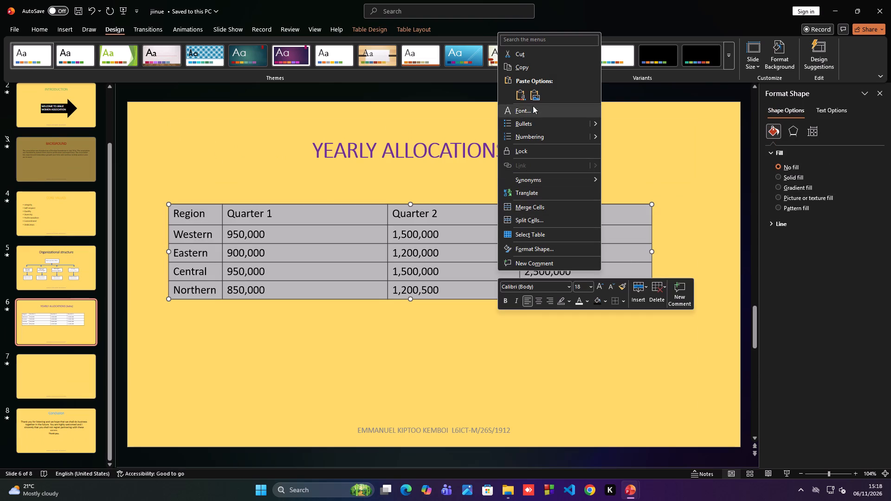
pyautogui.click(523, 66)
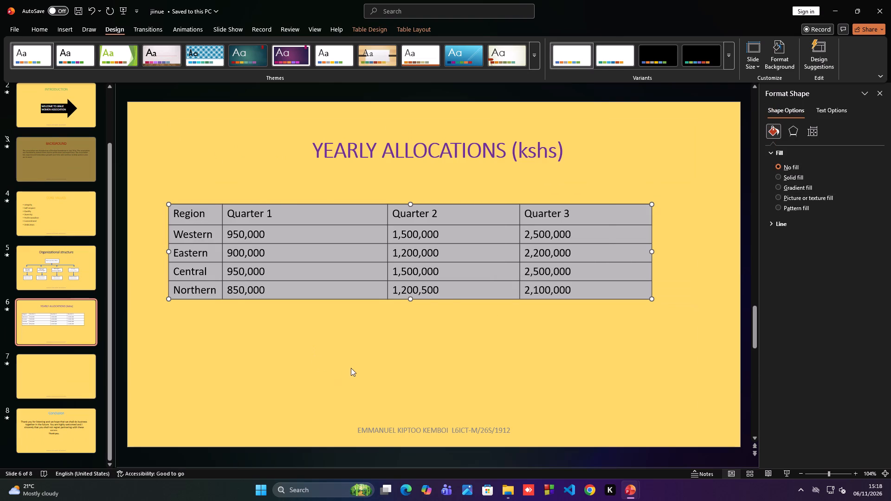
# Insert a clustered column chart on slide 7 and fill its data sheet with the copied yearly allocations table.
pyautogui.scroll(-1, 351, 368)
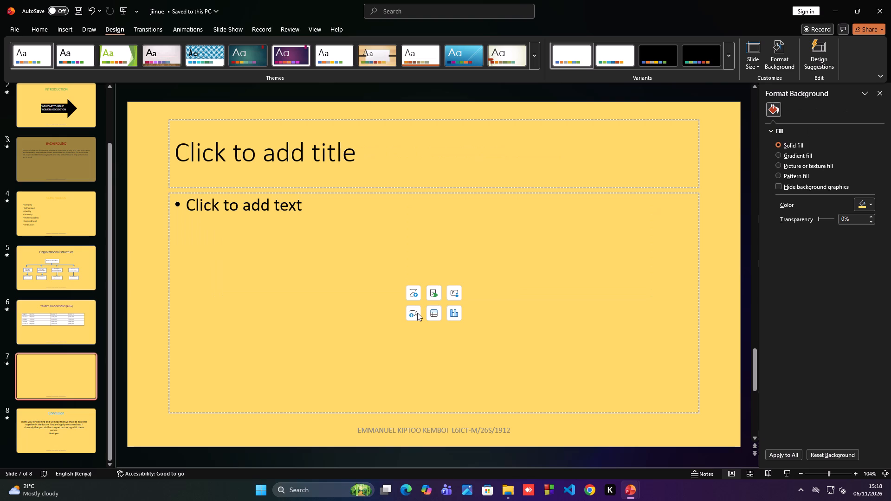
pyautogui.click(449, 314)
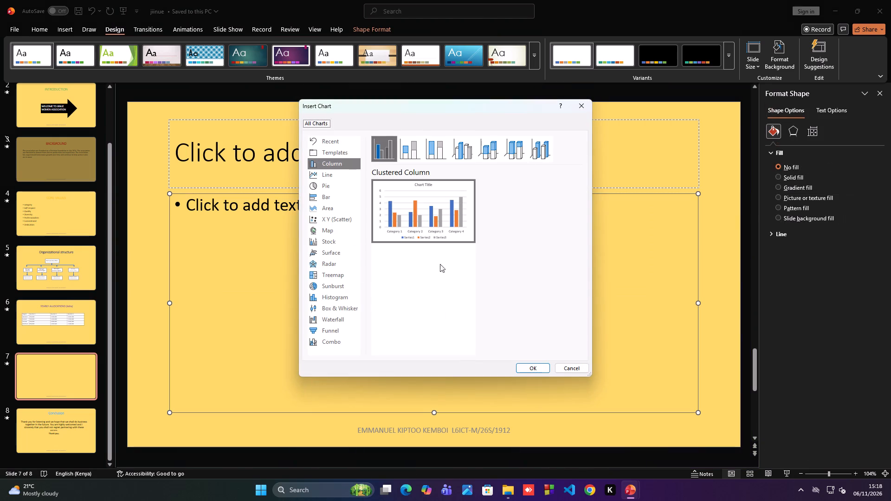
pyautogui.click(521, 369)
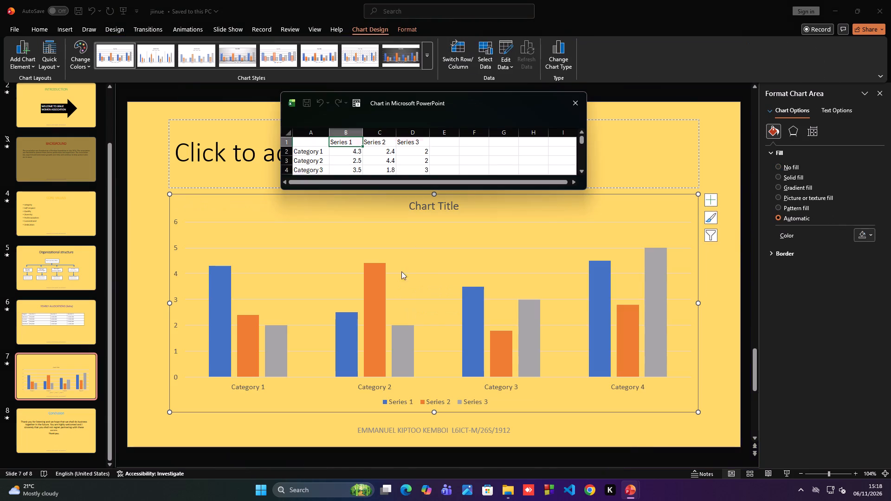
pyautogui.click(529, 237)
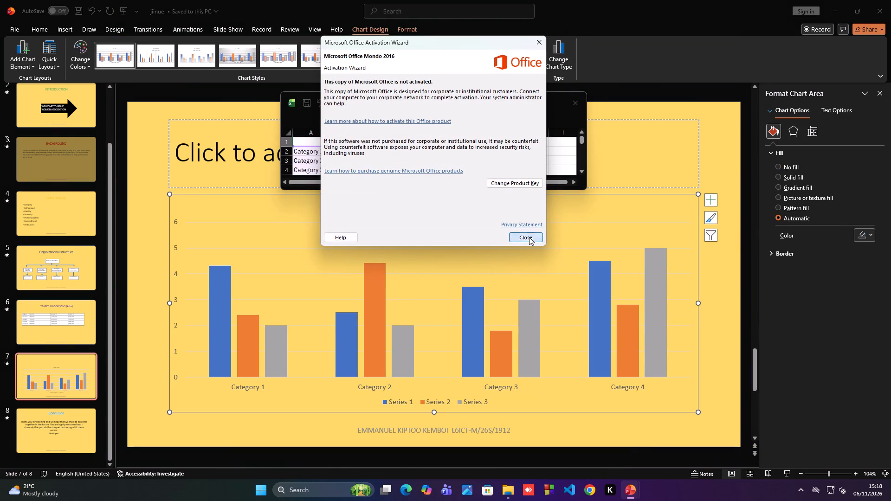
pyautogui.rightClick(430, 150)
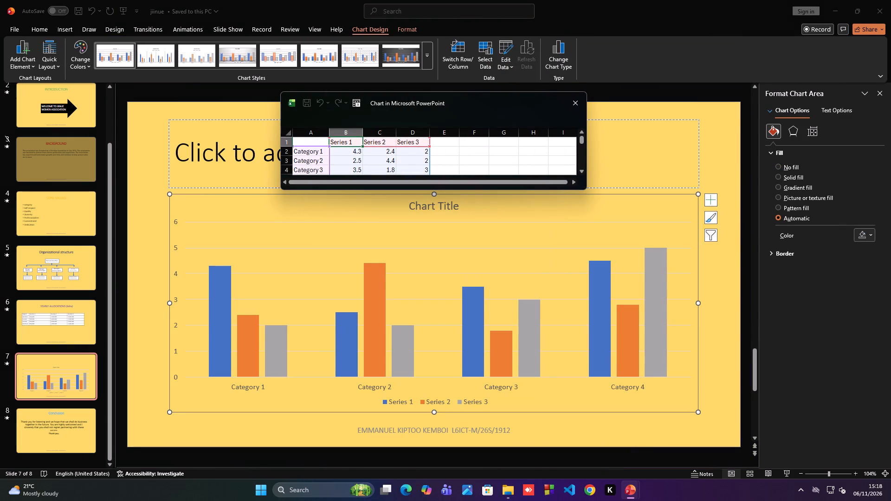
pyautogui.rightClick(430, 145)
pyautogui.rightClick(429, 144)
pyautogui.rightClick(424, 141)
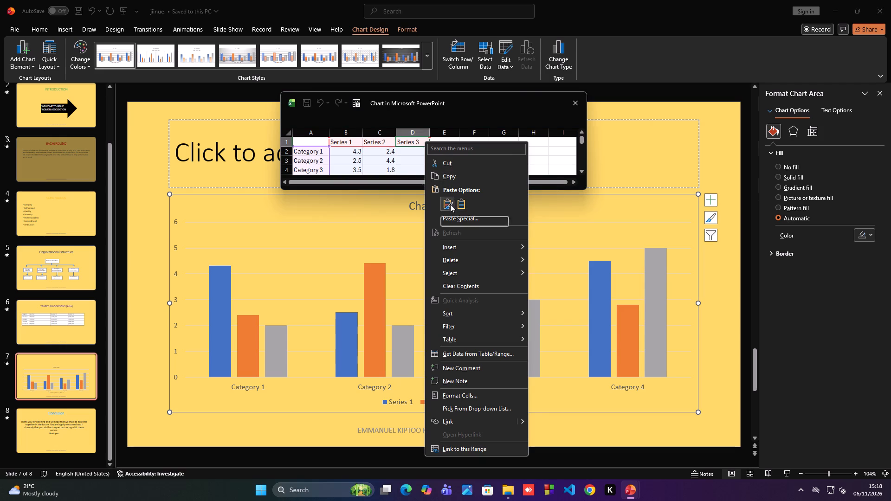
# Paste the copied allocations table with its source formatting into the chart's data sheet from cell D1, save and close the sheet.
pyautogui.click(450, 204)
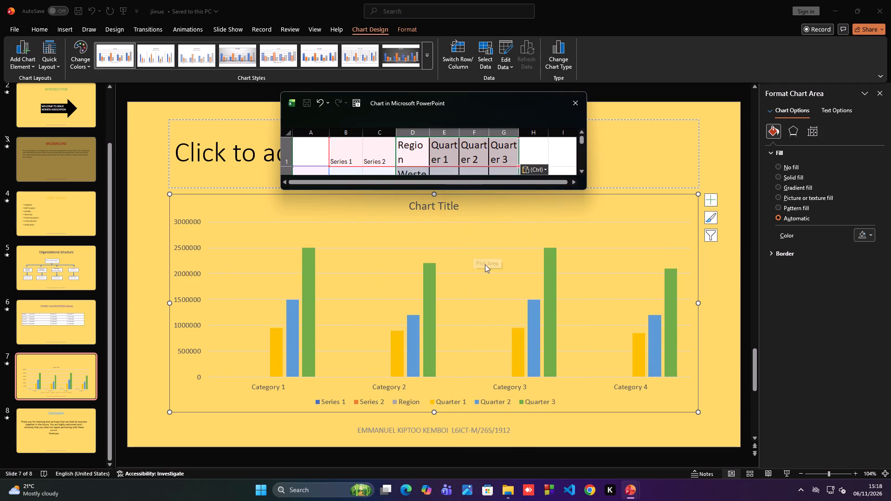
pyautogui.hotkey('ctrl', 's')
pyautogui.hotkey('ctrl', 's')
pyautogui.hotkey('ctrl', 'a')
pyautogui.hotkey('ctrl', 's')
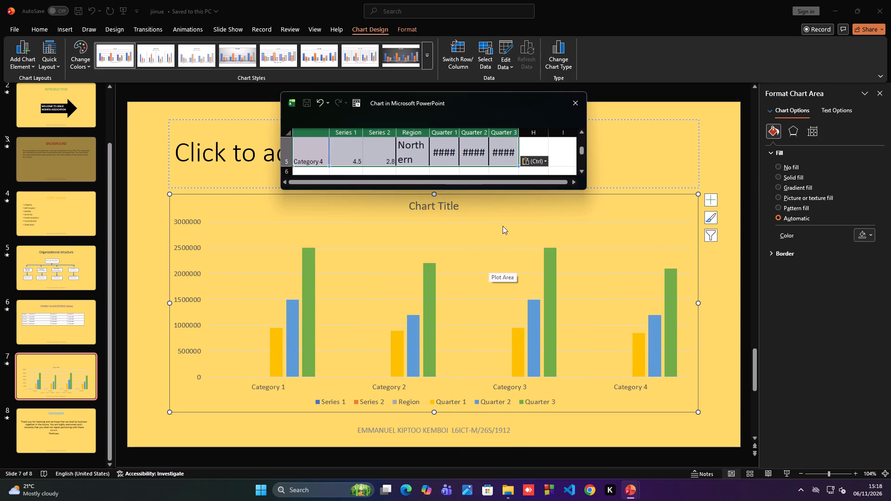
pyautogui.click(570, 111)
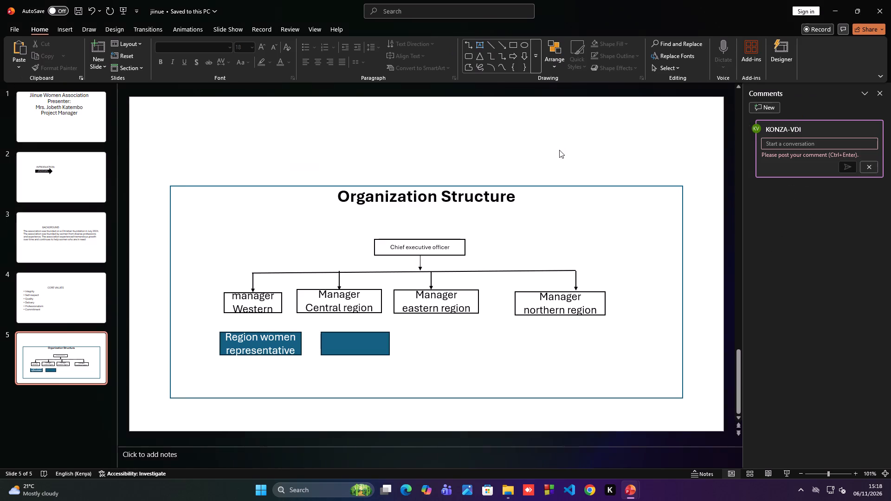
# Look through the opening slides of the five-slide Jiinue presentation and minimise its window.
pyautogui.scroll(-4, 519, 206)
pyautogui.scroll(4, 522, 216)
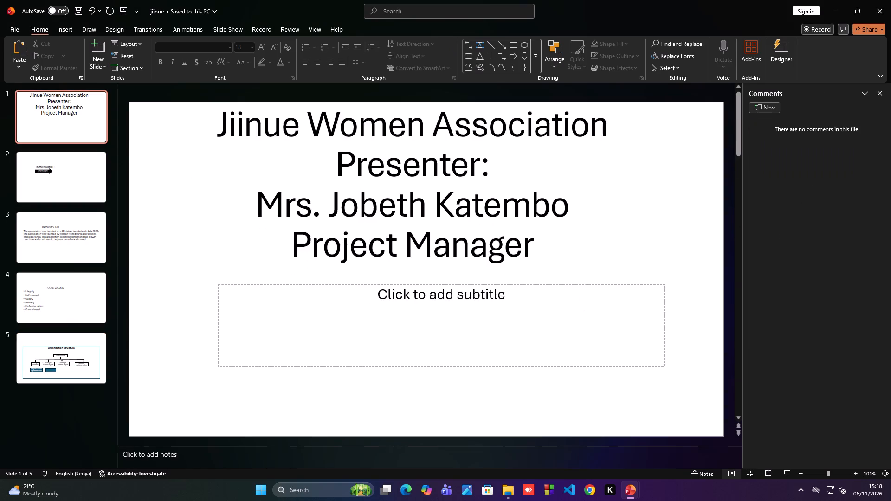
pyautogui.scroll(-9, 523, 211)
pyautogui.scroll(5, 523, 213)
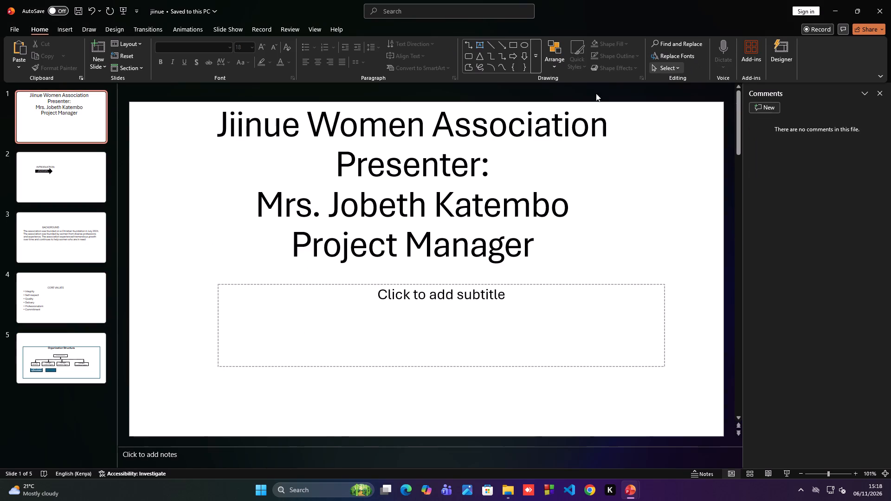
pyautogui.scroll(-8, 476, 190)
pyautogui.scroll(3, 479, 201)
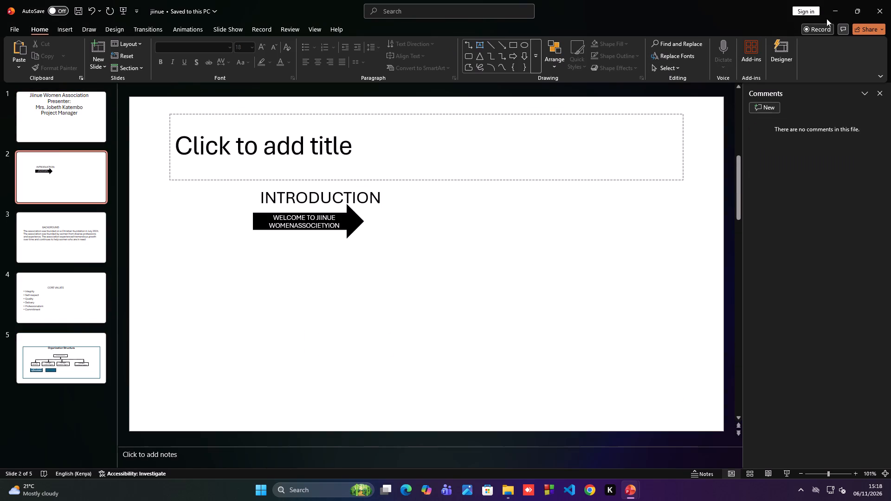
pyautogui.click(842, 14)
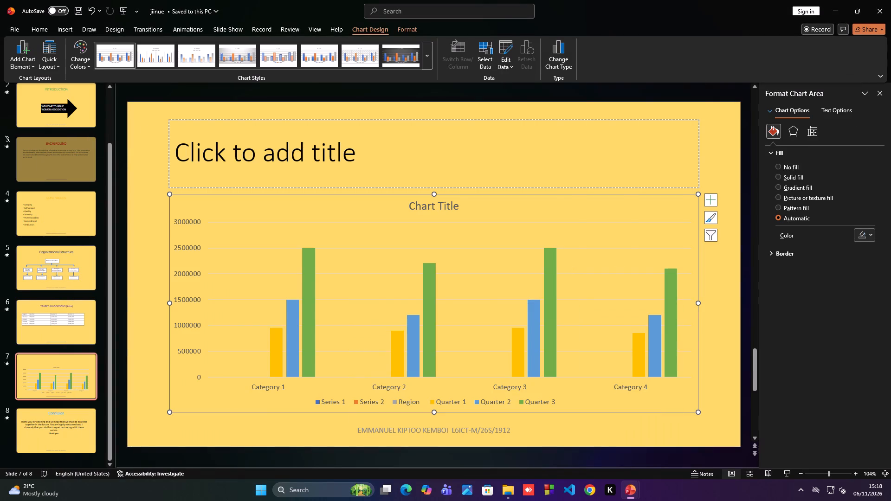
# Review the eight-slide presentation, checking the chart, allocations table, core values, organizational structure and introduction slides, ending on the title slide.
pyautogui.scroll(-1, 506, 214)
pyautogui.scroll(5, 513, 221)
pyautogui.scroll(-6, 514, 221)
pyautogui.scroll(2, 514, 224)
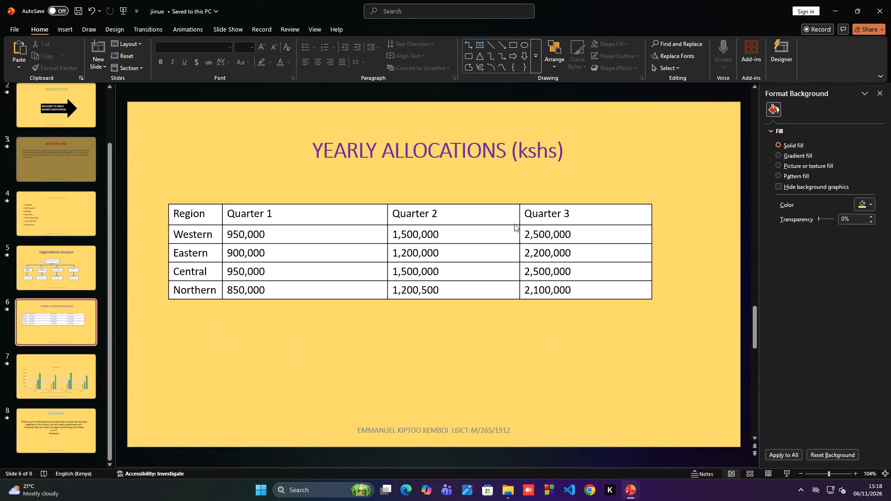
pyautogui.scroll(-5, 514, 224)
pyautogui.scroll(5, 515, 224)
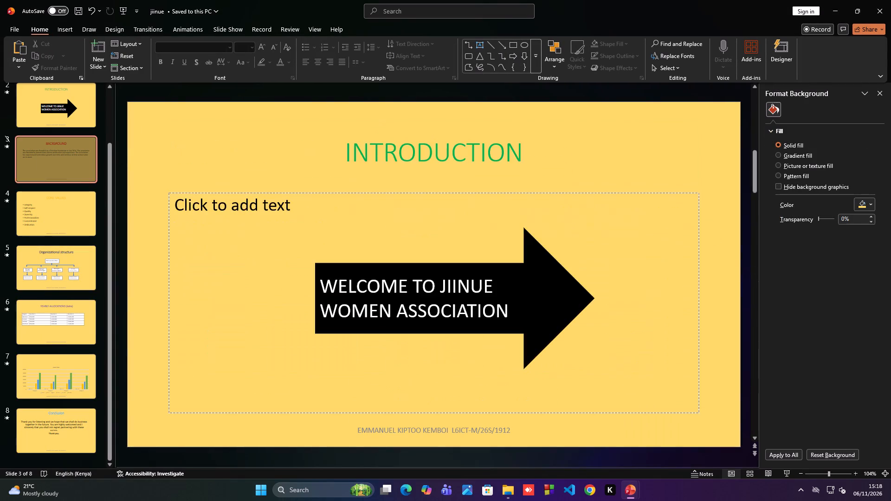
pyautogui.scroll(2, 525, 216)
pyautogui.scroll(-1, 532, 212)
pyautogui.scroll(6, 532, 212)
pyautogui.scroll(-1, 542, 209)
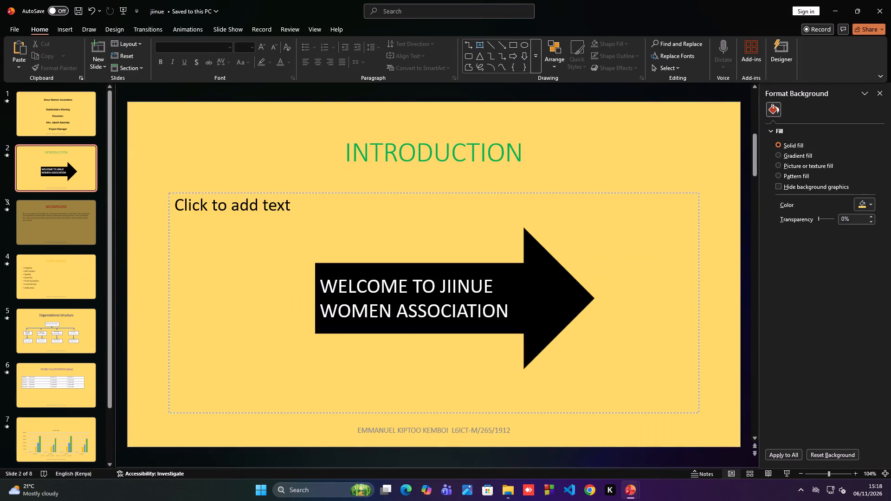
pyautogui.scroll(-15, 542, 209)
pyautogui.scroll(4, 542, 210)
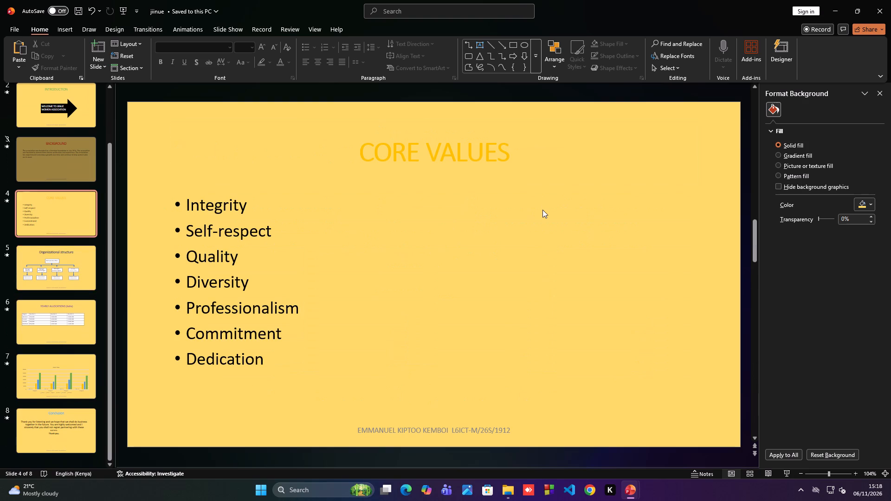
pyautogui.scroll(-4, 542, 210)
pyautogui.scroll(6, 542, 210)
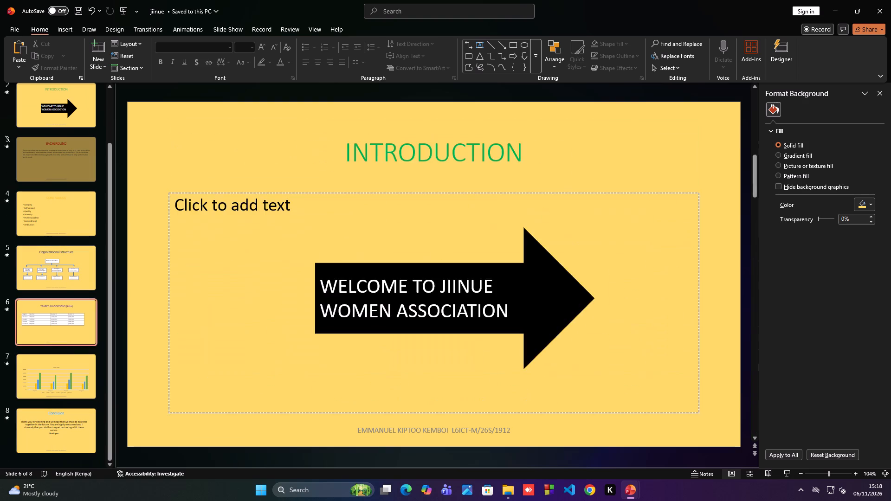
pyautogui.scroll(3, 523, 208)
pyautogui.scroll(5, 355, 203)
pyautogui.scroll(-4, 475, 239)
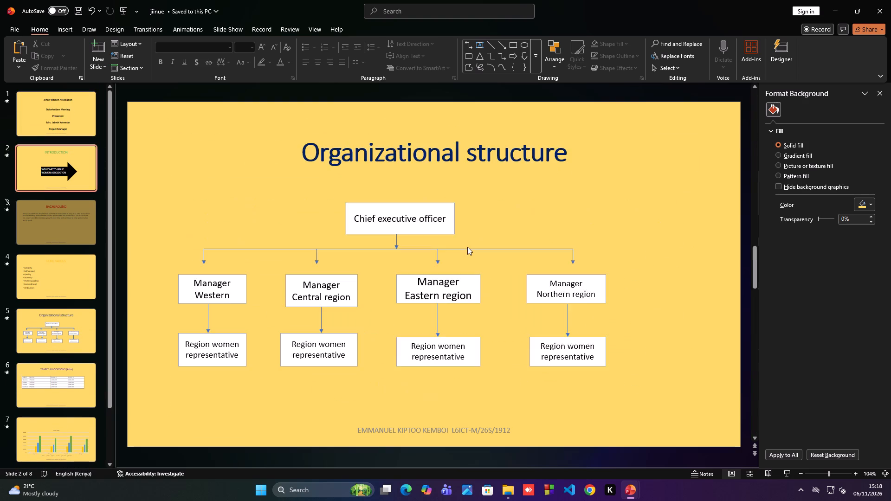
pyautogui.scroll(5, 467, 242)
pyautogui.scroll(4, 411, 179)
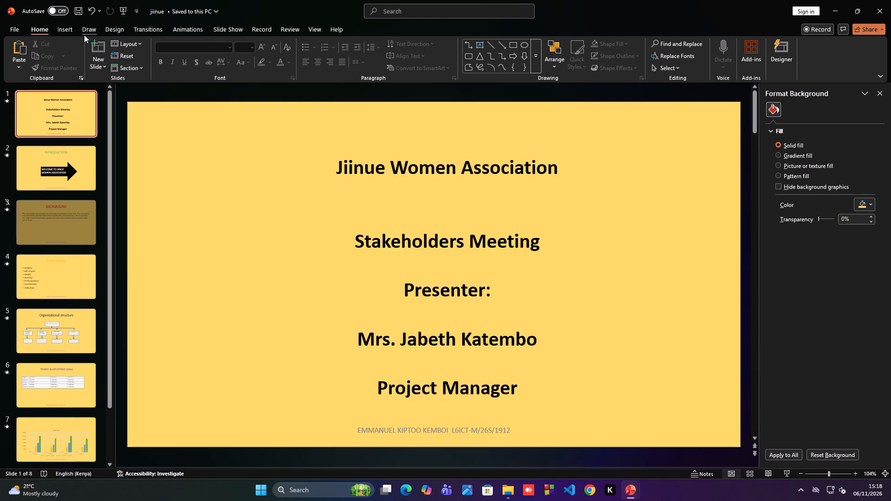
# Replace the student's name in the slide footer text with the new student's name, keeping a space before the registration number.
pyautogui.click(71, 30)
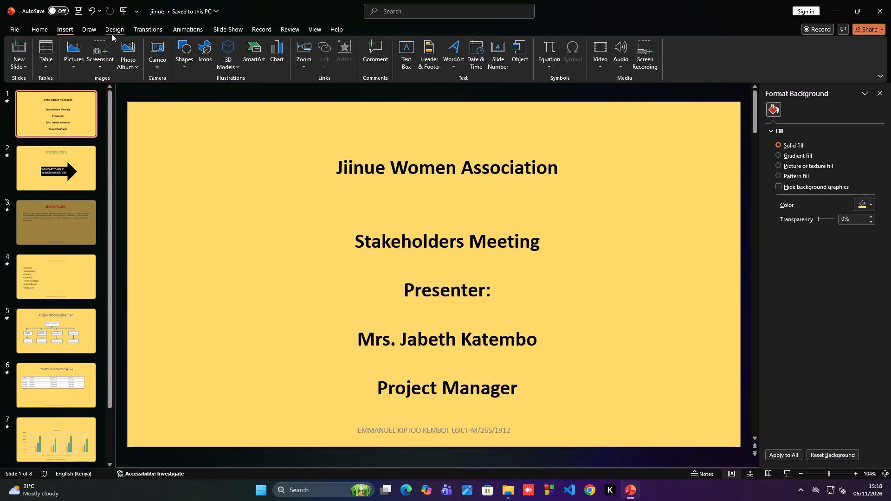
pyautogui.click(427, 60)
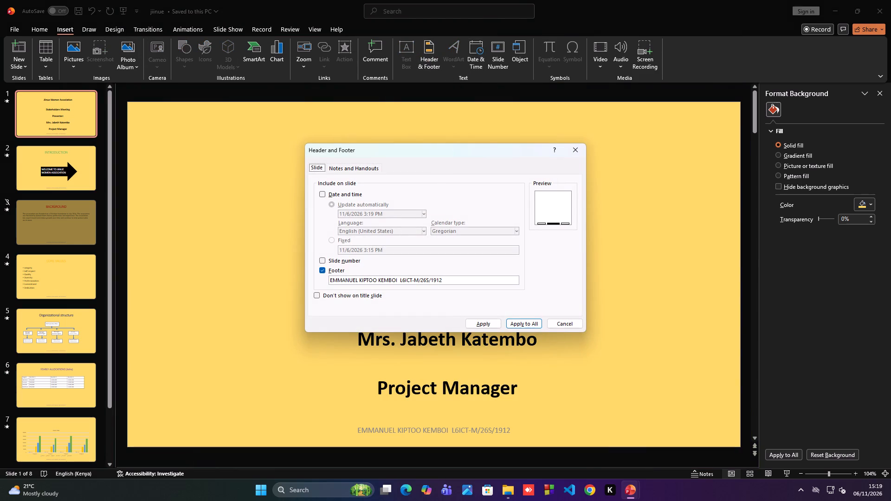
pyautogui.moveTo(396, 280); pyautogui.dragTo(400, 280)
pyautogui.press('BackSpace')
pyautogui.press('BackSpace')
pyautogui.press('BackSpace')
pyautogui.press('BackSpace')
pyautogui.press('BackSpace')
pyautogui.press('BackSpace')
pyautogui.press('BackSpace')
pyautogui.press('BackSpace')
pyautogui.press('BackSpace')
pyautogui.press('BackSpace')
pyautogui.press('BackSpace')
pyautogui.press('BackSpace')
pyautogui.press('BackSpace')
pyautogui.press('BackSpace')
pyautogui.press('BackSpace')
pyautogui.press('BackSpace')
pyautogui.press('BackSpace')
pyautogui.press('BackSpace')
pyautogui.press('BackSpace')
pyautogui.press('BackSpace')
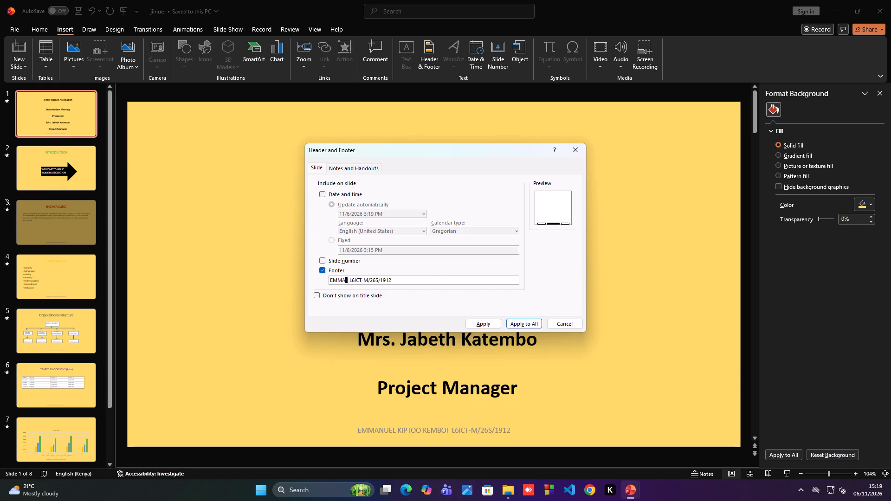
pyautogui.press('BackSpace')
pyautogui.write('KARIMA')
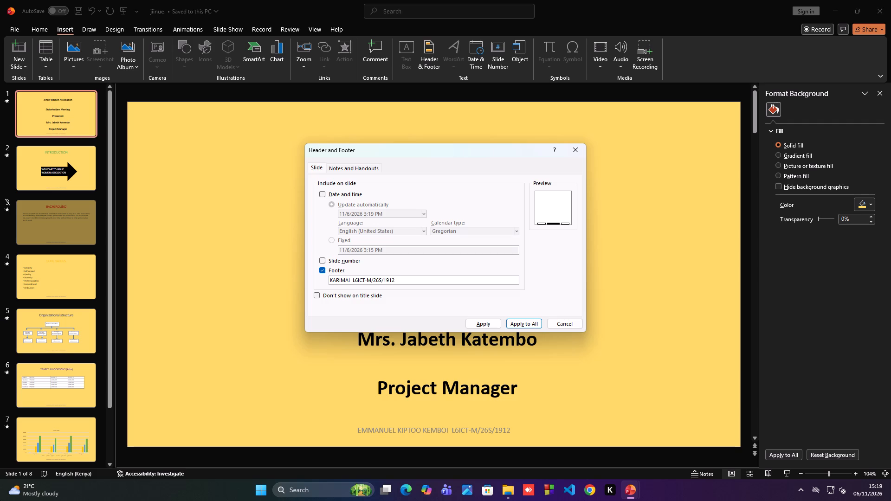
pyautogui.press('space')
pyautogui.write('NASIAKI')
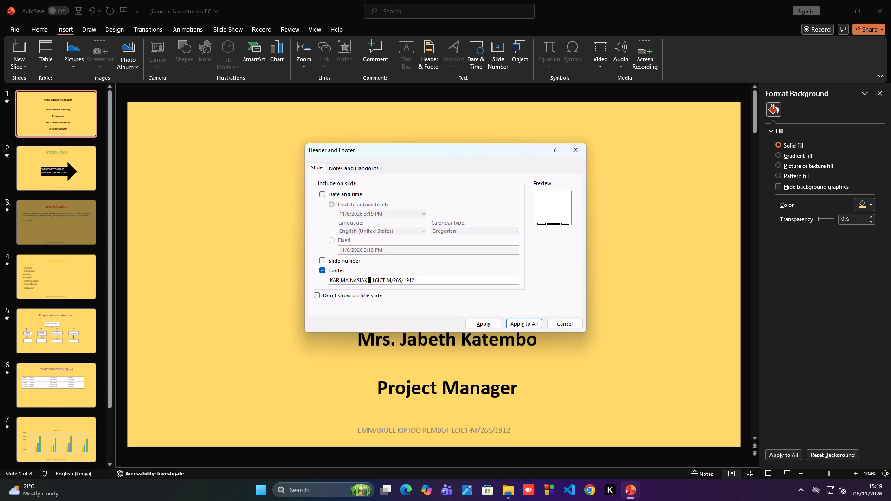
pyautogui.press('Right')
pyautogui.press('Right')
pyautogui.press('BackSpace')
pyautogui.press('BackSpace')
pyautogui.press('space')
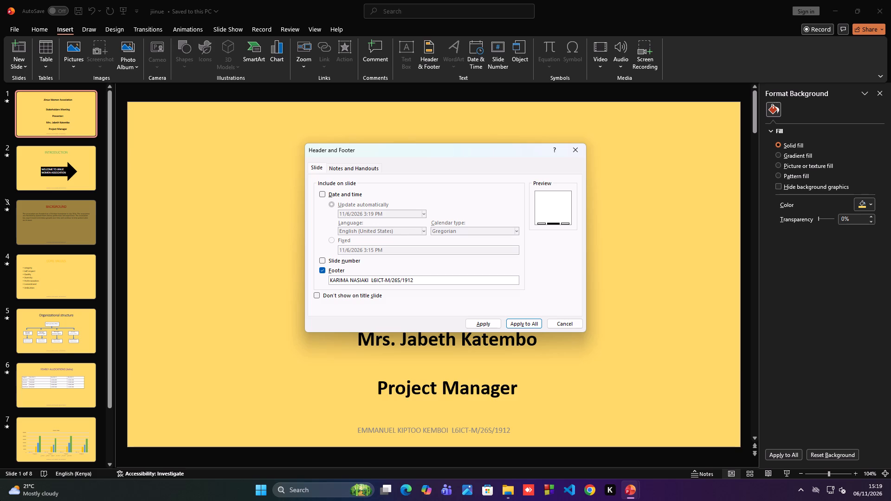
# Change the last two digits of the footer's registration number and apply the updated footer to all slides.
pyautogui.click(423, 279)
pyautogui.press('BackSpace')
pyautogui.press('BackSpace')
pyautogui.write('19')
pyautogui.click(525, 325)
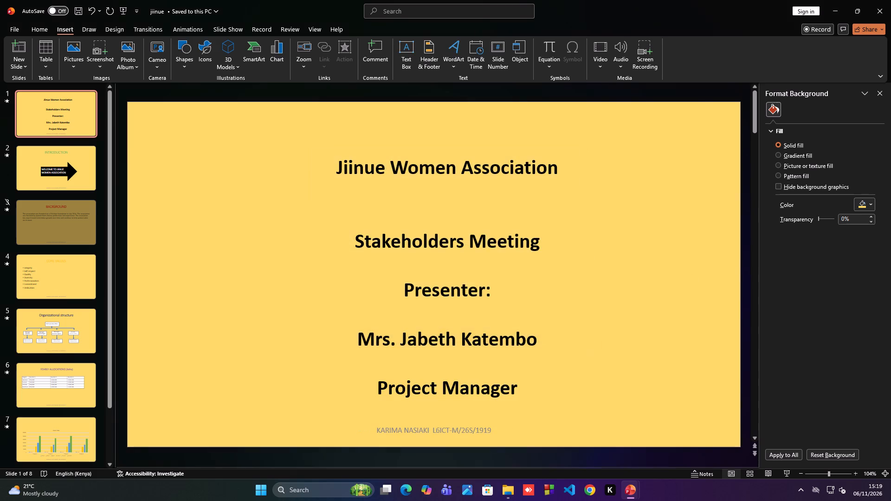
pyautogui.scroll(-1, 538, 343)
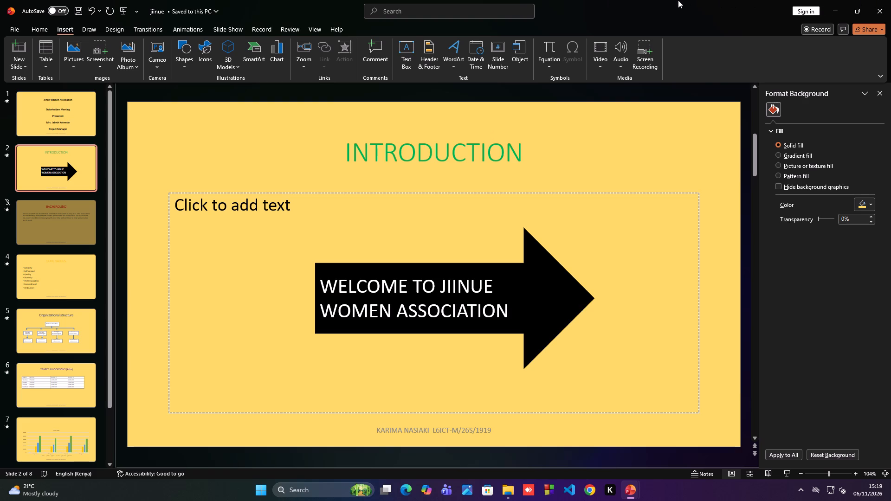
# Review the slides of the presentation, checking the backgrounds, the allocations chart and the updated footer.
pyautogui.scroll(-1, 698, 398)
pyautogui.scroll(-5, 610, 380)
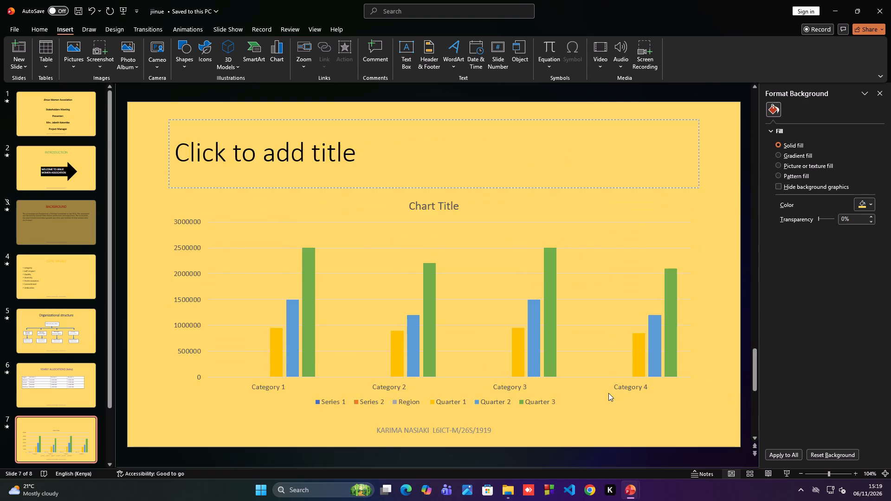
pyautogui.scroll(-6, 608, 393)
pyautogui.scroll(8, 608, 400)
pyautogui.scroll(-1, 610, 400)
pyautogui.scroll(5, 610, 400)
pyautogui.scroll(-6, 611, 412)
pyautogui.scroll(8, 617, 406)
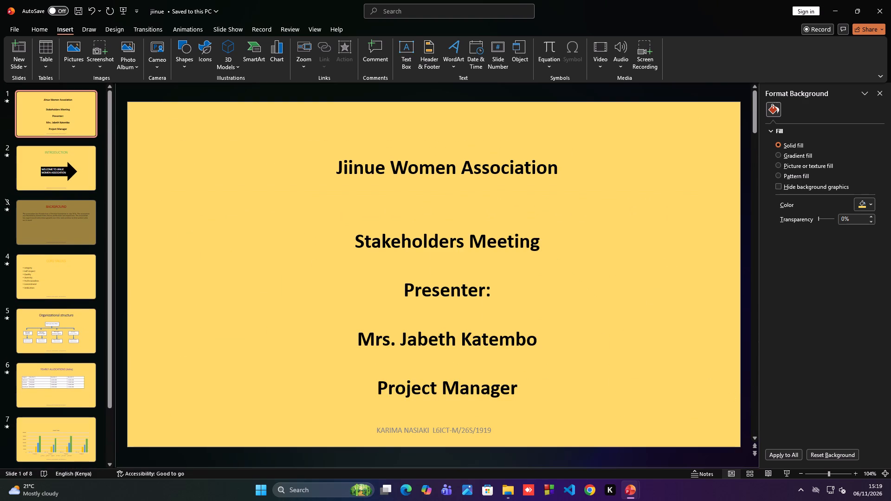
# Save the jiinue presentation and close it.
pyautogui.hotkey('ctrl', 's')
pyautogui.click(880, 15)
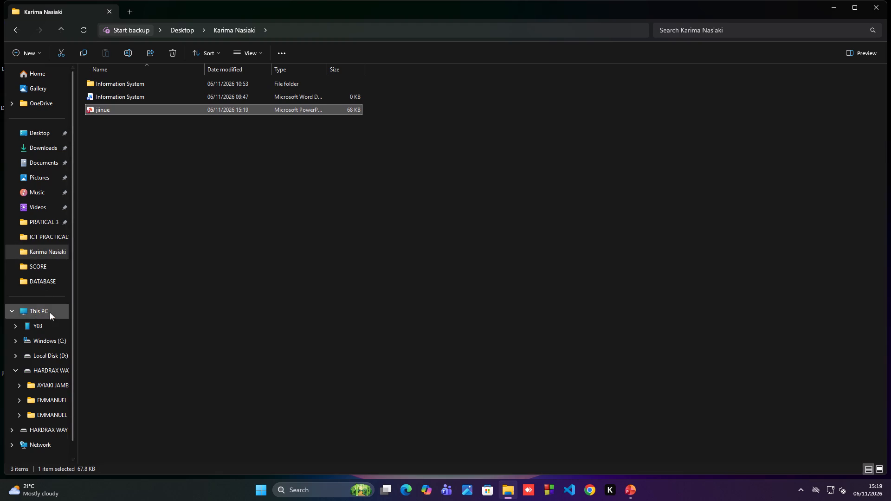
pyautogui.doubleClick(51, 400)
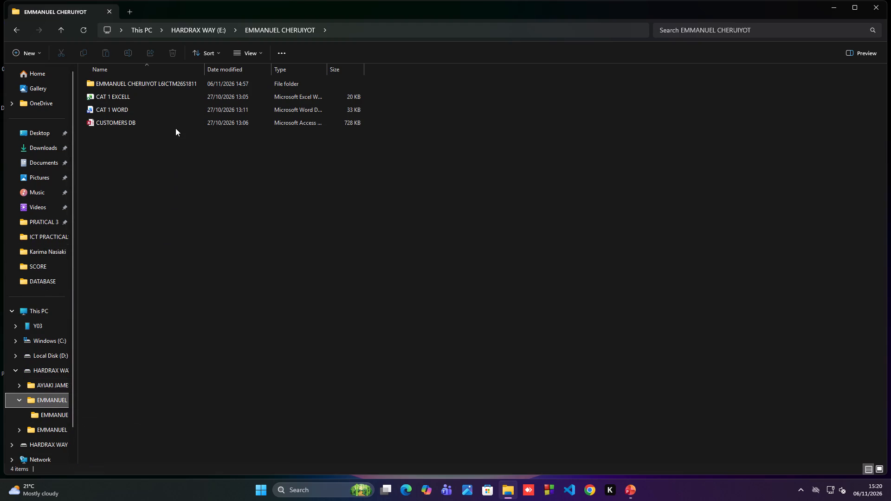
pyautogui.doubleClick(175, 84)
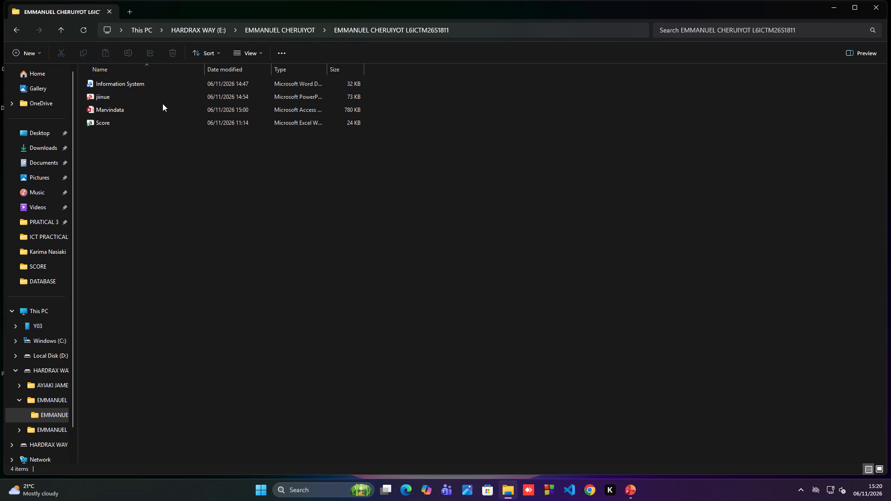
pyautogui.moveTo(156, 110); pyautogui.dragTo(109, 125)
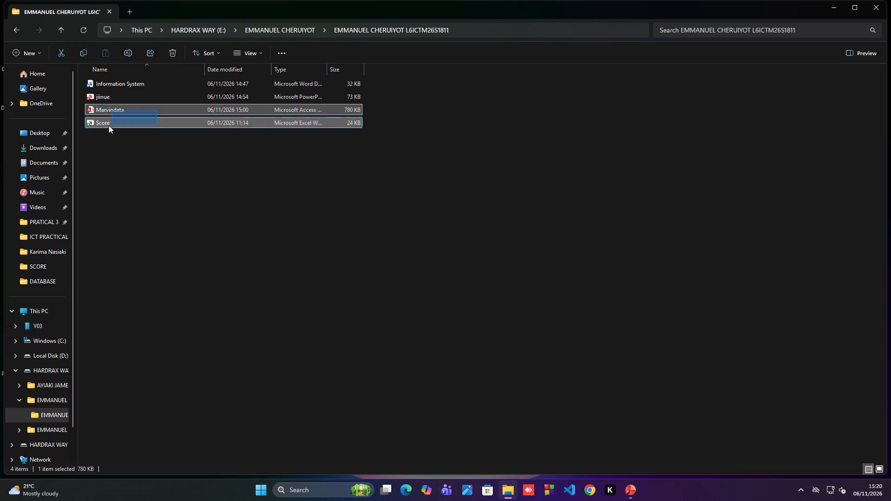
pyautogui.moveTo(109, 125); pyautogui.dragTo(160, 145)
pyautogui.click(168, 113)
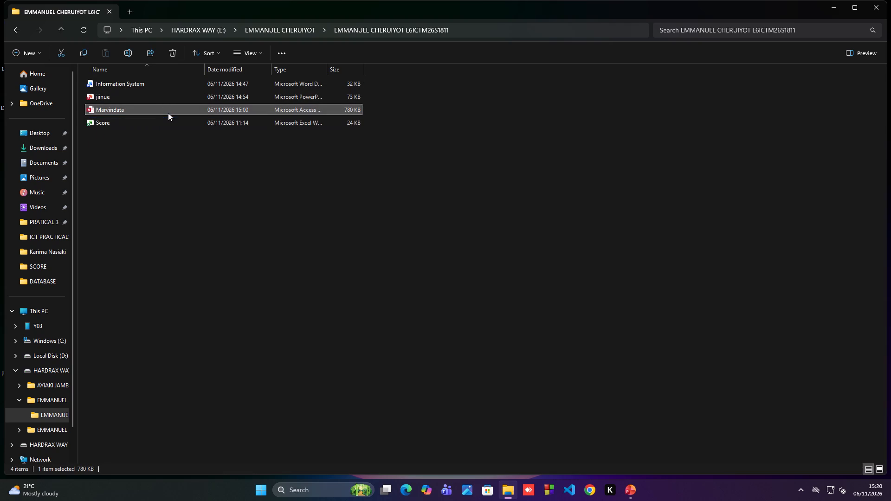
pyautogui.moveTo(169, 112); pyautogui.dragTo(58, 244)
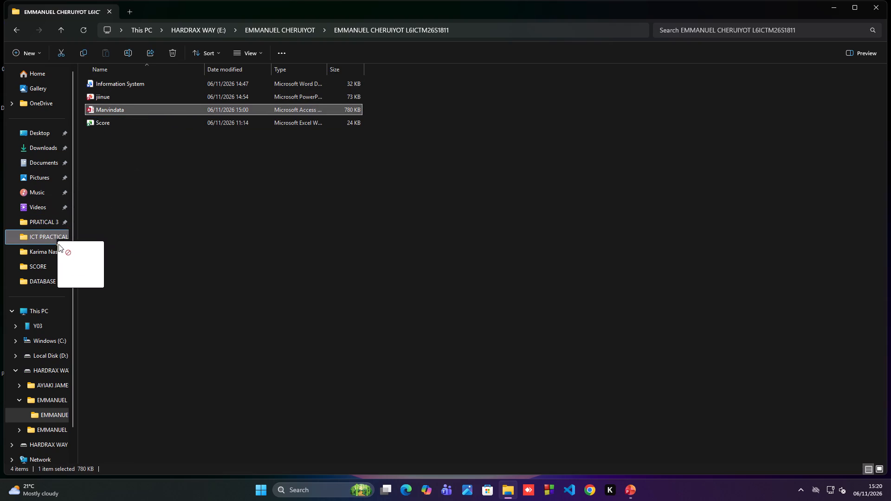
pyautogui.moveTo(58, 244); pyautogui.dragTo(58, 254)
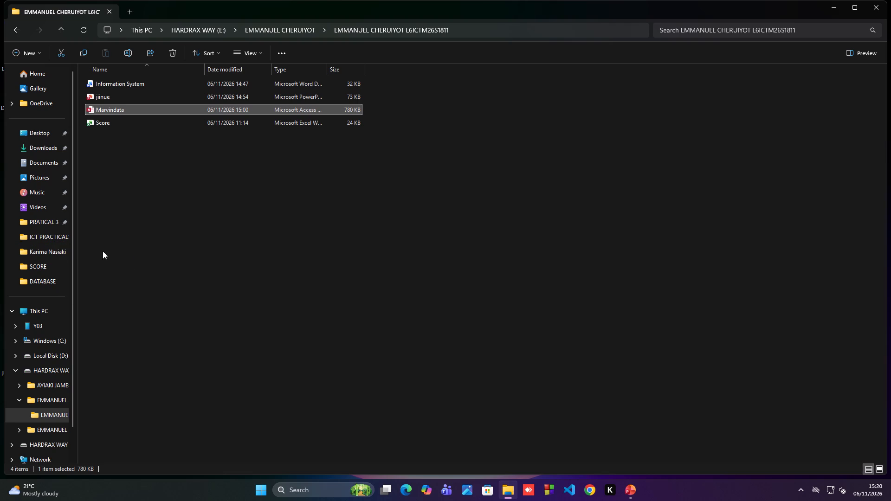
# Open the copied Marvindata database from the new student's folder in Access and dismiss the activation wizard.
pyautogui.doubleClick(68, 254)
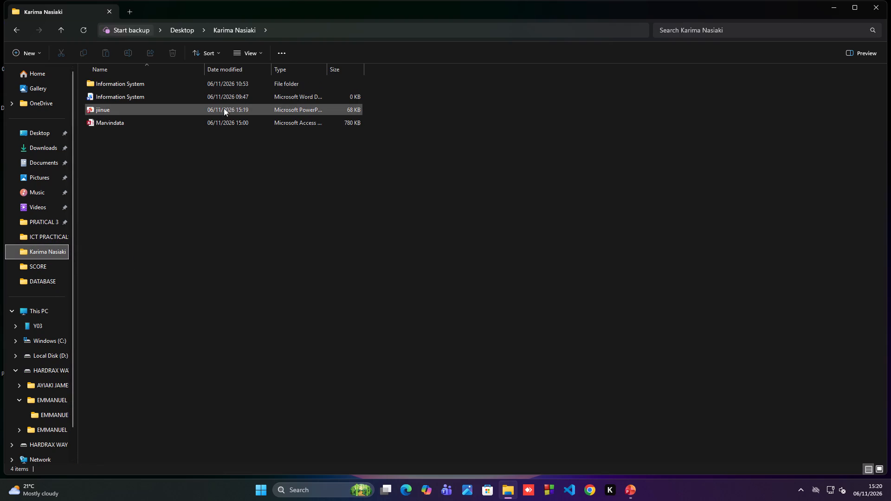
pyautogui.doubleClick(154, 120)
pyautogui.click(155, 122)
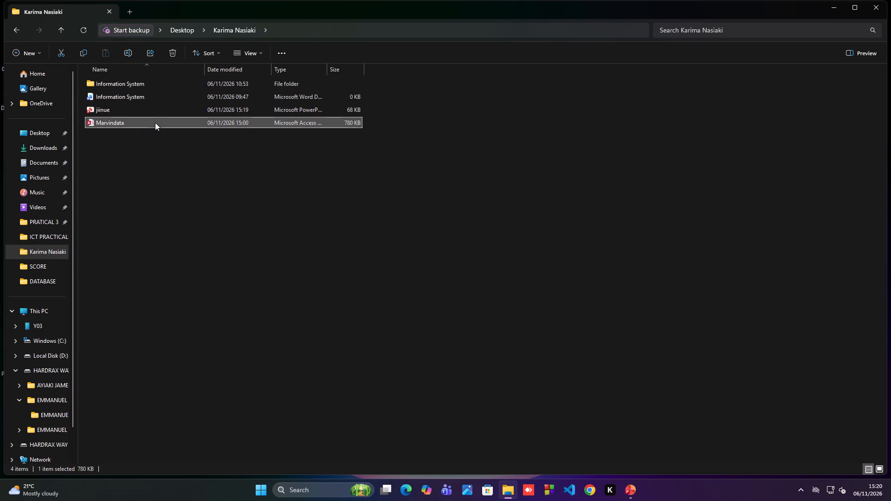
pyautogui.click(181, 154)
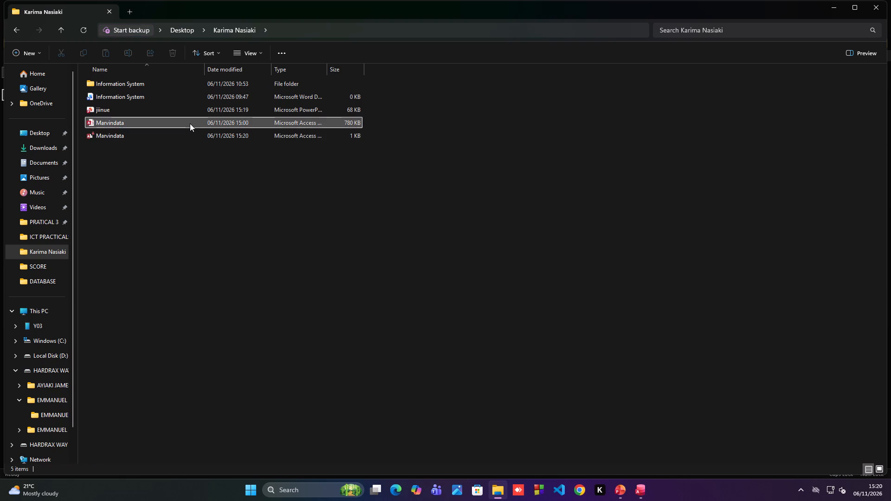
pyautogui.doubleClick(190, 123)
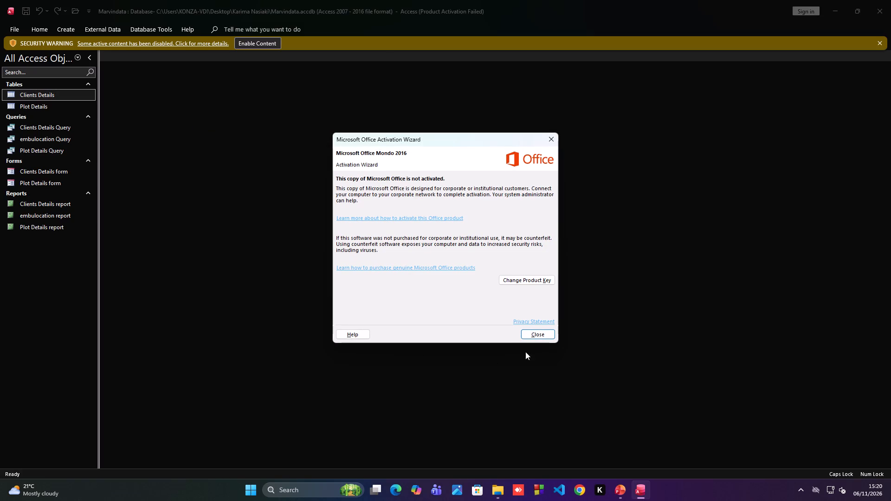
pyautogui.click(542, 342)
pyautogui.click(541, 334)
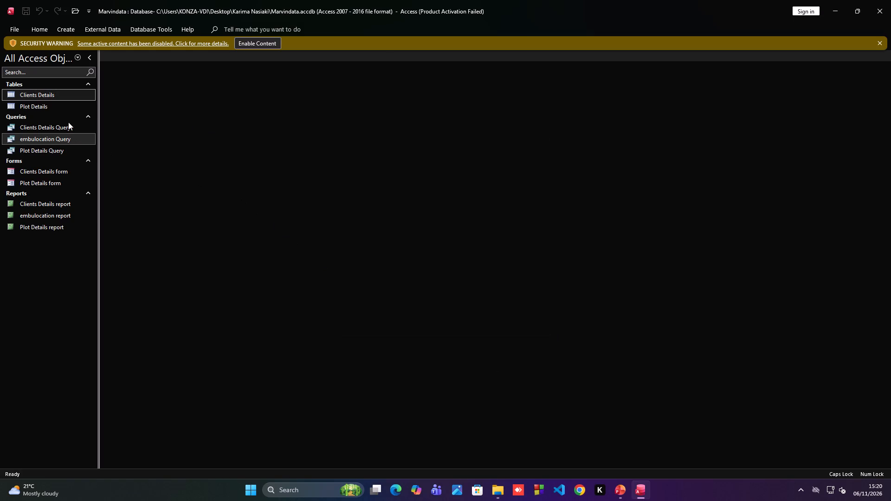
# Examine the Clients Details and Plot Details tables, their queries and the Plot Details form, and close the database.
pyautogui.doubleClick(70, 99)
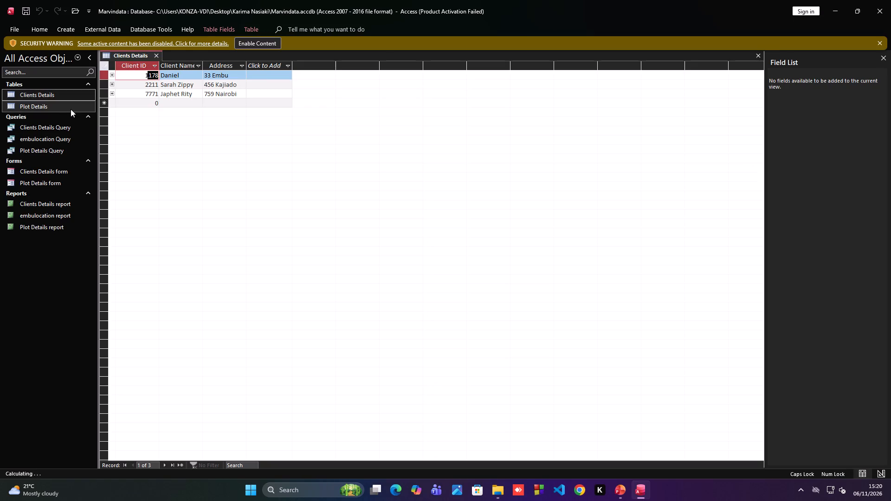
pyautogui.doubleClick(71, 109)
pyautogui.doubleClick(67, 126)
pyautogui.doubleClick(68, 153)
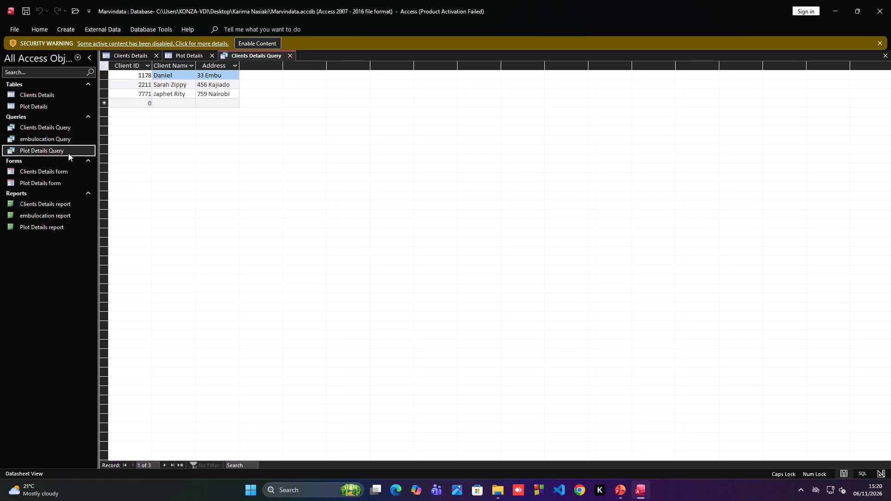
pyautogui.doubleClick(56, 181)
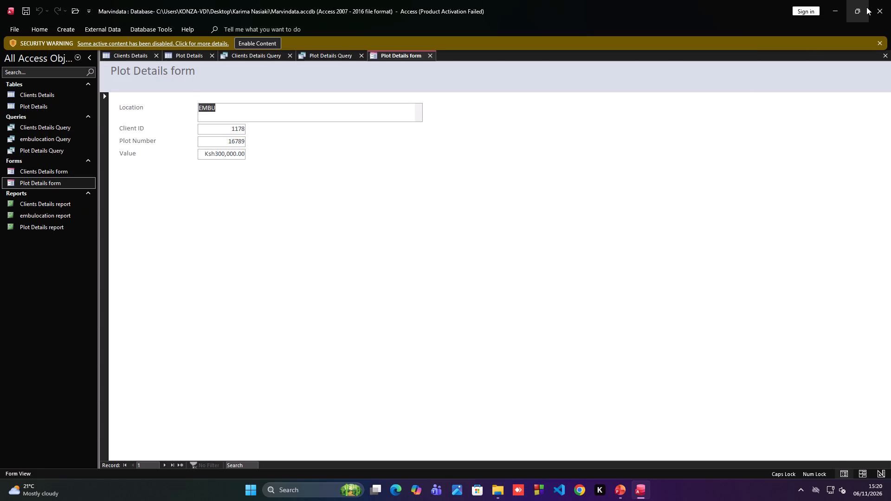
pyautogui.click(870, 17)
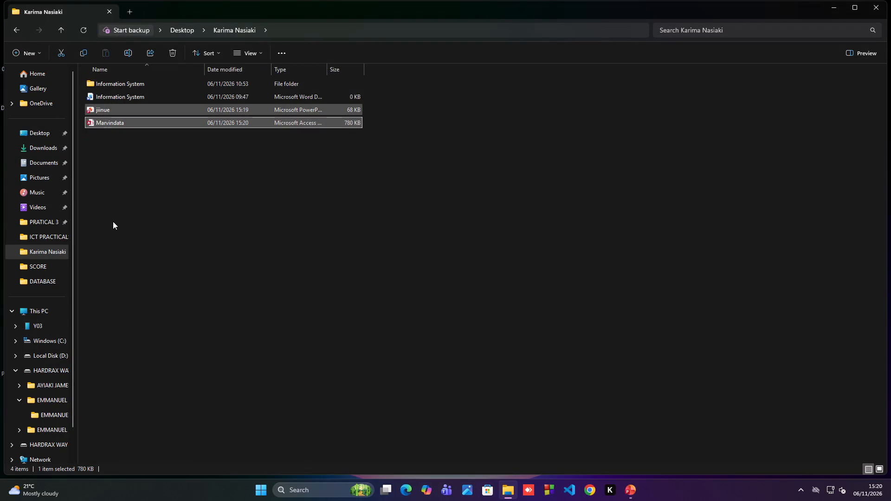
# Reopen the Marvindata database from the new student's folder and dismiss the activation wizard.
pyautogui.scroll(2, 123, 145)
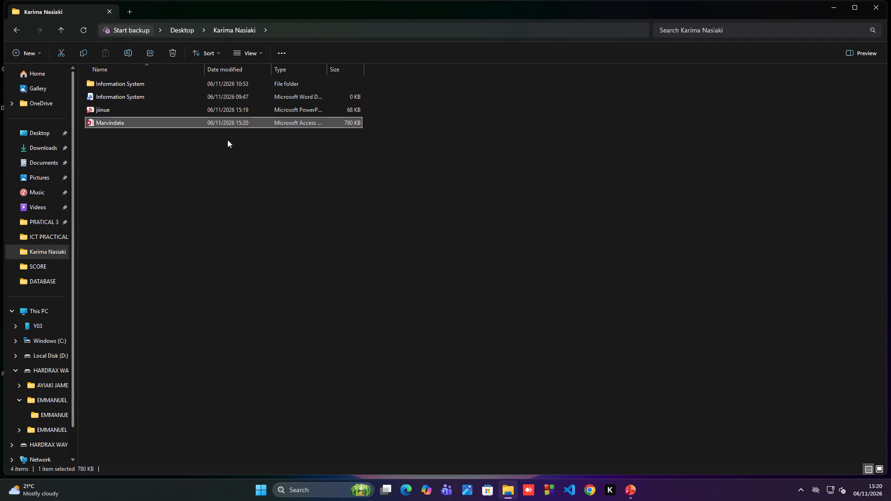
pyautogui.doubleClick(220, 127)
pyautogui.doubleClick(225, 118)
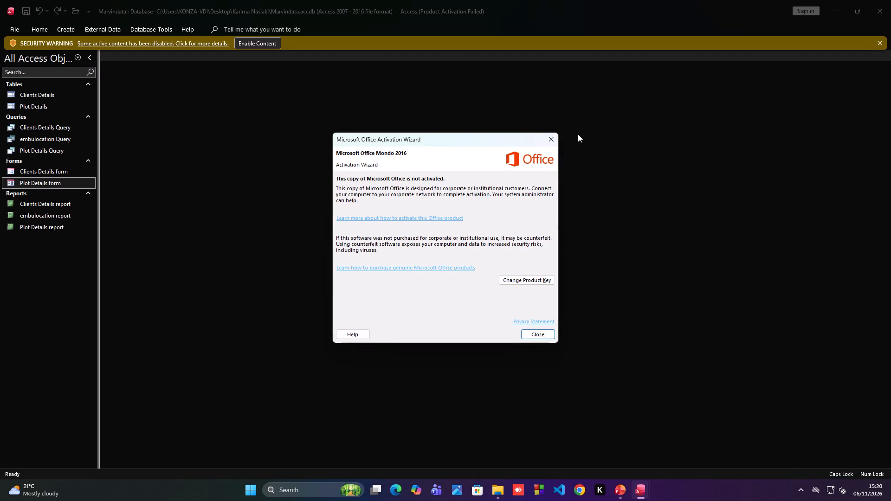
pyautogui.click(551, 135)
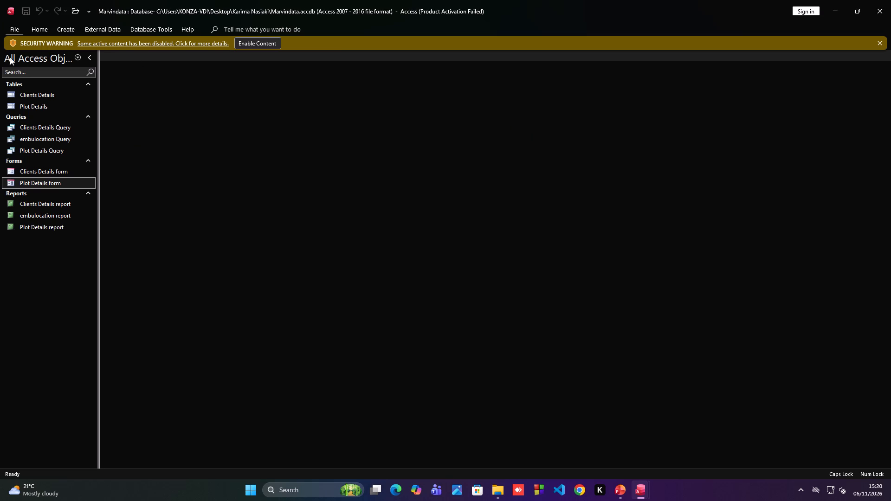
# Open the Plot Details and Clients Details tables to examine their records.
pyautogui.click(35, 103)
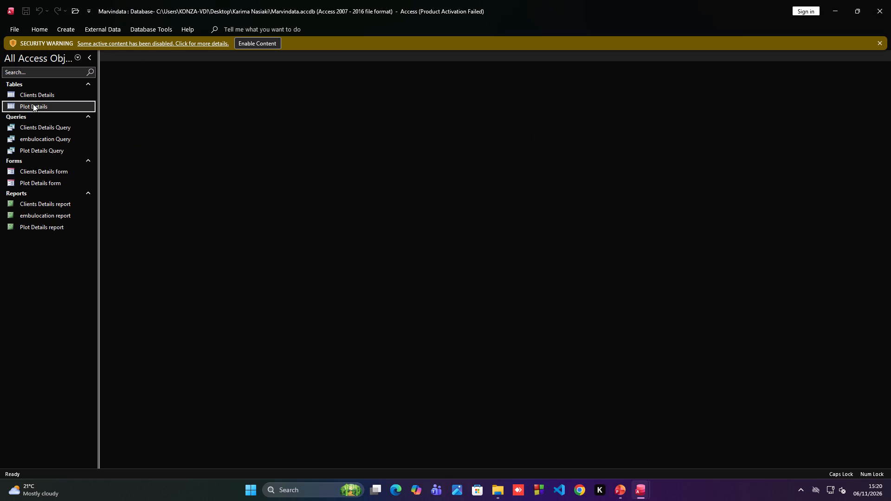
pyautogui.doubleClick(32, 104)
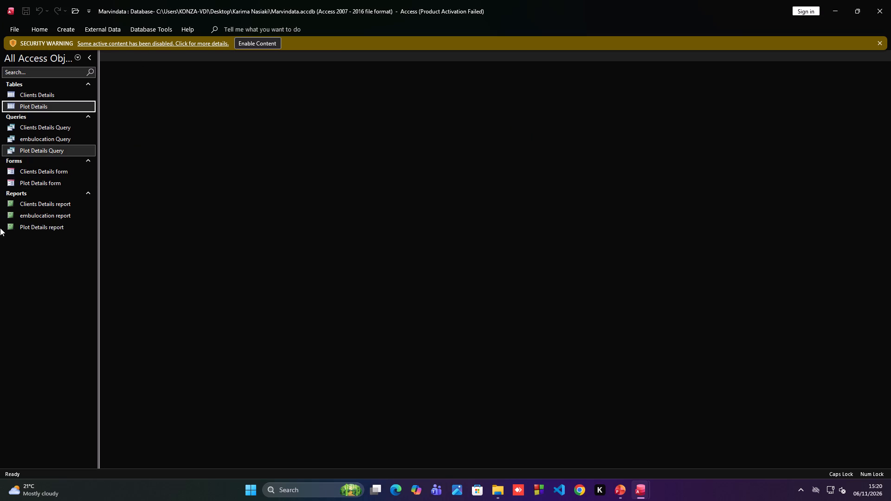
pyautogui.doubleClick(59, 106)
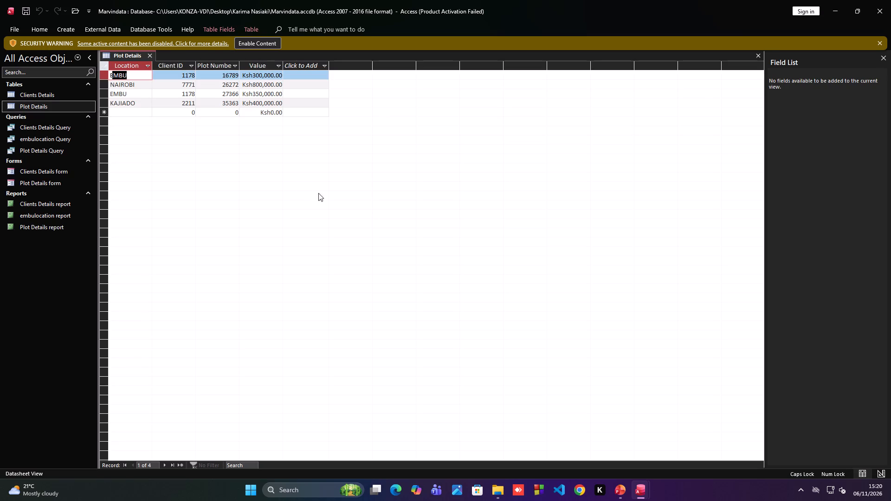
pyautogui.scroll(-1, 308, 130)
pyautogui.scroll(1, 302, 129)
pyautogui.click(48, 96)
pyautogui.doubleClick(48, 96)
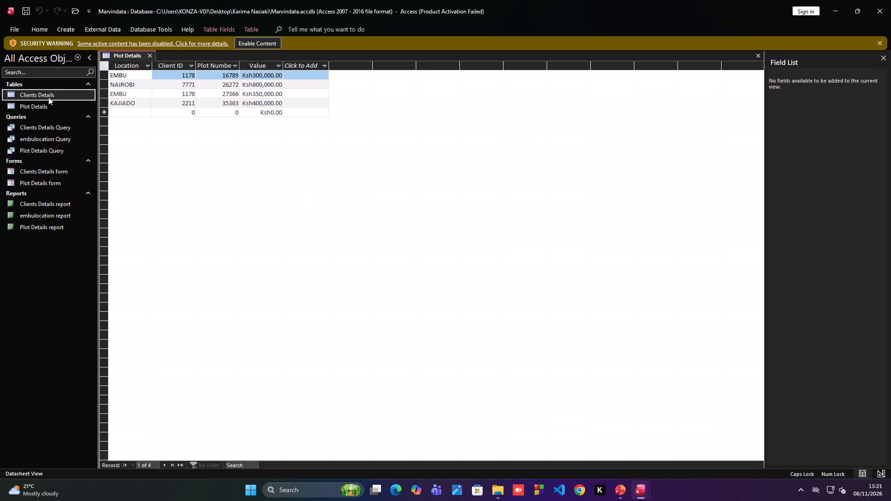